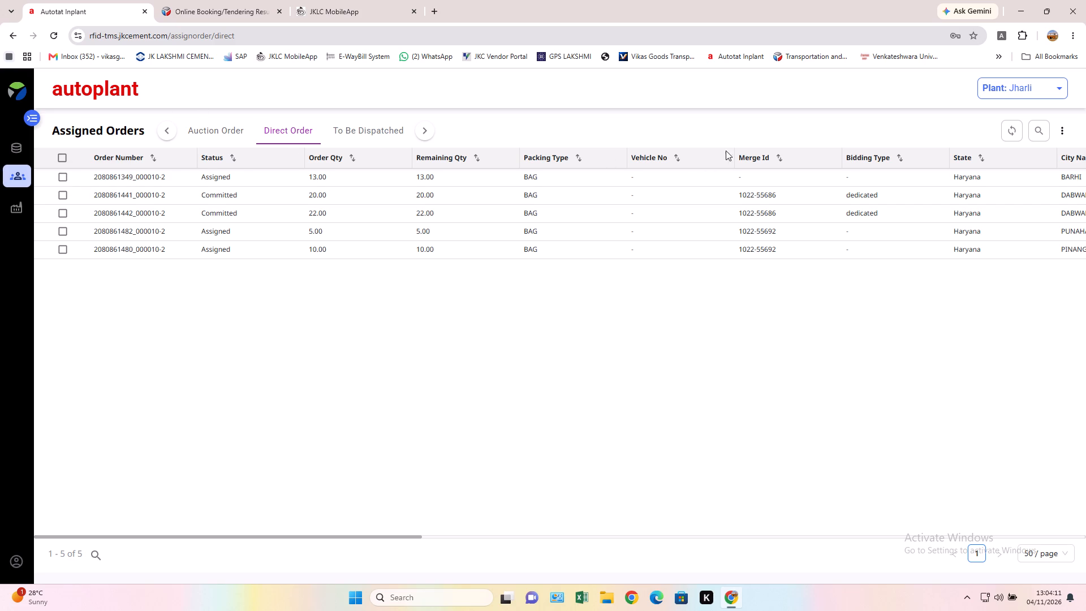
Open the Vikas Goods Transport System site in a new browser tab.
click(436, 6)
click(656, 62)
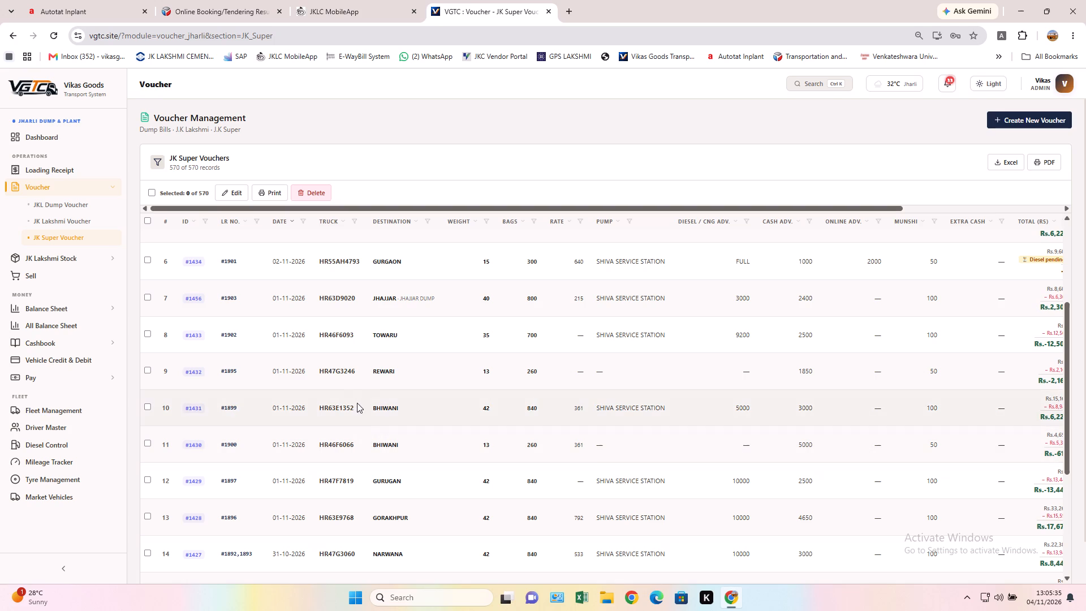
Look through the JK Super voucher list, checking LR numbers, dates, trucks, destinations and diesel and cash advances.
scroll(340, 351, up, 6)
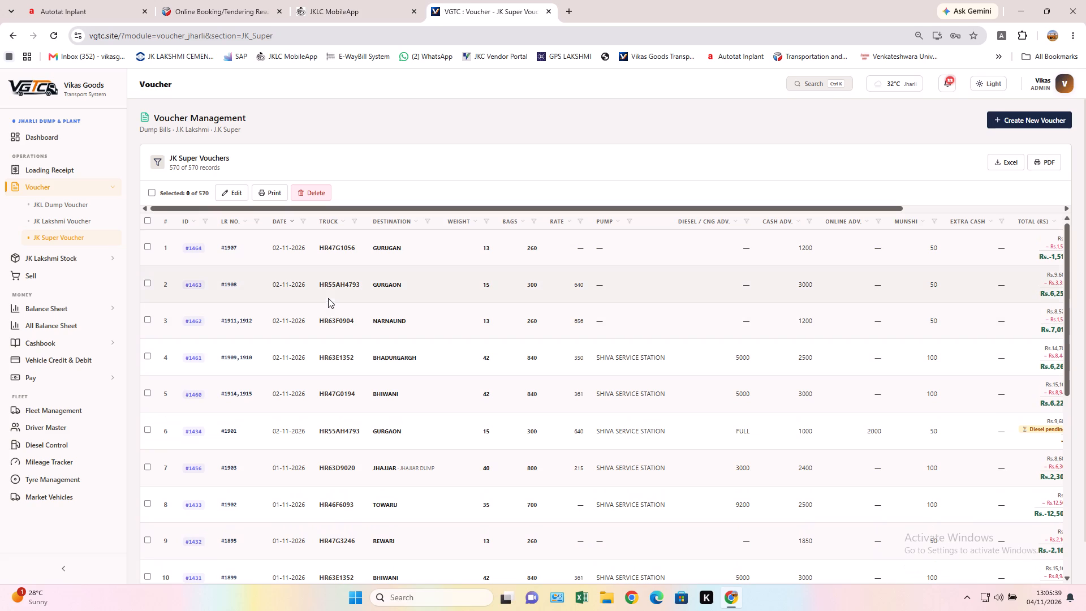
scroll(328, 298, up, 2)
scroll(308, 334, down, 5)
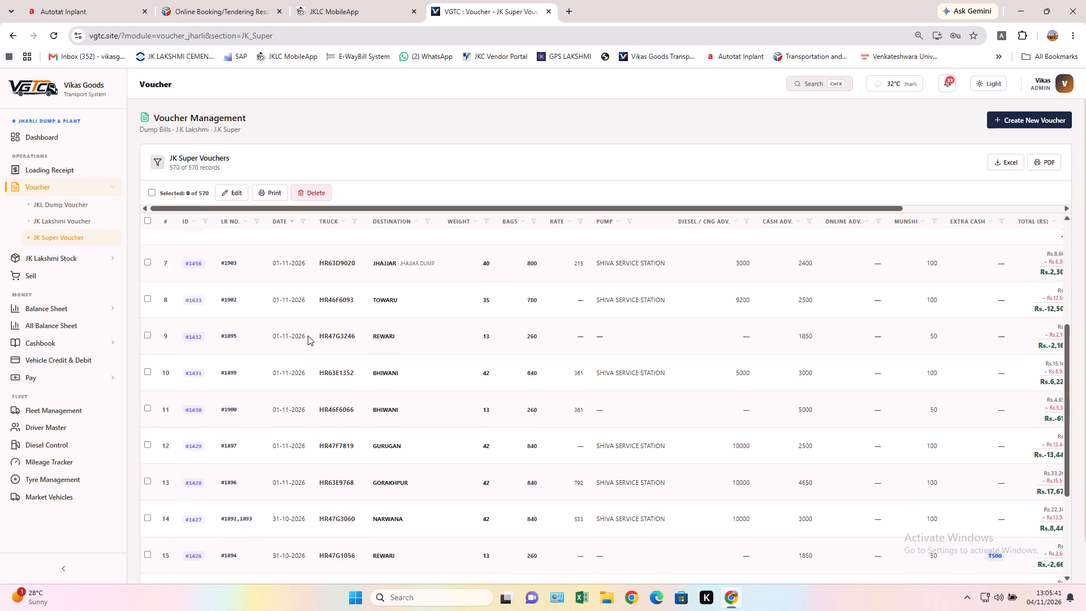
scroll(308, 335, up, 12)
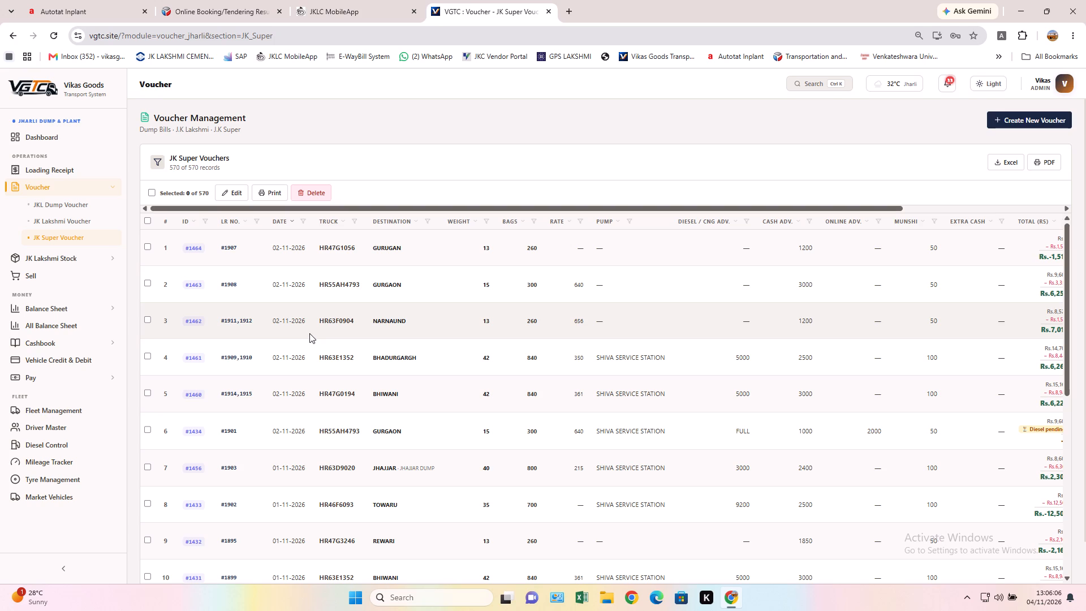
scroll(306, 335, down, 1)
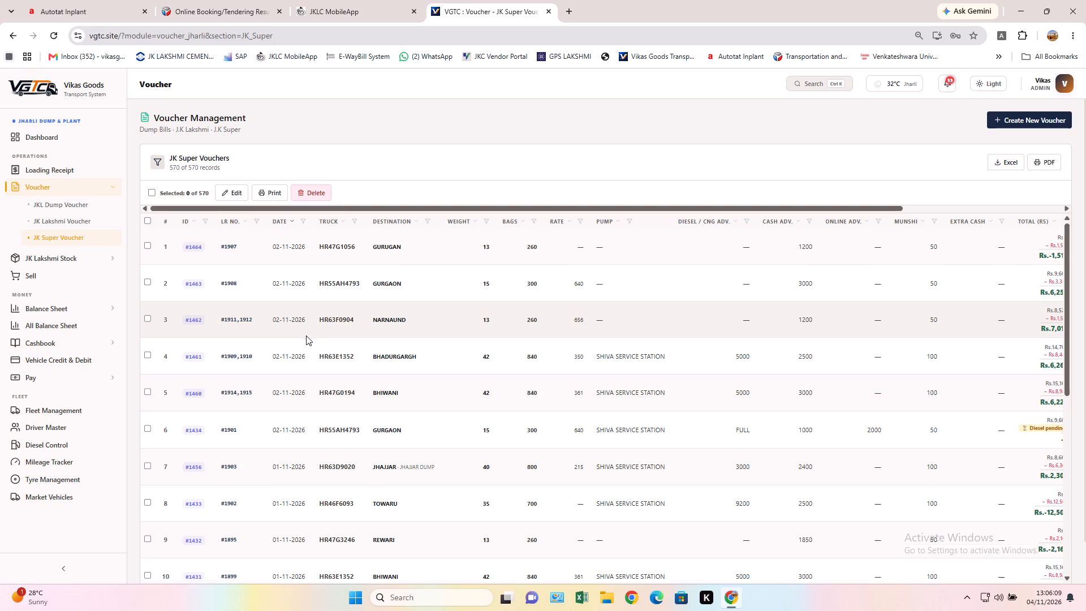
scroll(306, 335, down, 5)
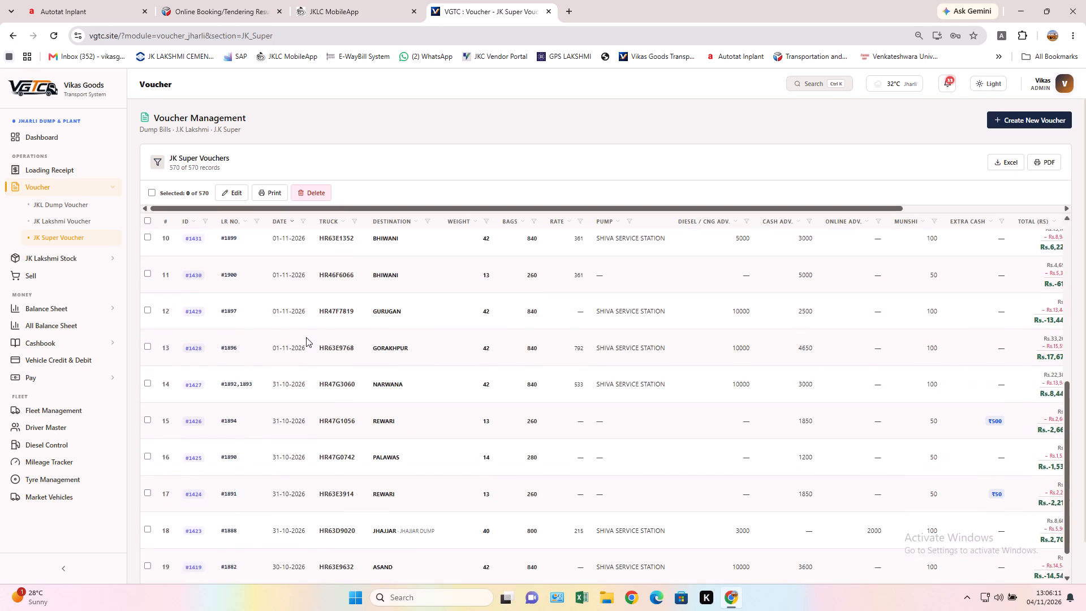
scroll(306, 337, down, 8)
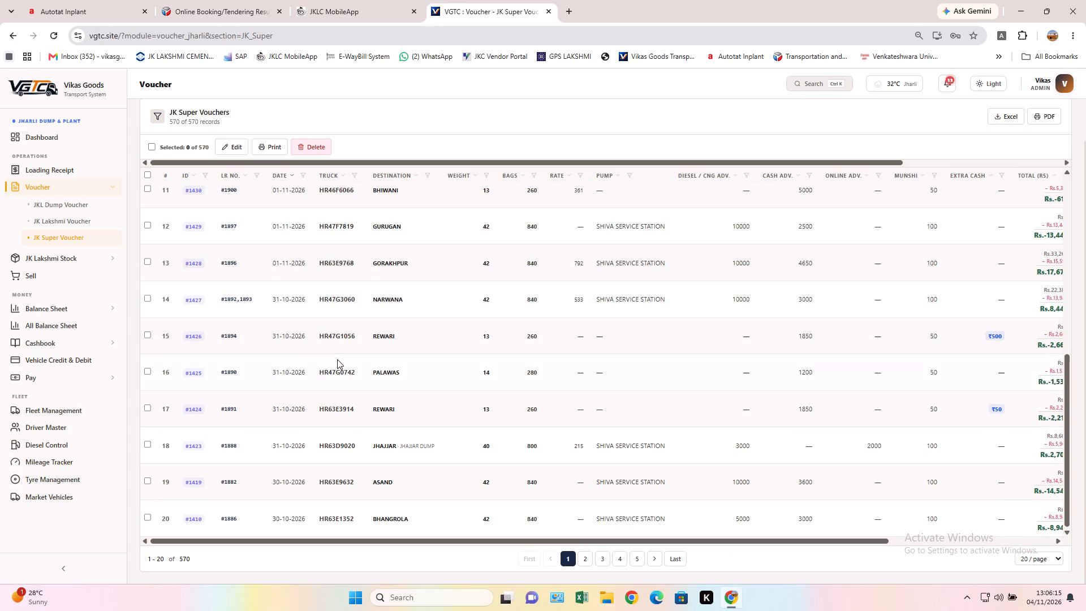
scroll(359, 488, down, 3)
scroll(339, 282, up, 1)
scroll(340, 282, down, 4)
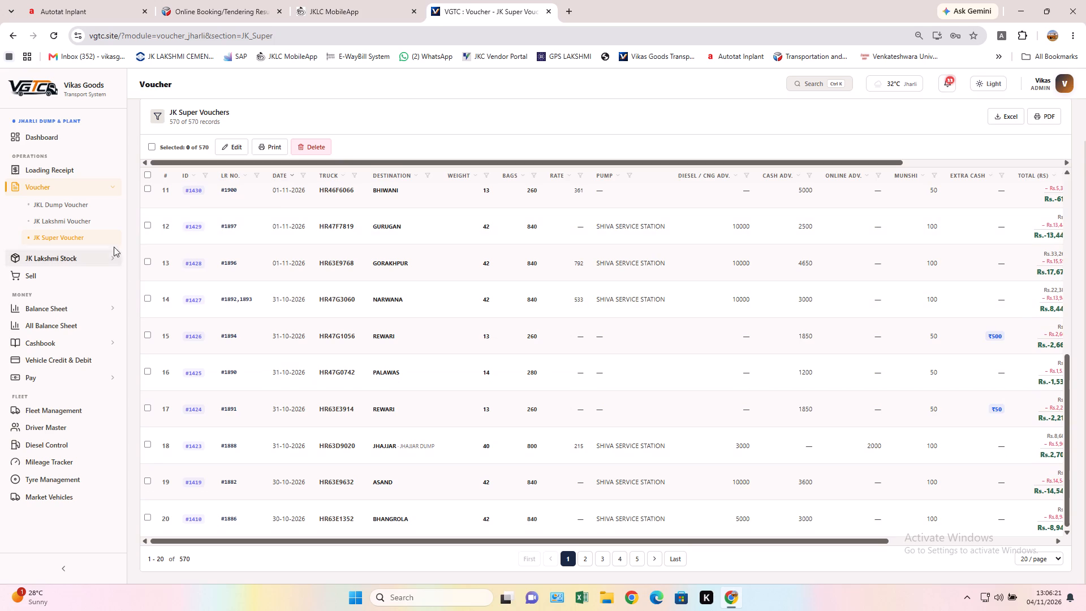
Show the JK Lakshmi vouchers and examine the recent entries' trucks, destinations, pumps and advances.
click(98, 218)
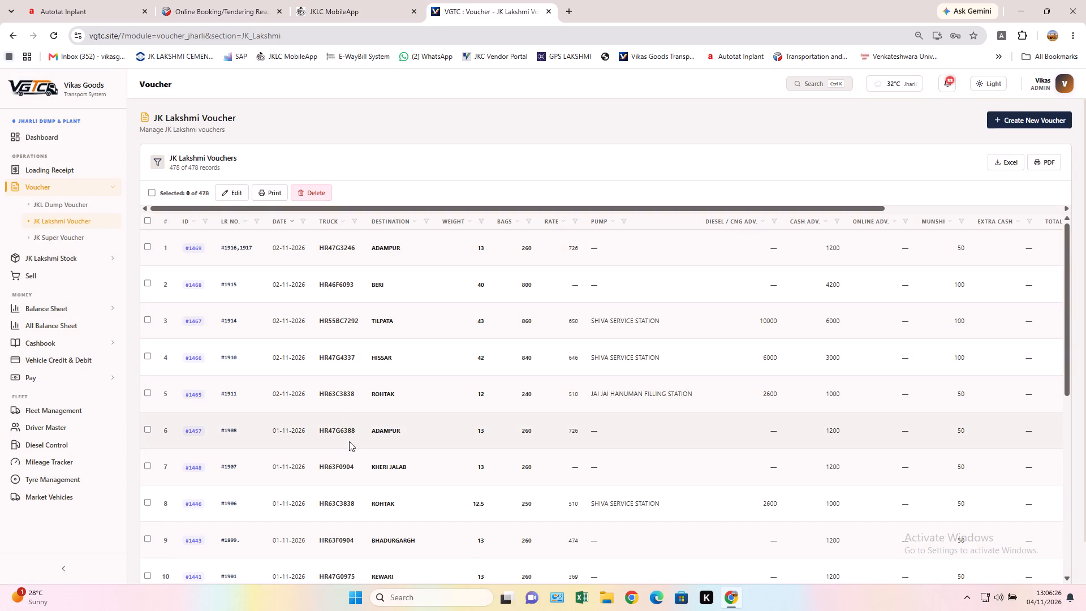
scroll(349, 441, down, 3)
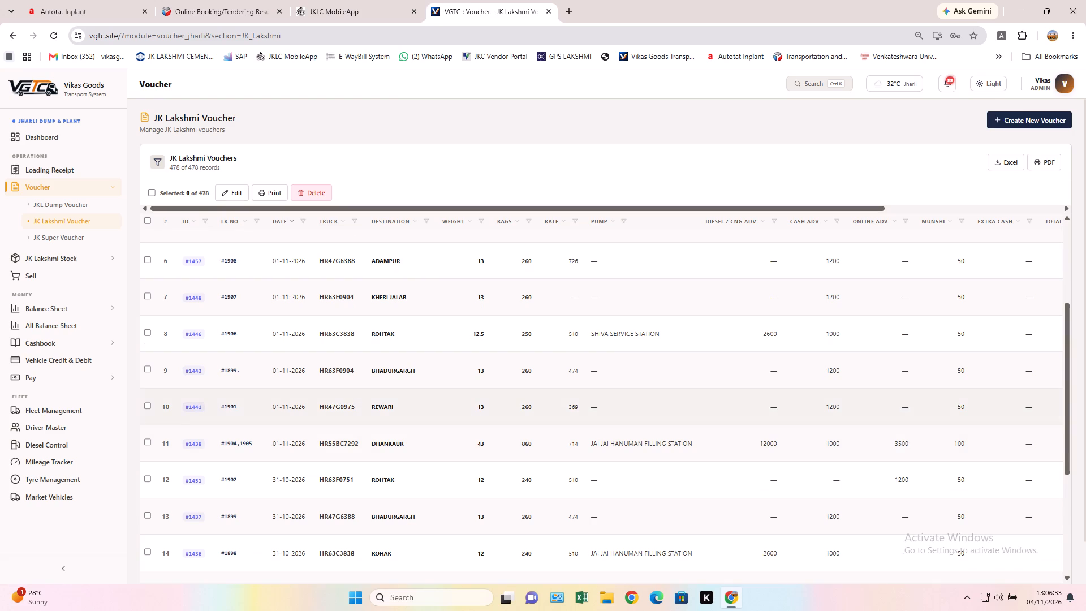
scroll(348, 407, down, 2)
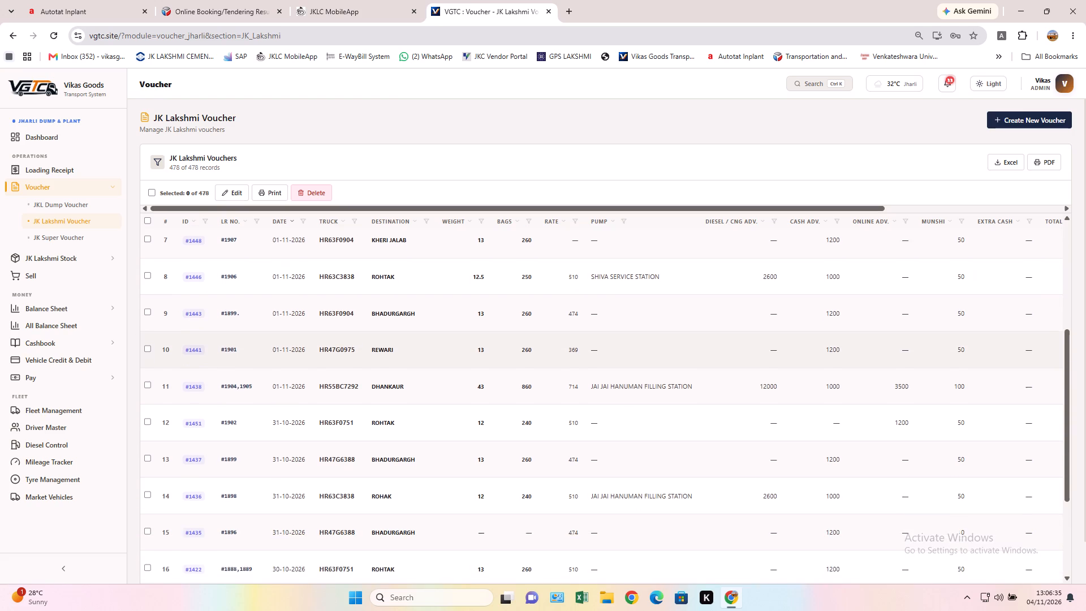
scroll(348, 407, down, 3)
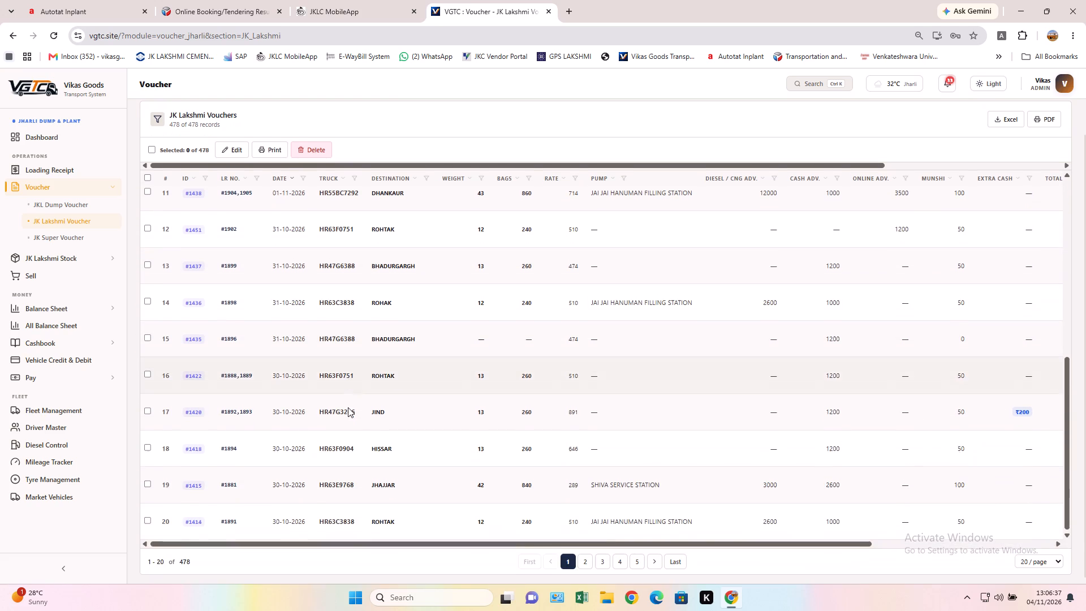
scroll(348, 407, down, 4)
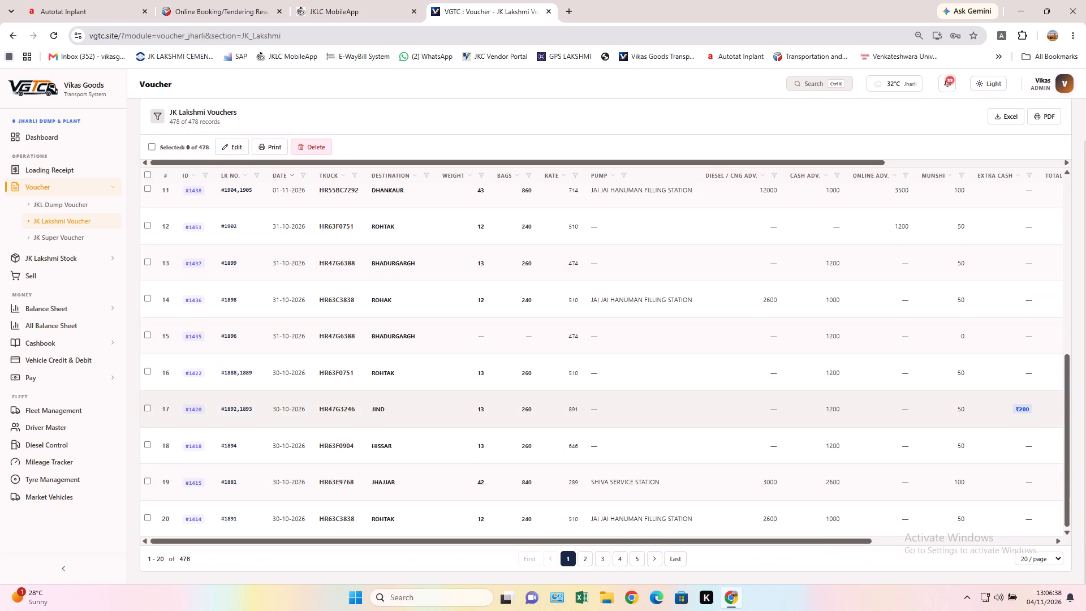
scroll(348, 407, down, 1)
scroll(348, 407, up, 3)
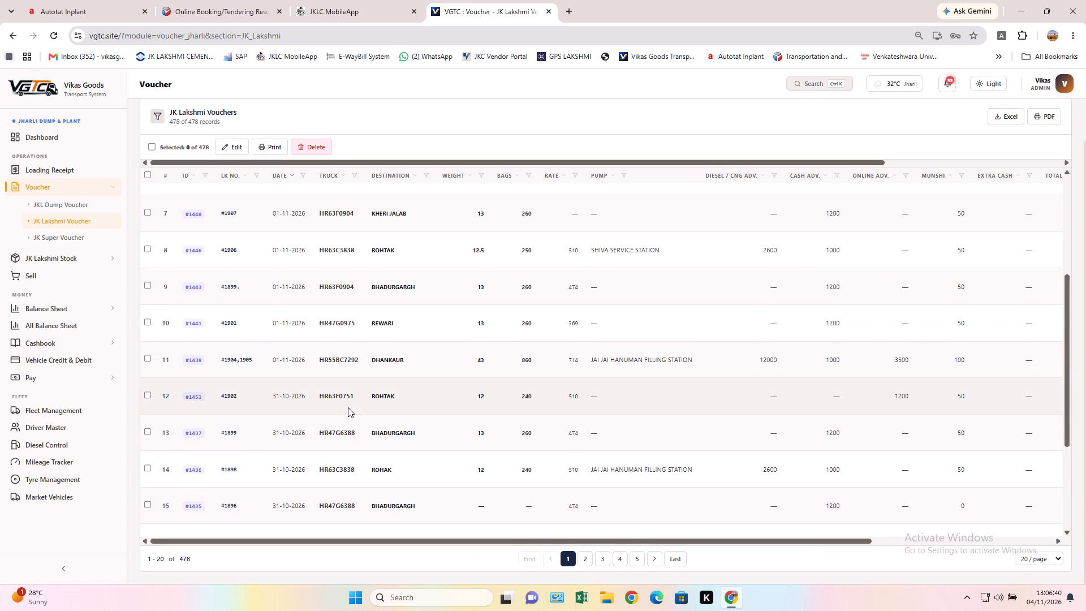
scroll(348, 407, up, 1)
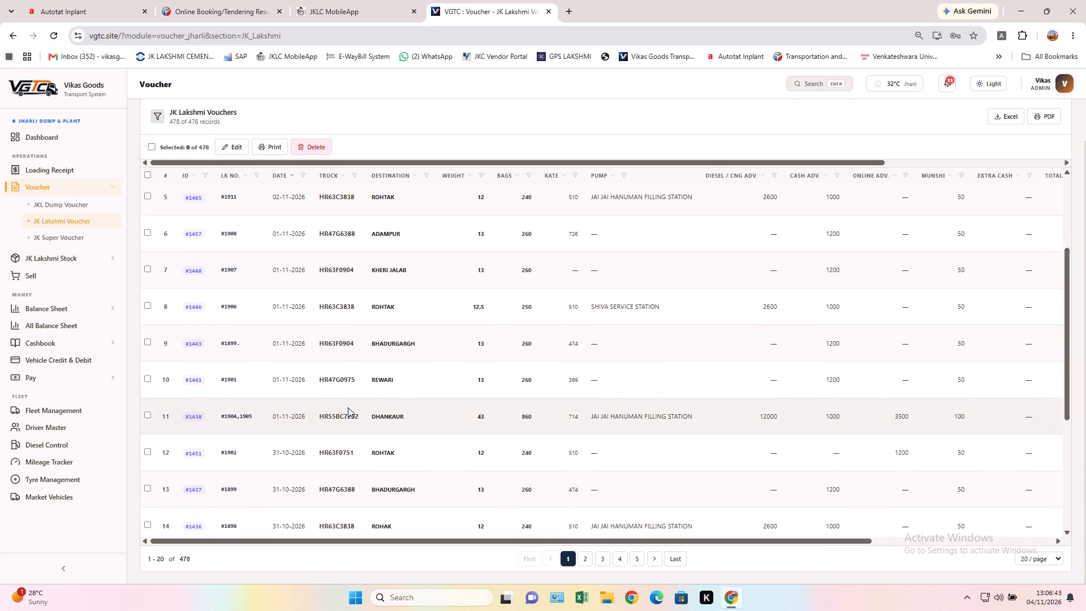
scroll(348, 407, up, 4)
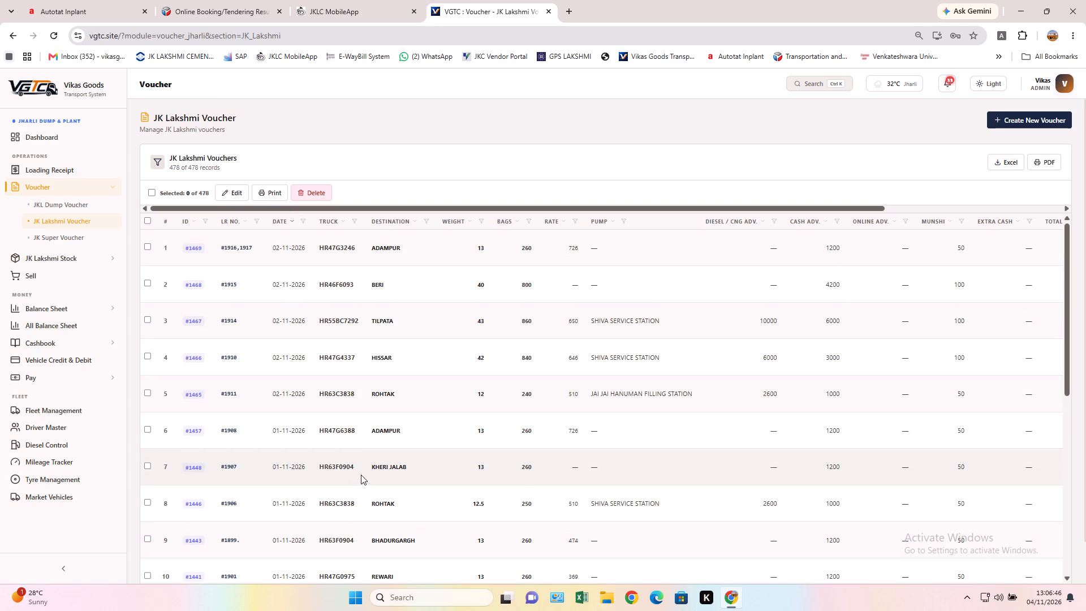
scroll(361, 483, down, 2)
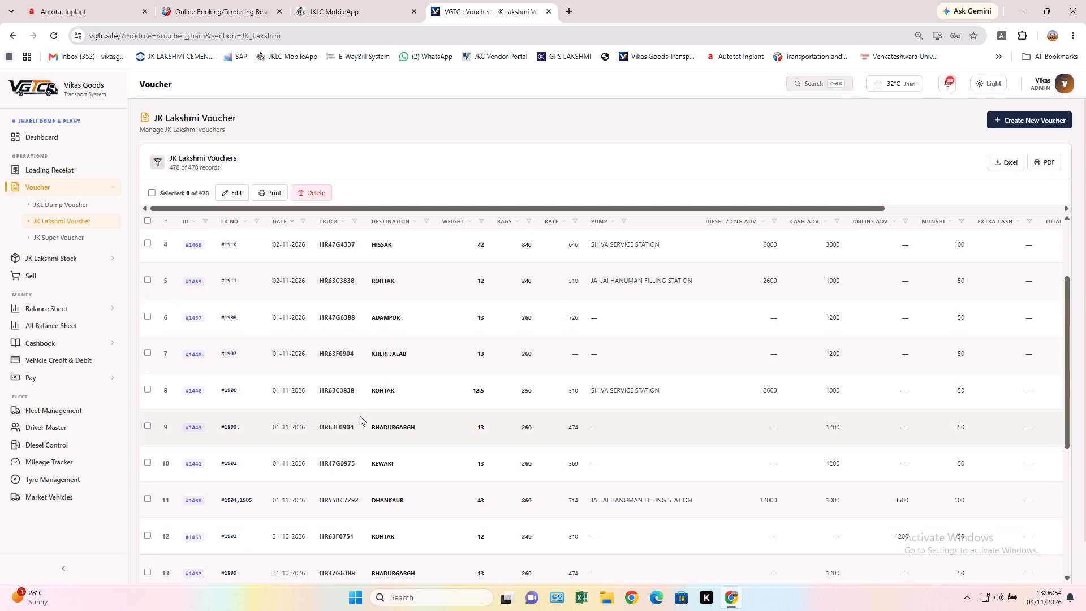
scroll(360, 416, down, 1)
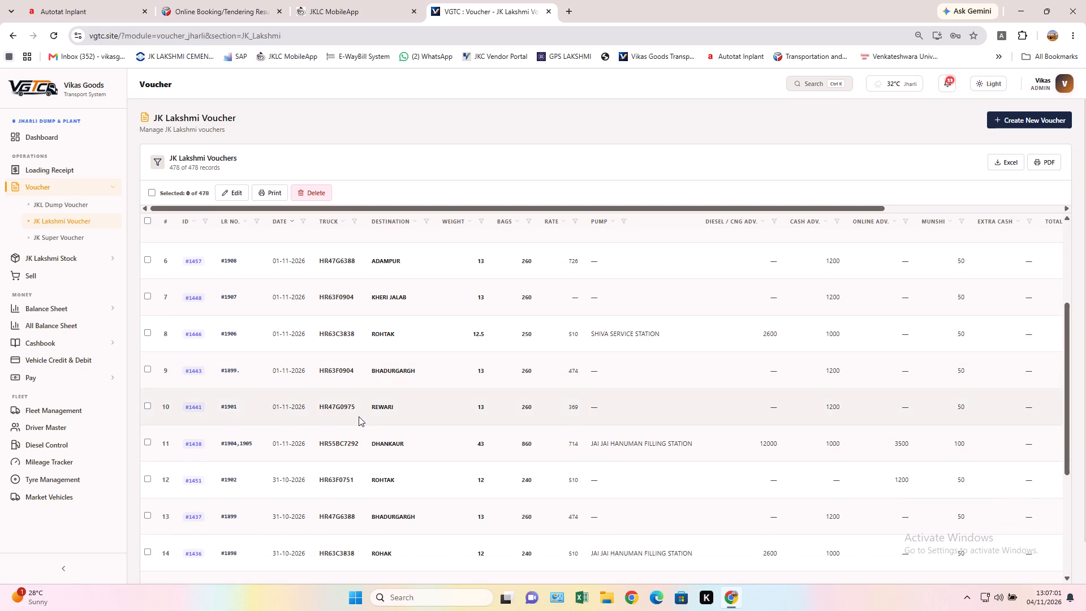
Show the JKL Dump vouchers and examine the recent entries' trucks, destinations and advances.
click(98, 197)
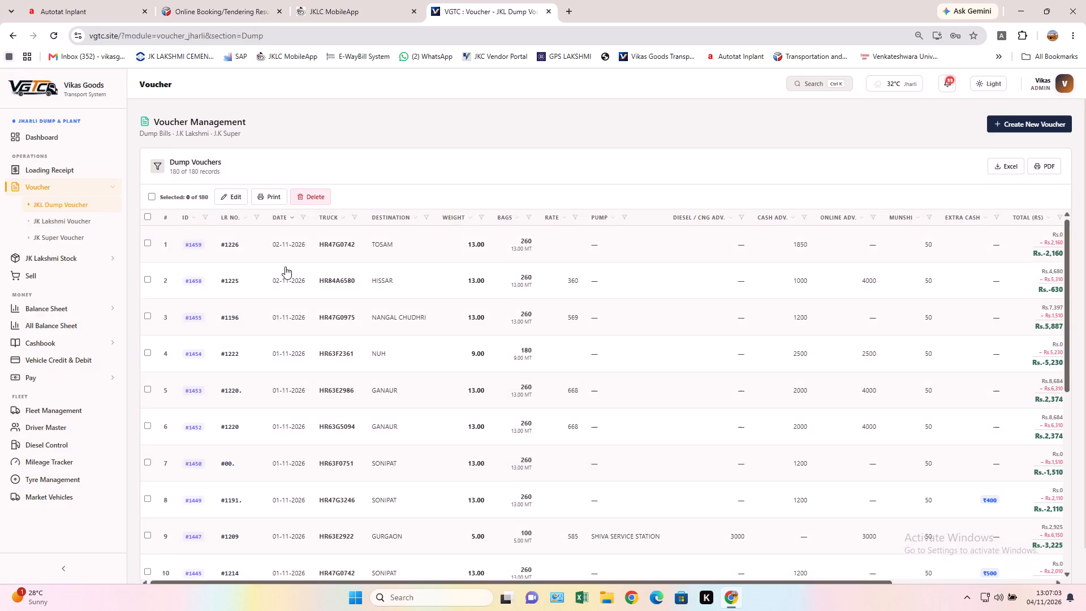
scroll(373, 298, down, 1)
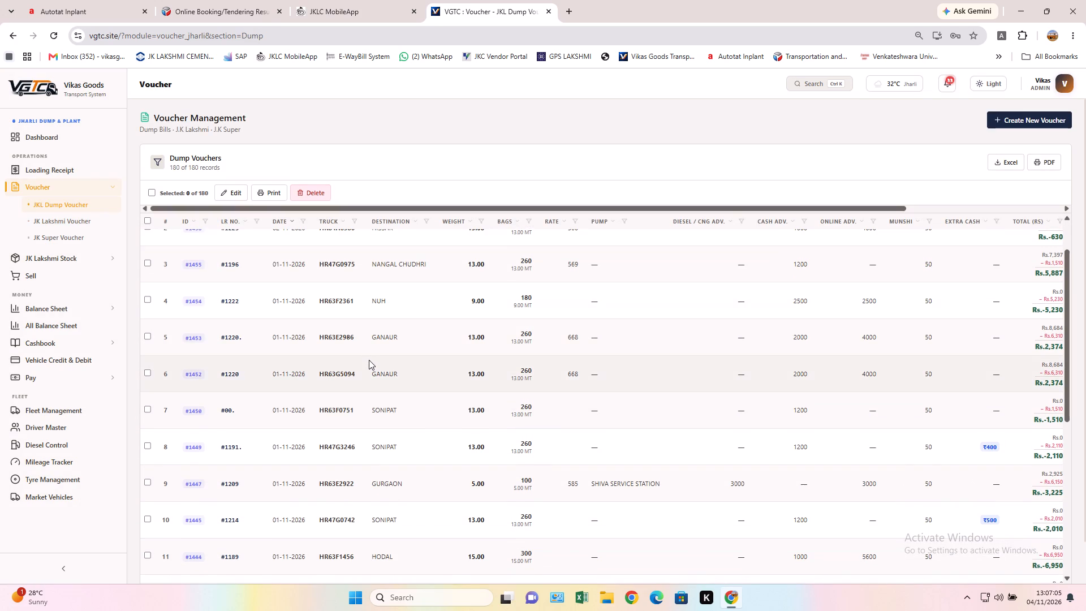
scroll(369, 361, down, 4)
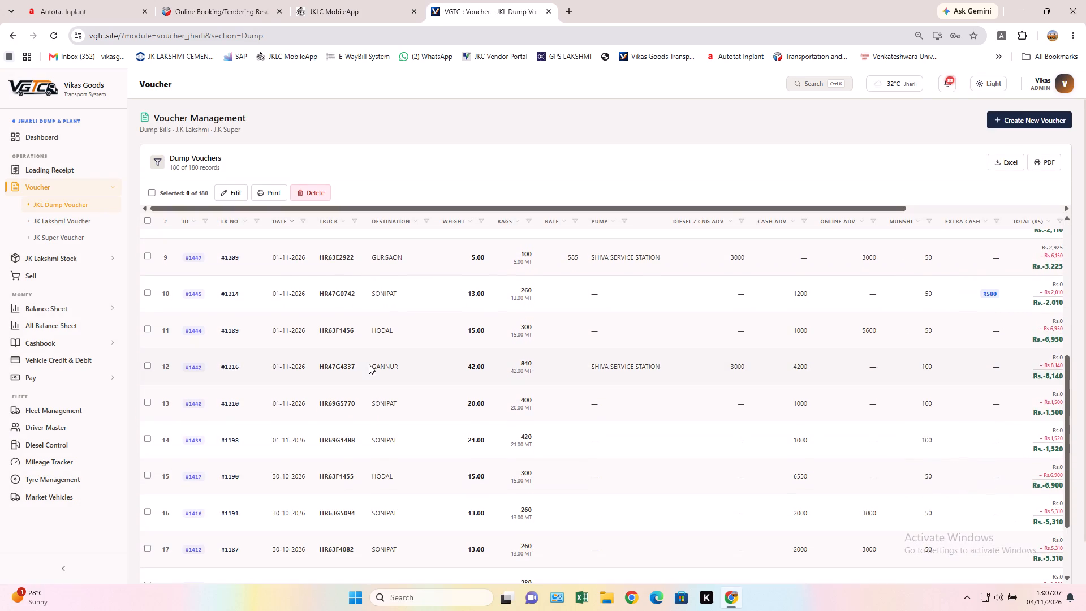
scroll(361, 419, down, 6)
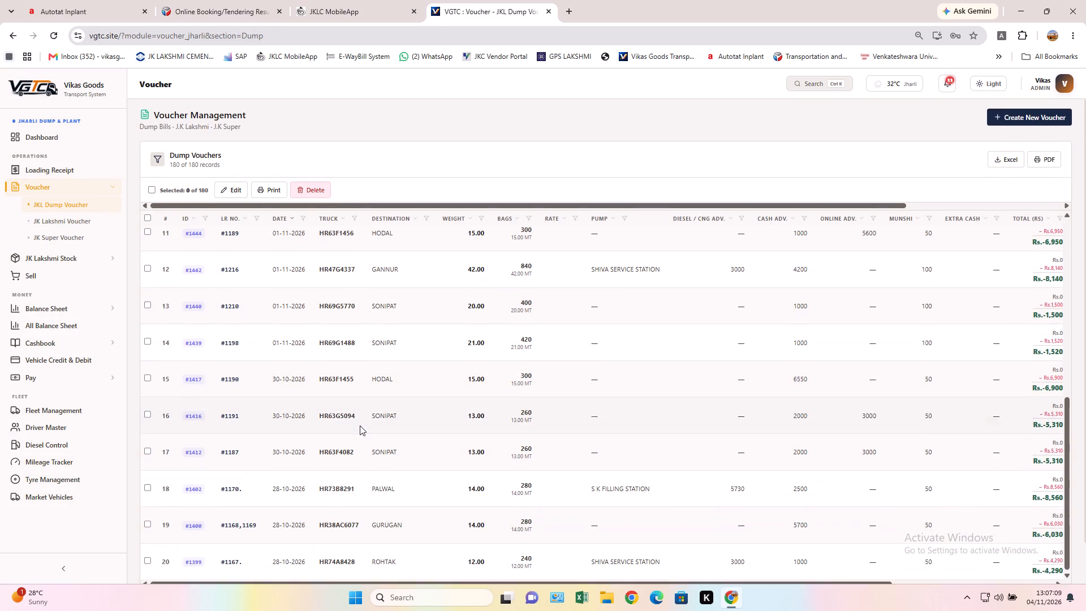
scroll(360, 425, down, 3)
scroll(358, 421, up, 12)
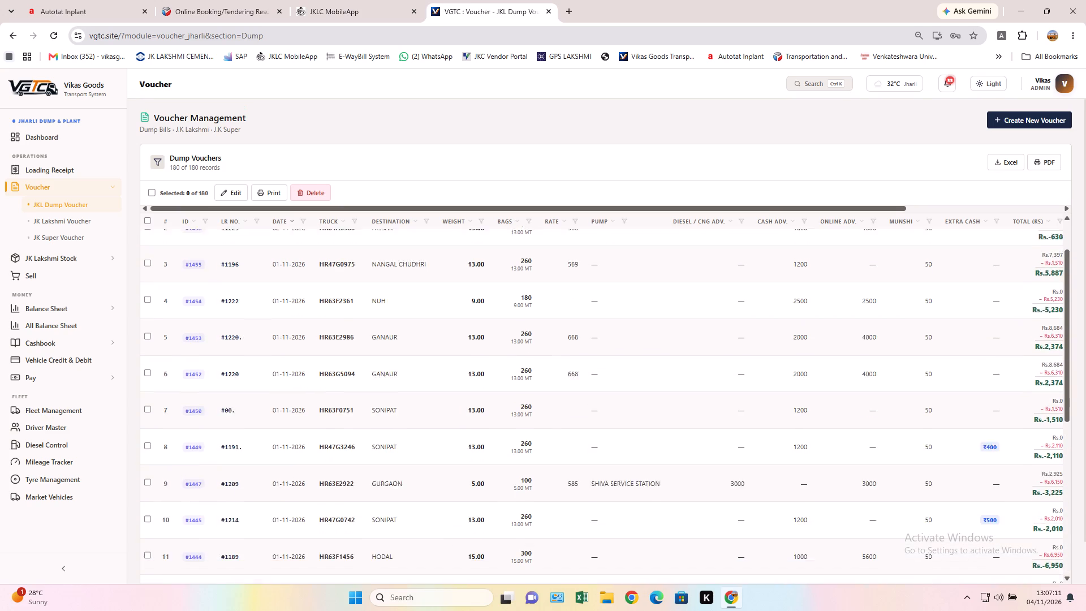
scroll(346, 384, up, 9)
click(89, 223)
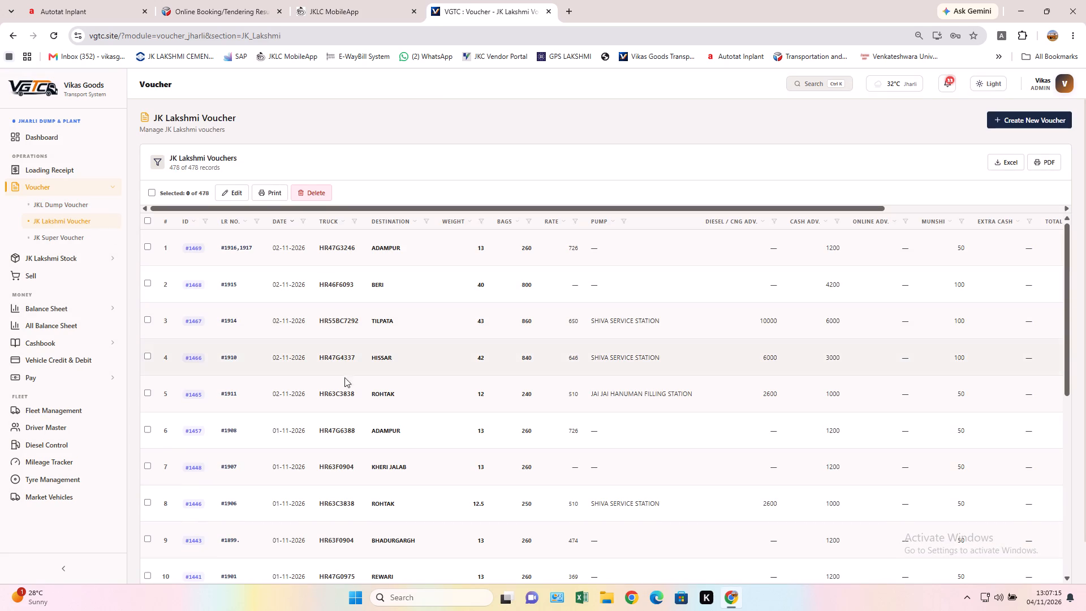
scroll(346, 407, down, 5)
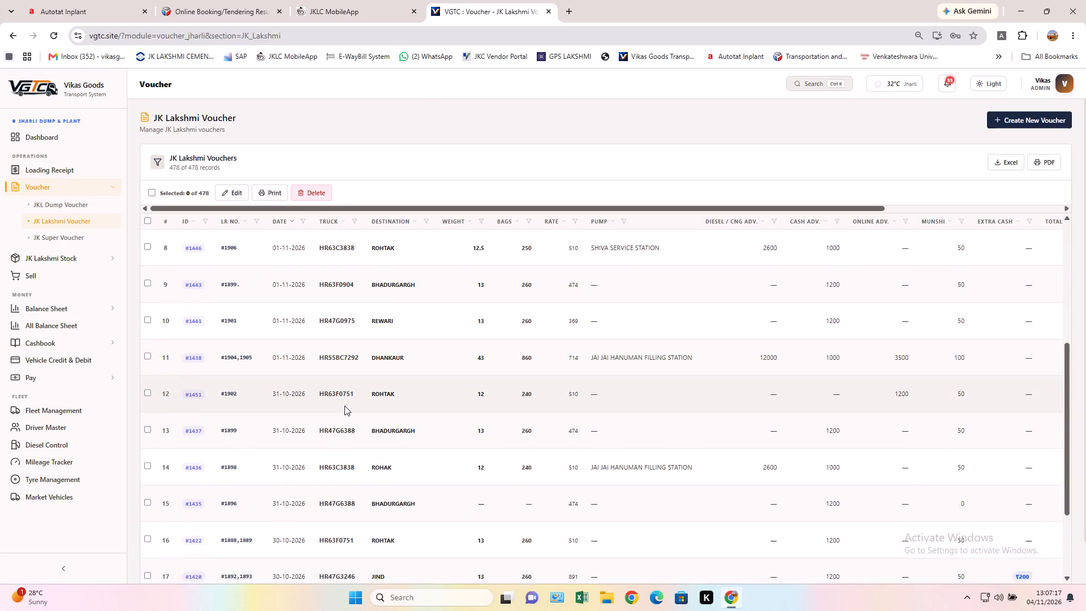
scroll(344, 406, down, 1)
scroll(337, 324, up, 2)
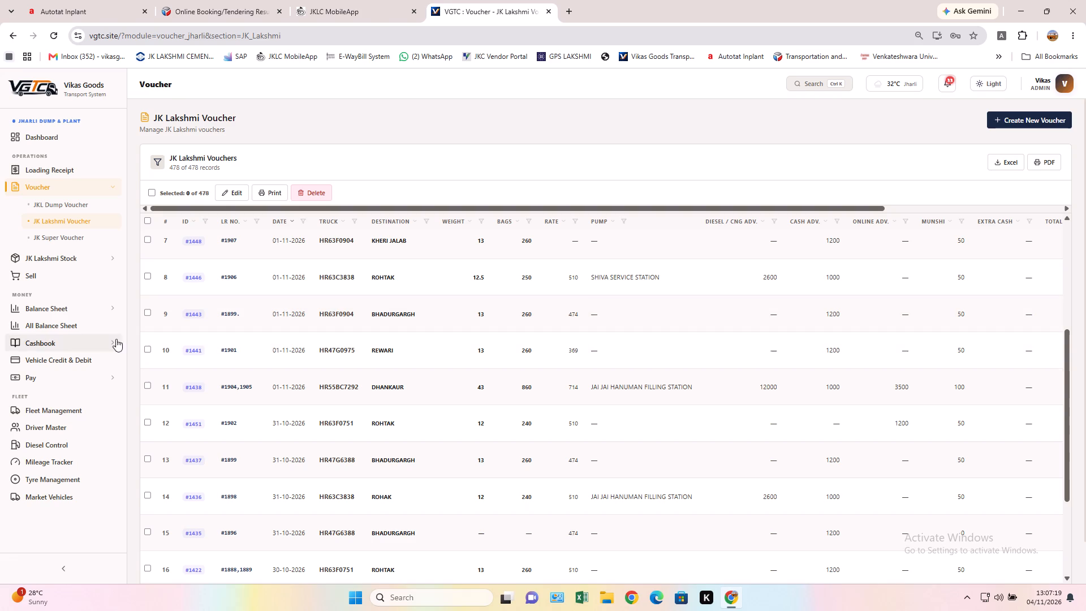
click(150, 348)
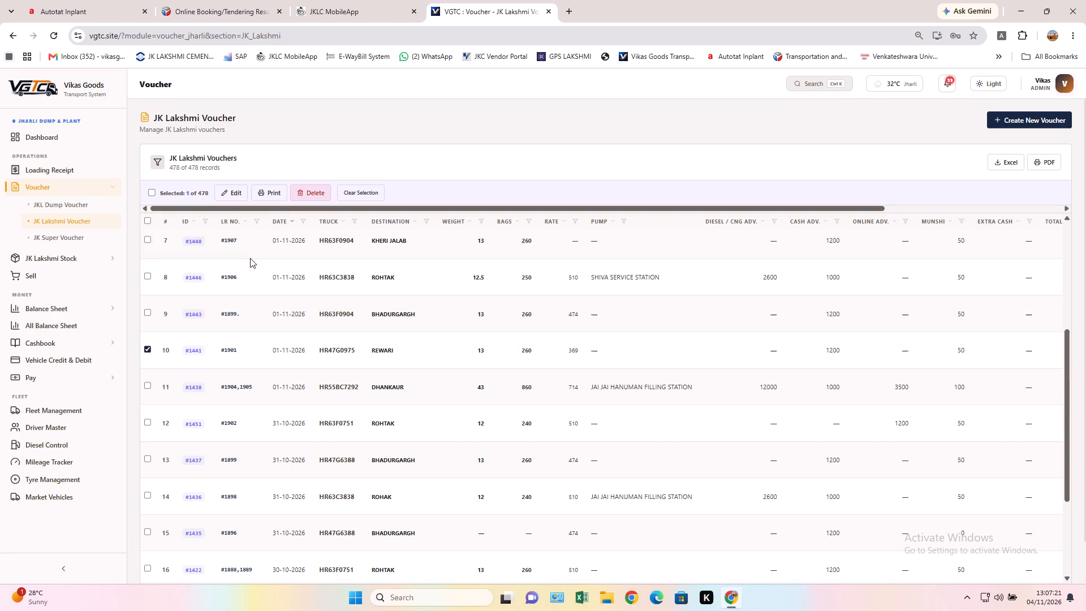
click(229, 200)
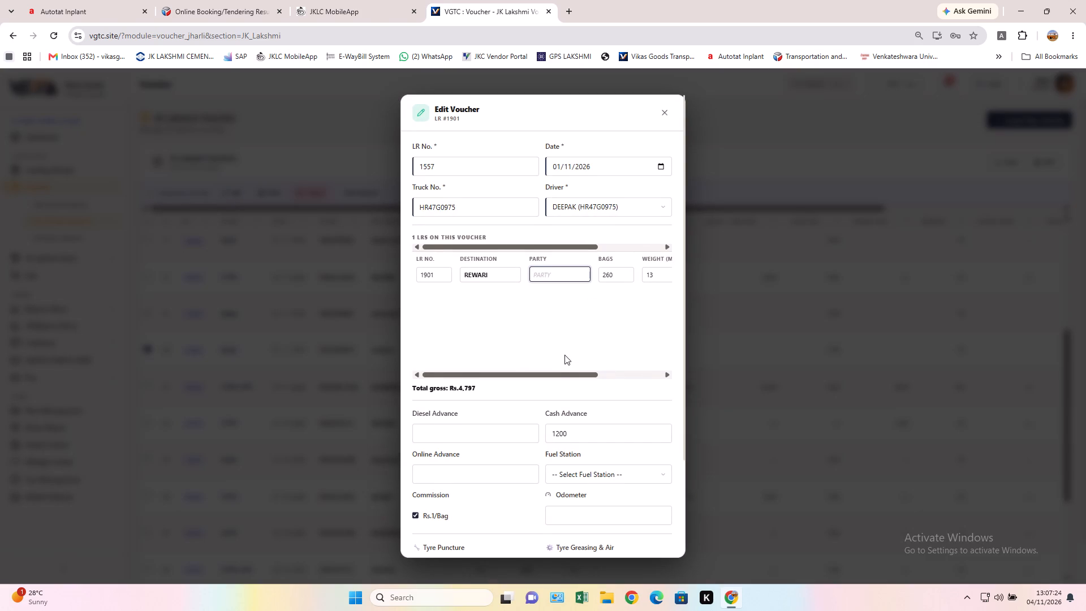
scroll(560, 356, down, 1)
click(469, 373)
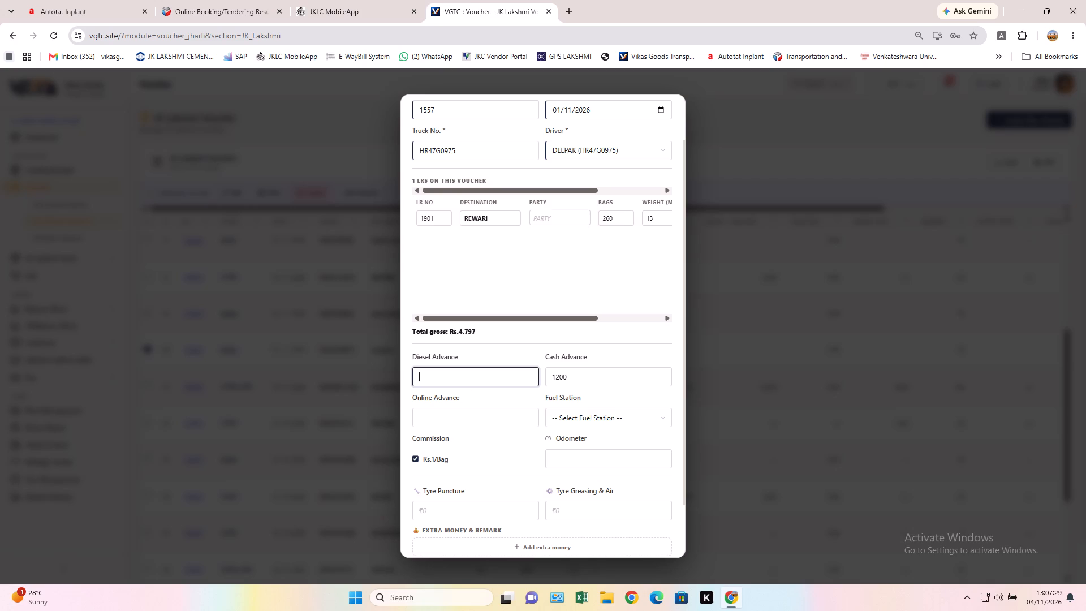
text(full)
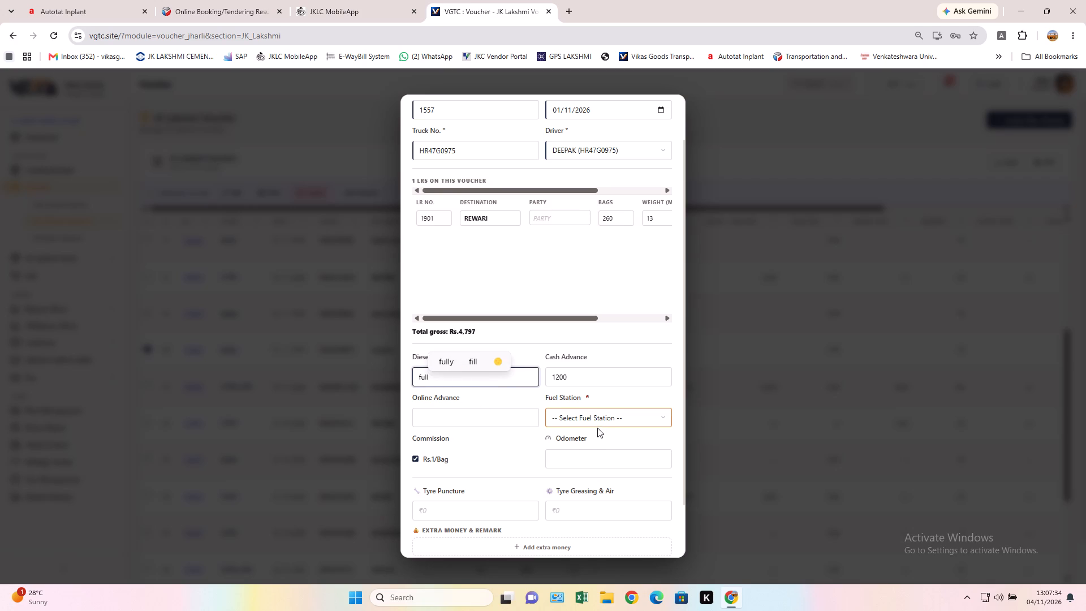
click(602, 410)
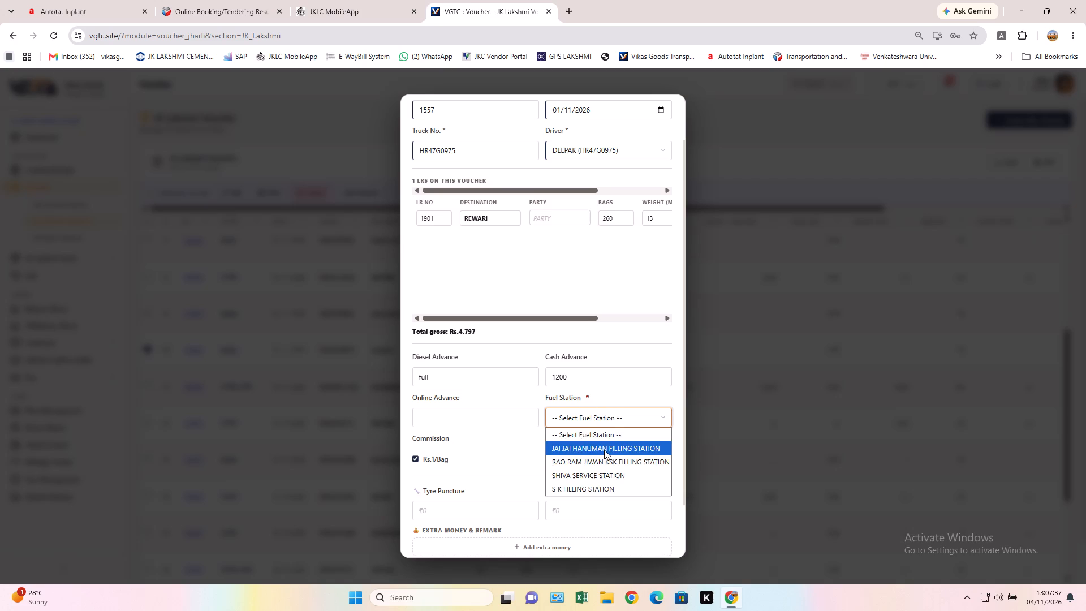
click(602, 484)
scroll(591, 484, down, 3)
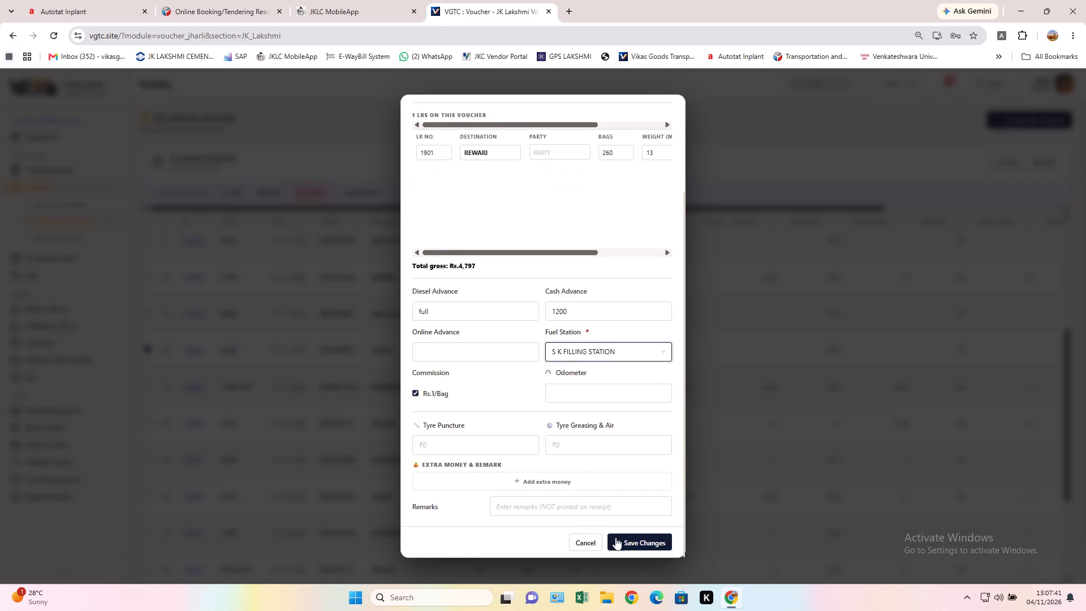
click(615, 537)
click(561, 354)
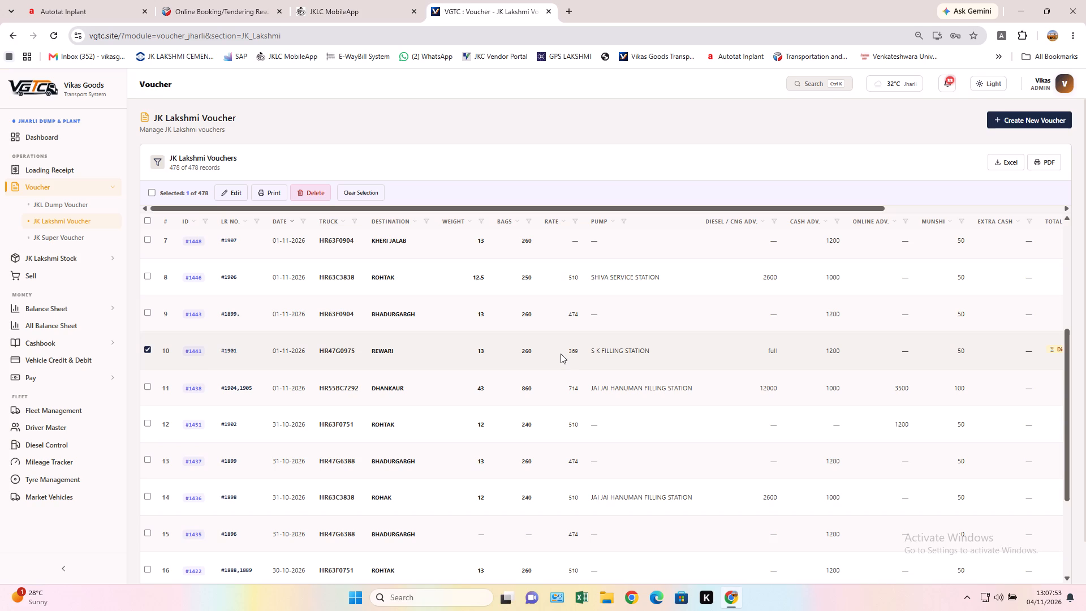
Deselect voucher LR 1901 and look through the JK Lakshmi list, checking trucks, dates, destinations, pumps and diesel advances.
scroll(403, 369, down, 1)
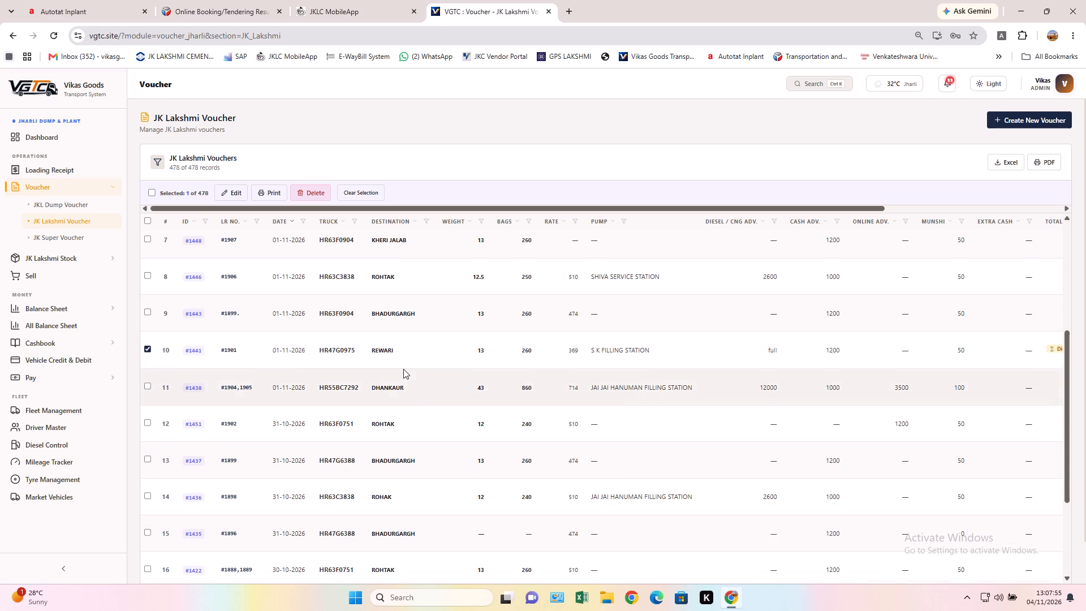
scroll(403, 369, down, 1)
scroll(400, 366, up, 3)
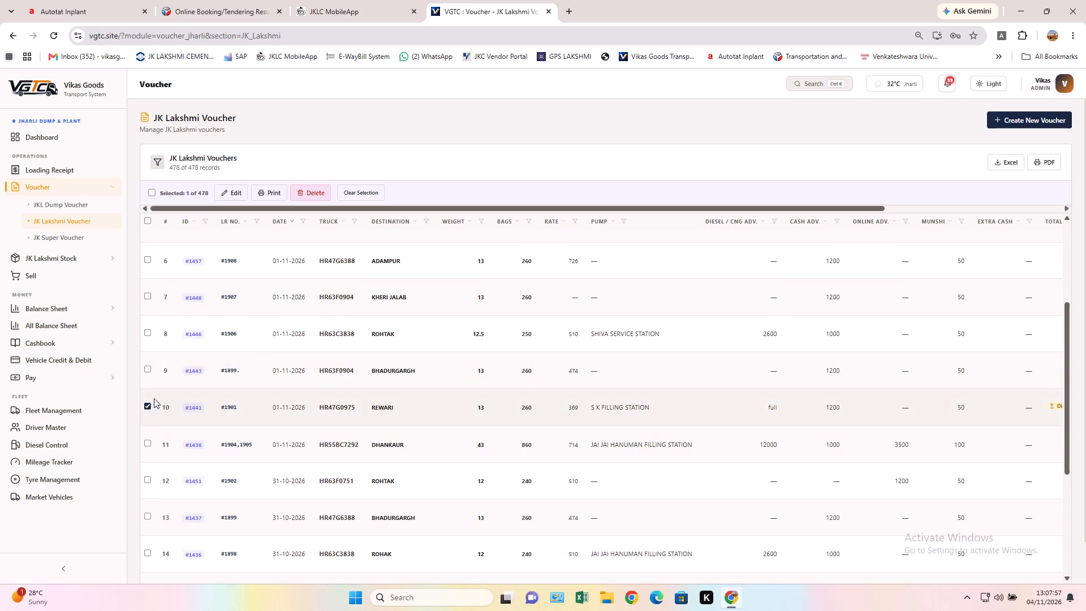
click(150, 409)
scroll(359, 324, down, 2)
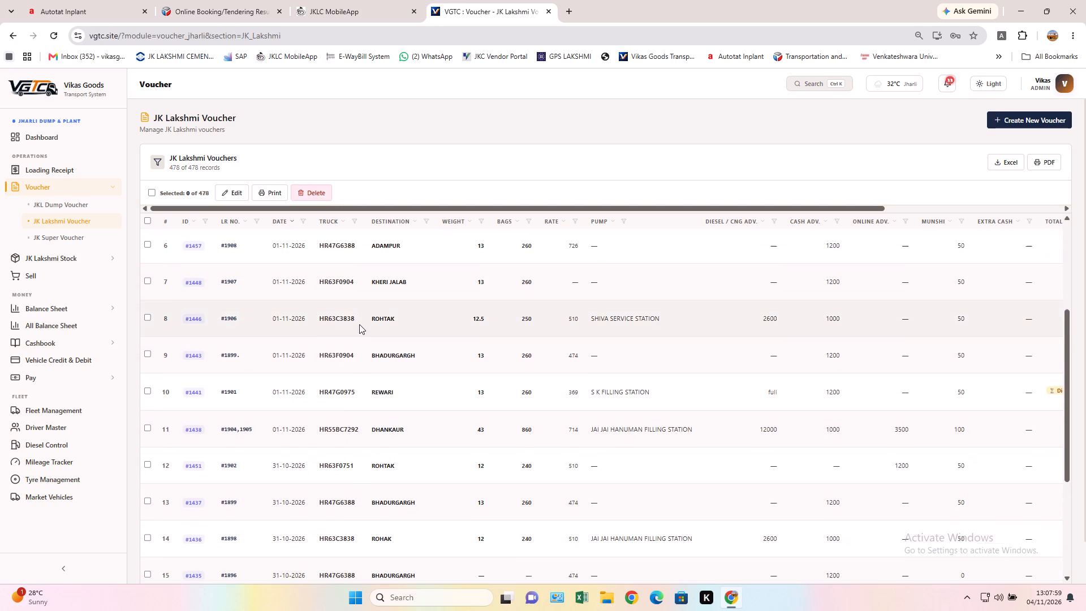
scroll(359, 324, down, 9)
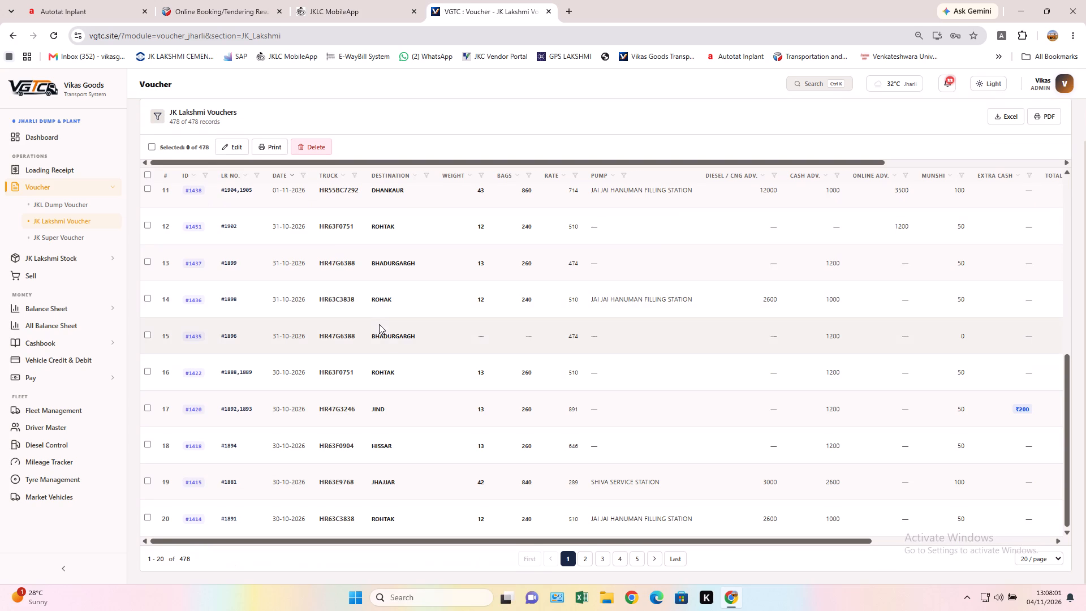
scroll(379, 324, up, 5)
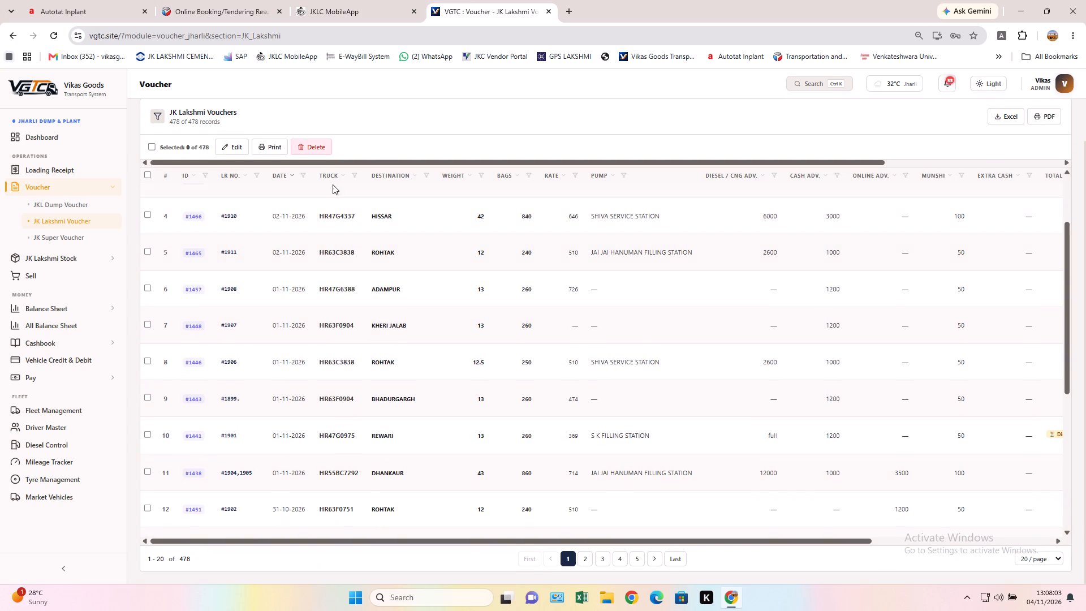
click(337, 175)
click(337, 175)
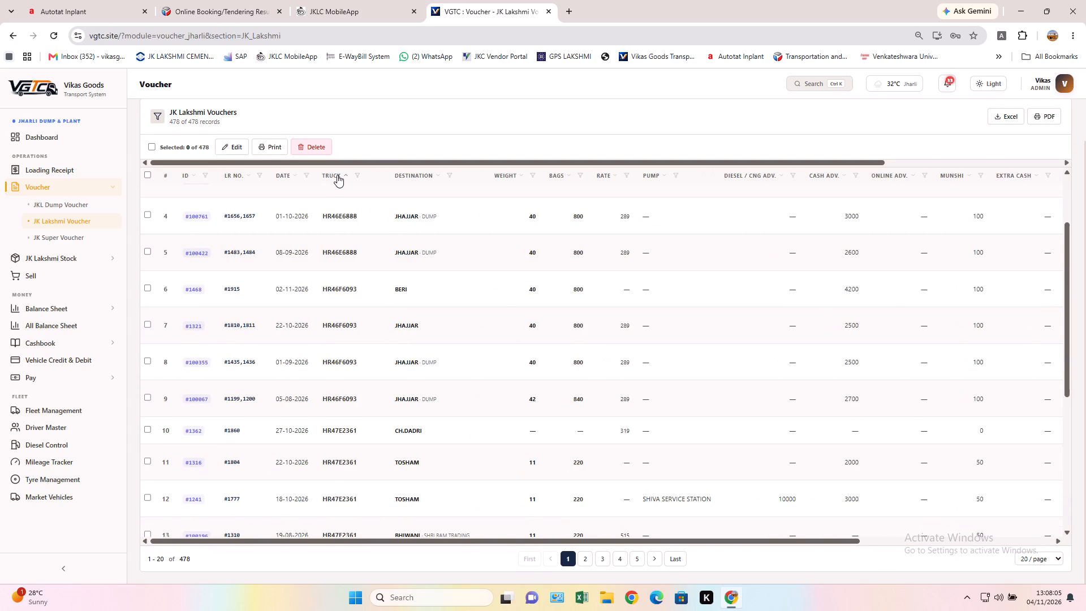
click(357, 175)
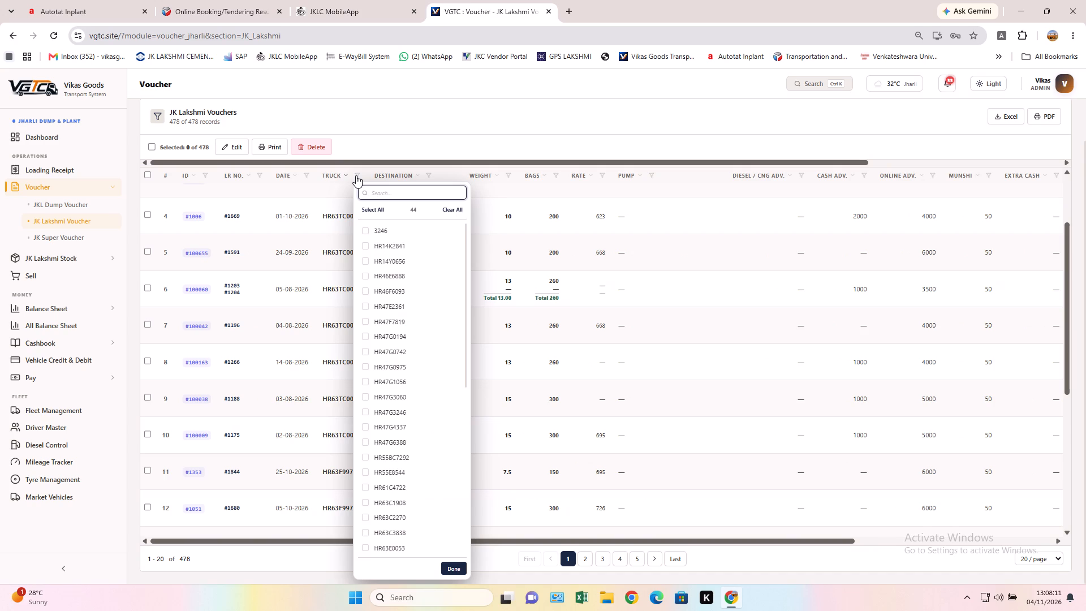
text(2361)
click(368, 233)
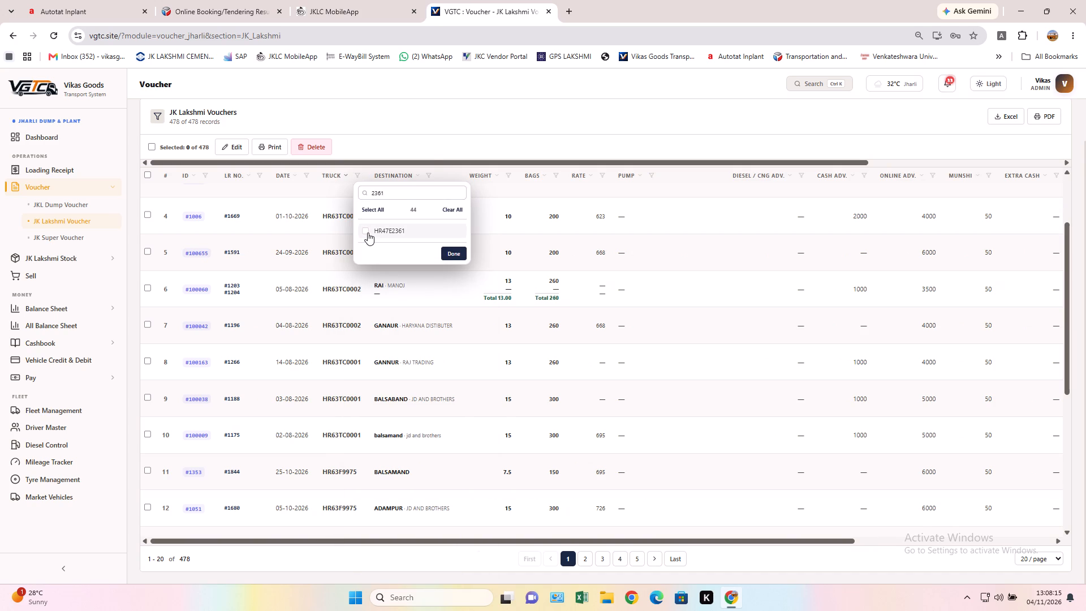
click(449, 321)
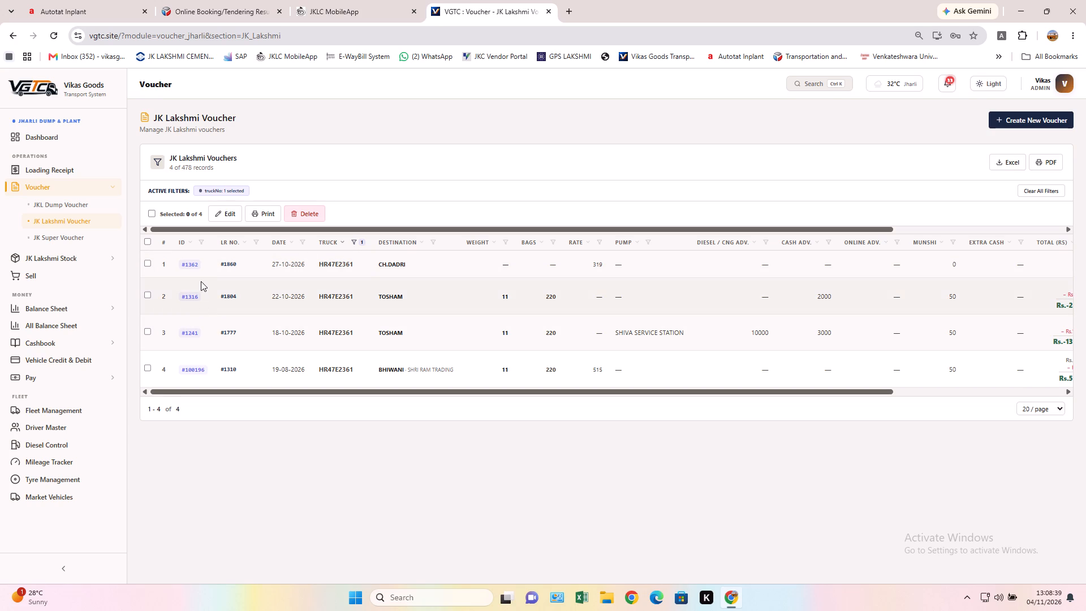
click(354, 240)
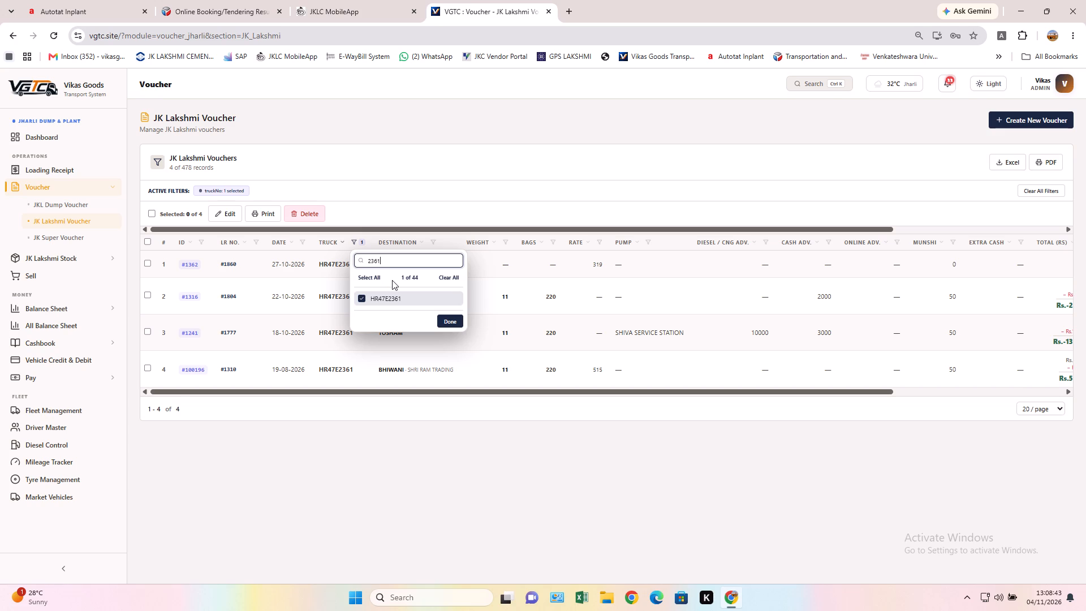
click(365, 299)
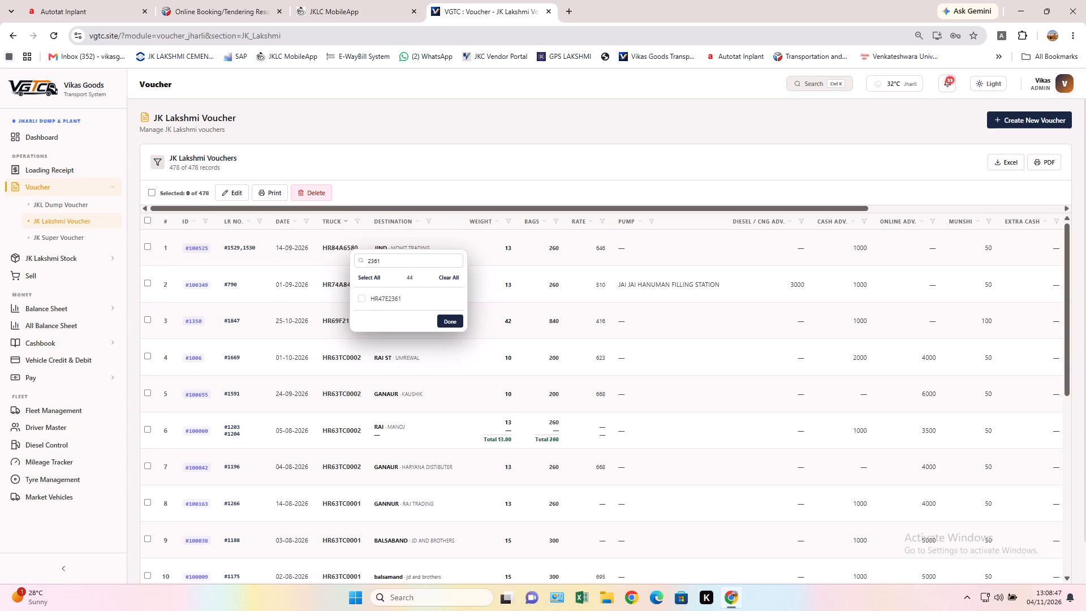
click(383, 259)
key(BackSpace)
key(BackSpace)
key(BackSpace)
key(BackSpace)
key(BackSpace)
key(BackSpace)
key(BackSpace)
key(BackSpace)
key(BackSpace)
key(BackSpace)
key(BackSpace)
key(BackSpace)
key(BackSpace)
key(BackSpace)
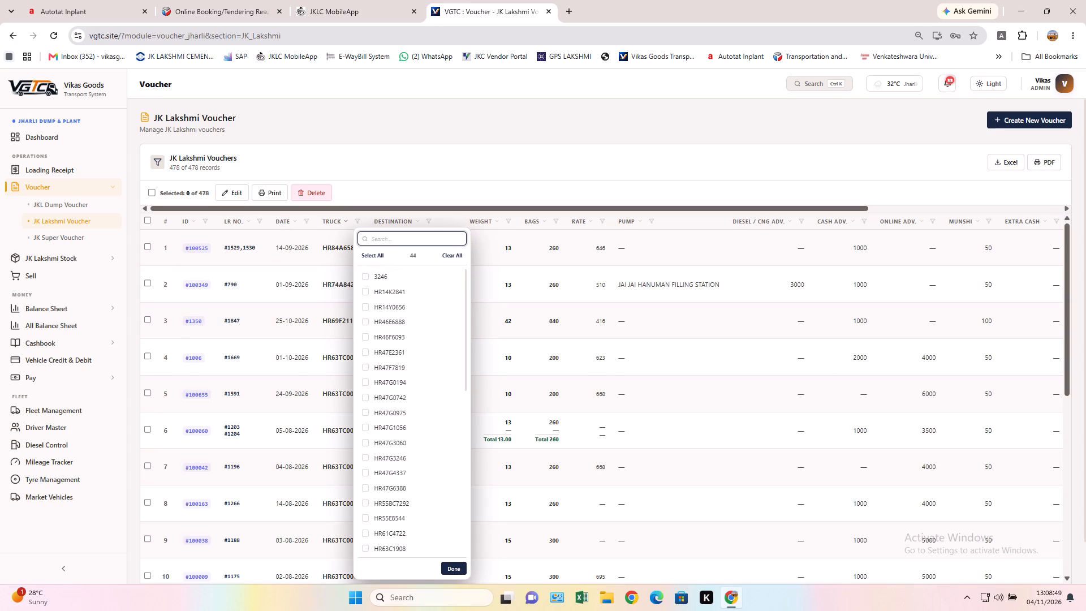
text(1775)
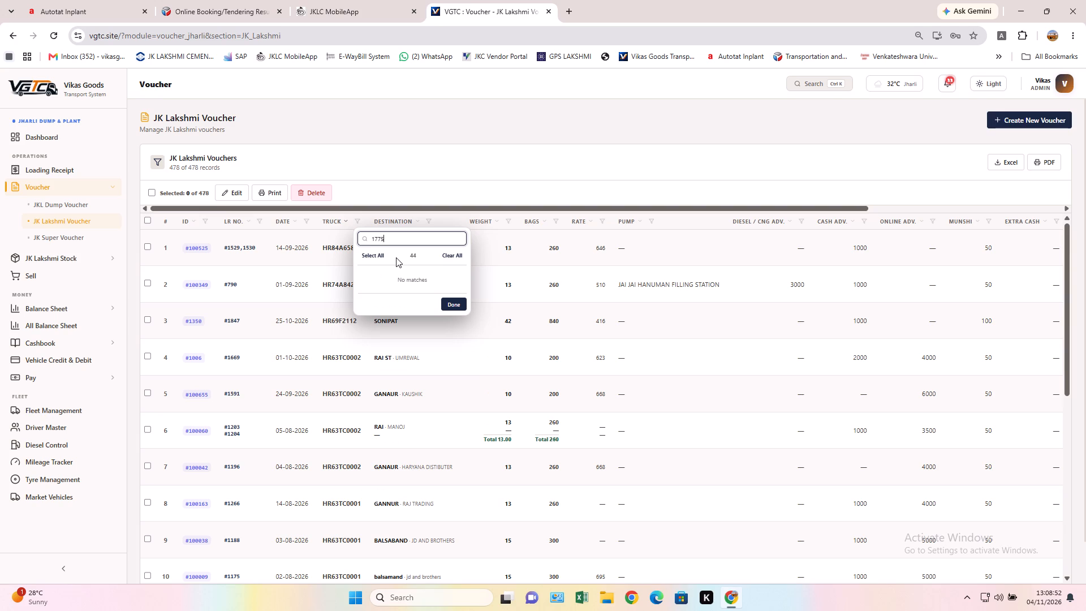
key(BackSpace)
key(BackSpace)
key(BackSpace)
key(BackSpace)
key(BackSpace)
key(BackSpace)
key(BackSpace)
key(BackSpace)
key(BackSpace)
key(BackSpace)
key(BackSpace)
key(BackSpace)
key(BackSpace)
key(BackSpace)
key(BackSpace)
key(BackSpace)
key(BackSpace)
key(BackSpace)
key(BackSpace)
key(BackSpace)
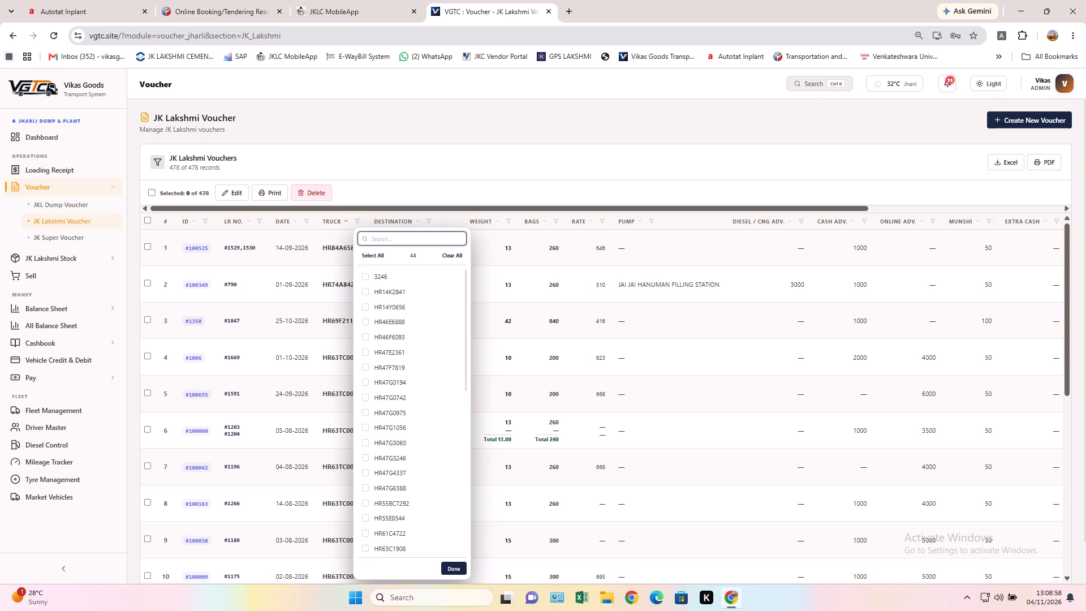
text(0742)
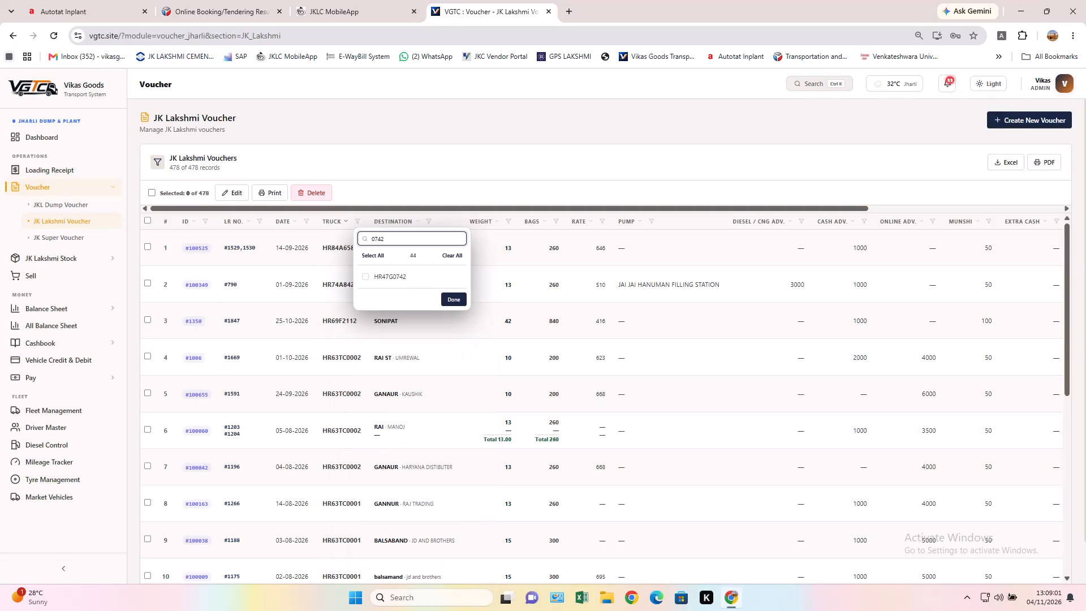
click(365, 278)
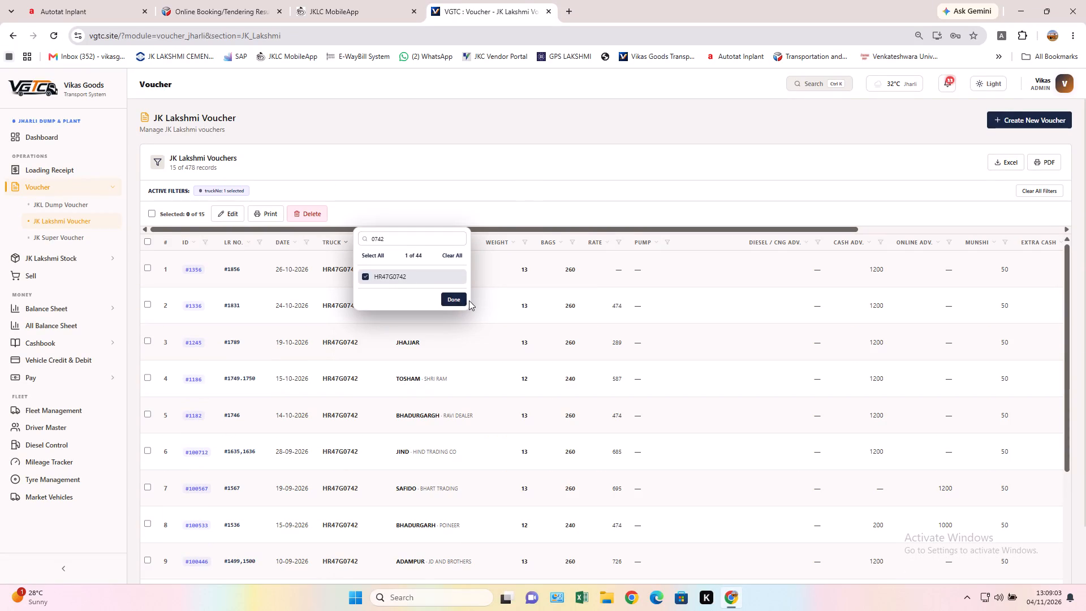
click(455, 299)
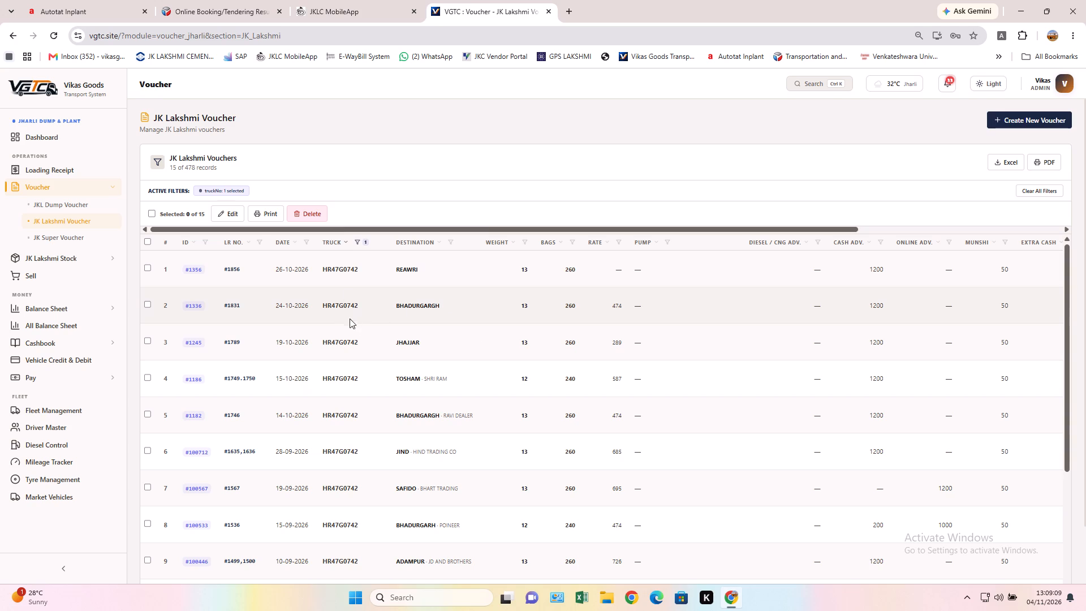
scroll(350, 368, up, 3)
scroll(350, 368, down, 4)
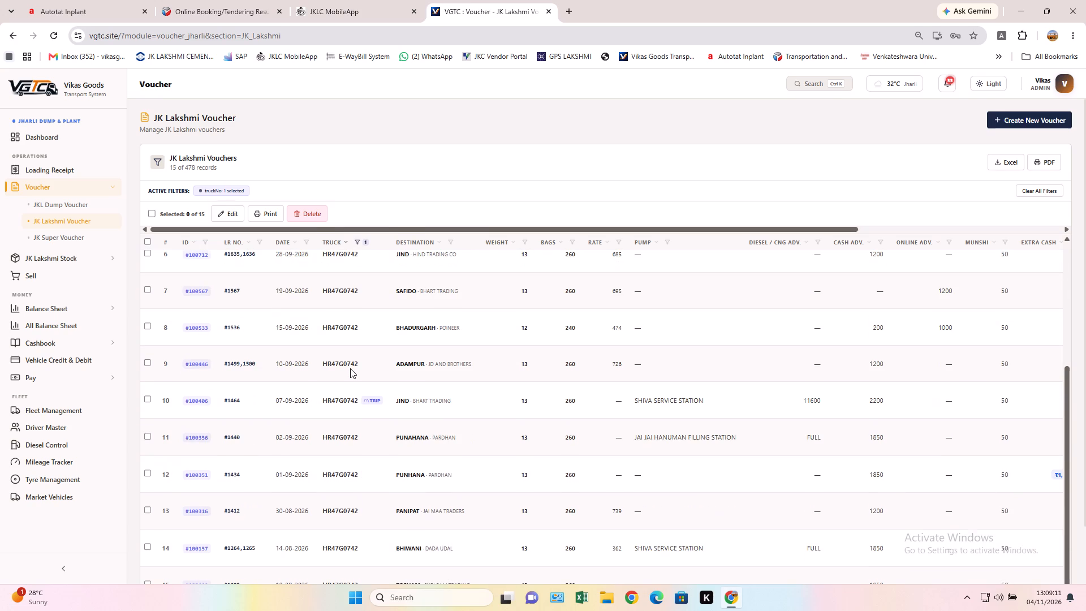
scroll(350, 368, down, 10)
scroll(350, 367, up, 12)
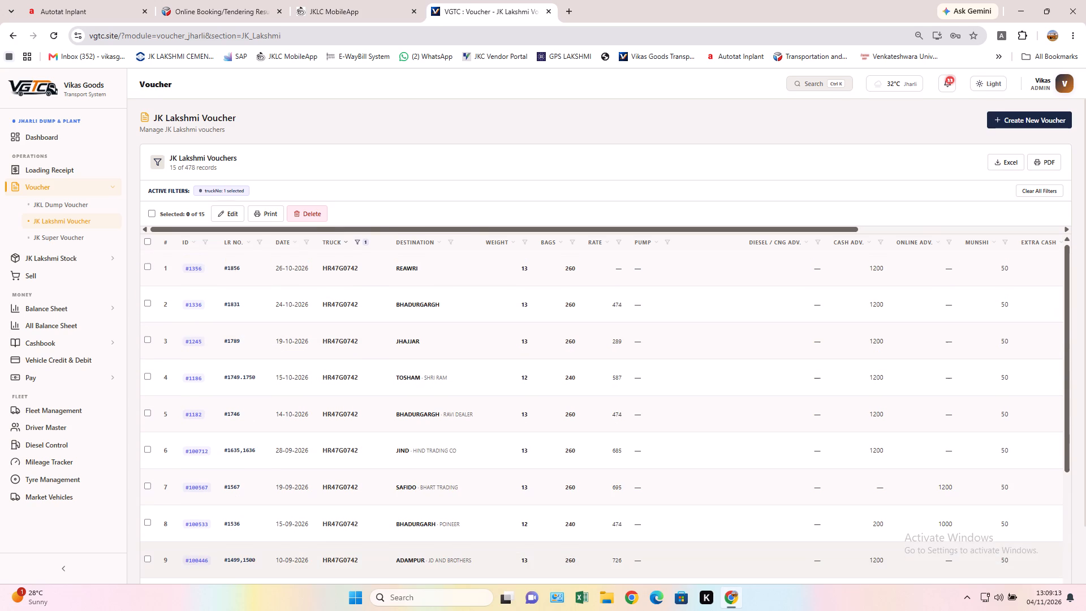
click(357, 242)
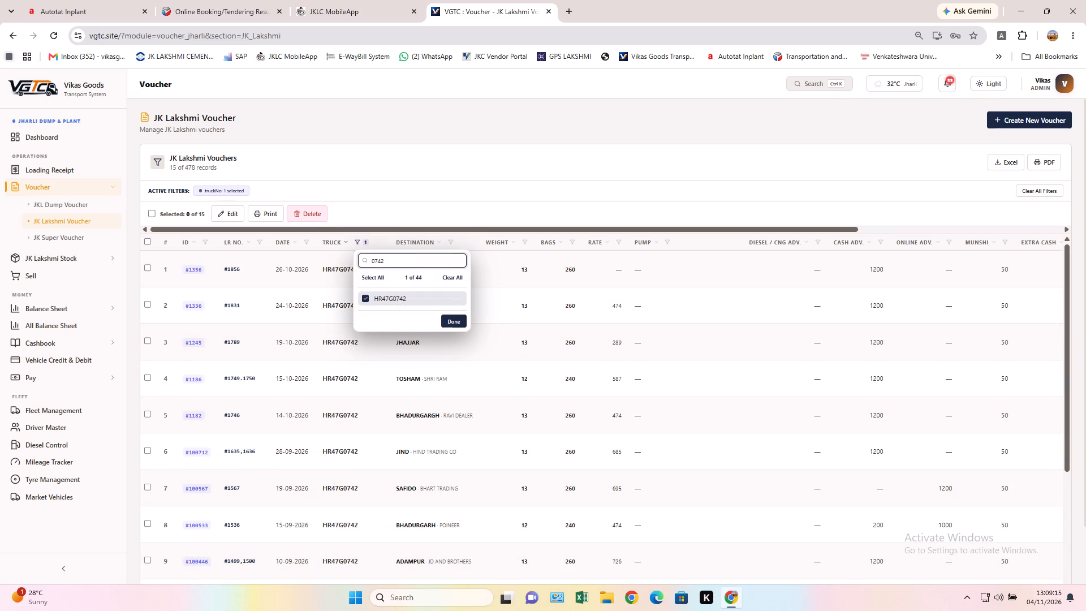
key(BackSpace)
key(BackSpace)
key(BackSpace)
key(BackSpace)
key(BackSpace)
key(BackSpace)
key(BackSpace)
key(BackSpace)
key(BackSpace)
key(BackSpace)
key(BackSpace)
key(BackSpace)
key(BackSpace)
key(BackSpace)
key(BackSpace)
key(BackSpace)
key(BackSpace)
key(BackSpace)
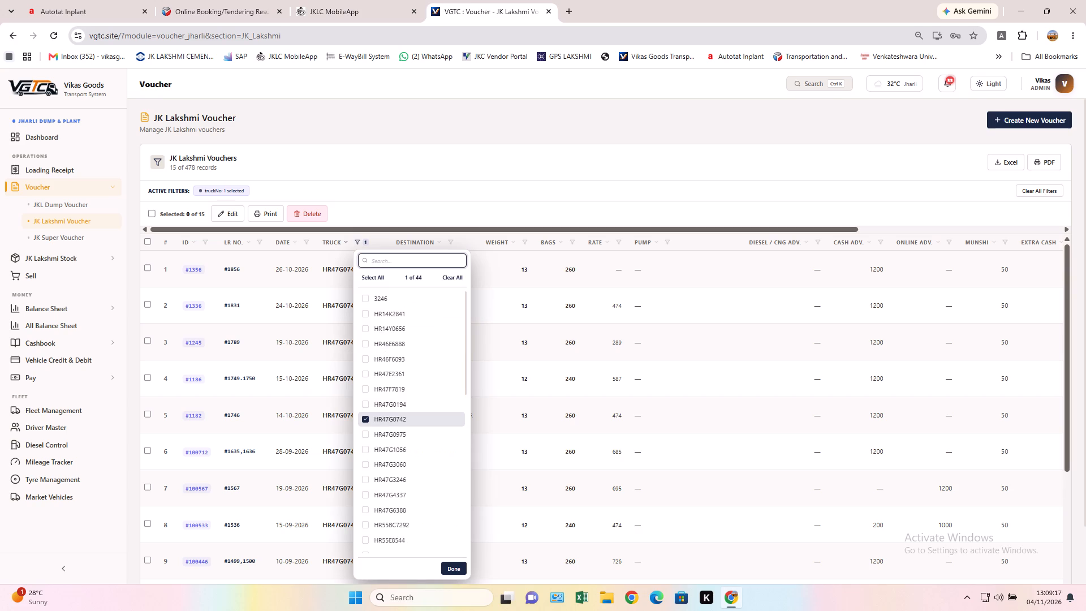
click(71, 233)
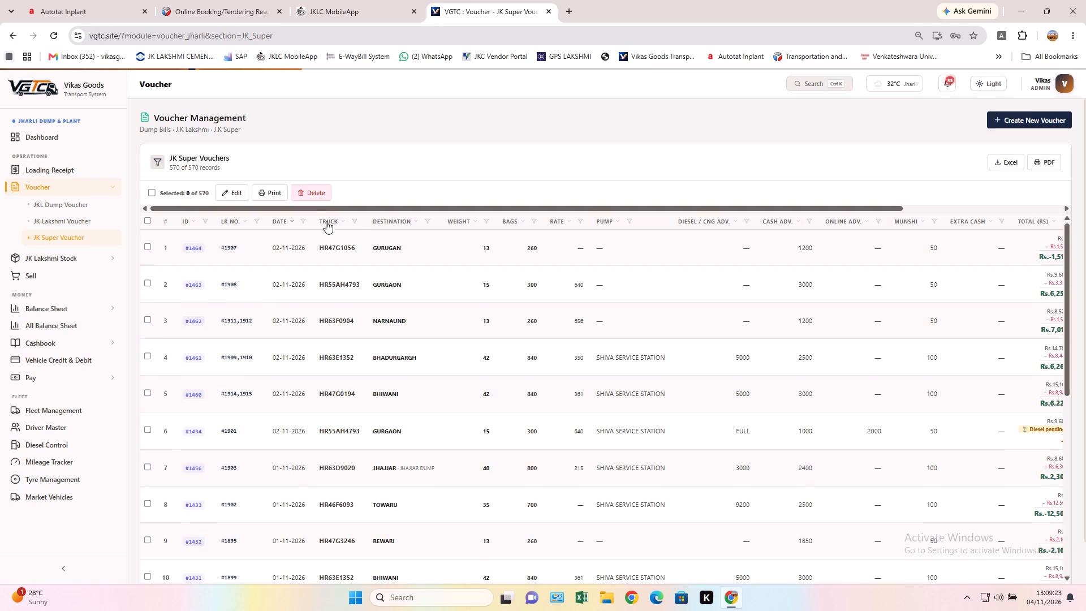
click(354, 221)
text(0742)
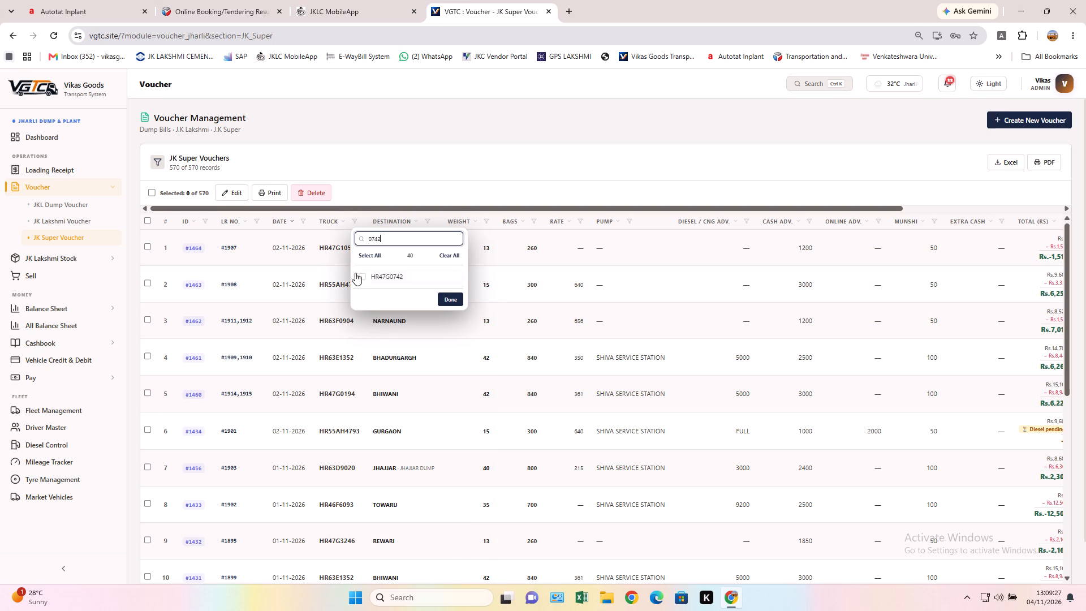
click(364, 276)
click(441, 300)
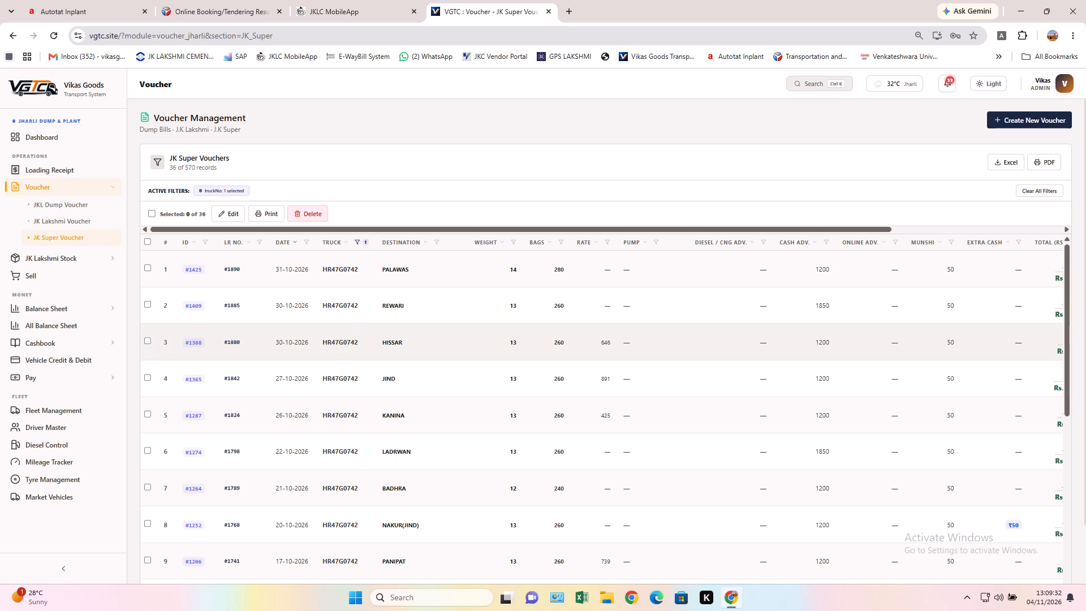
In the REWARI voucher LR 1885, enter diesel advance "full", choose S K FILLING STATION as fuel station, save the changes and deselect the voucher.
click(146, 303)
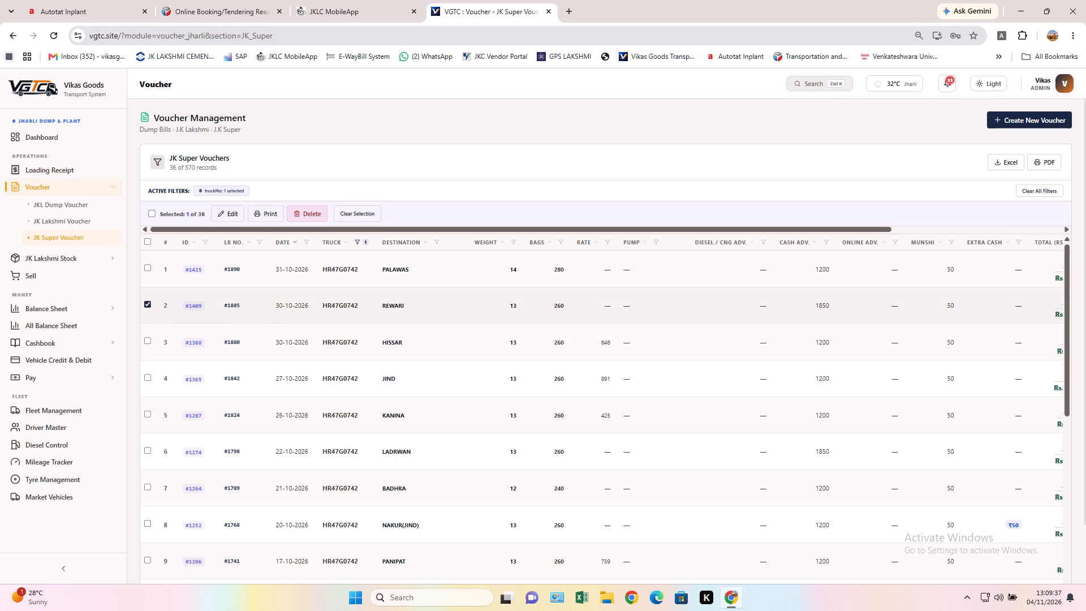
click(230, 213)
click(496, 427)
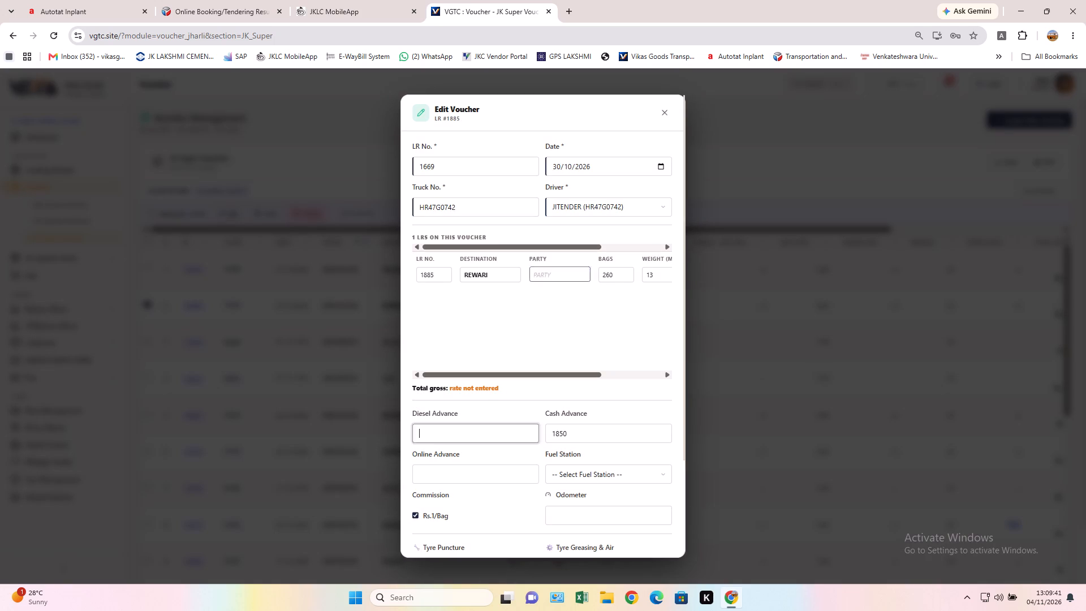
key(f)
text(ull)
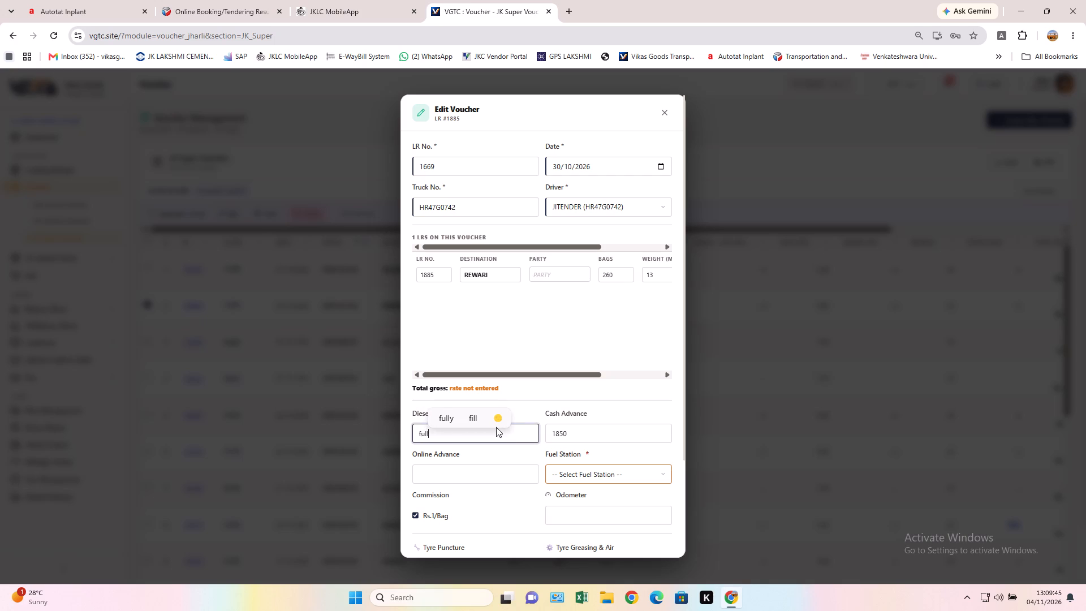
click(585, 477)
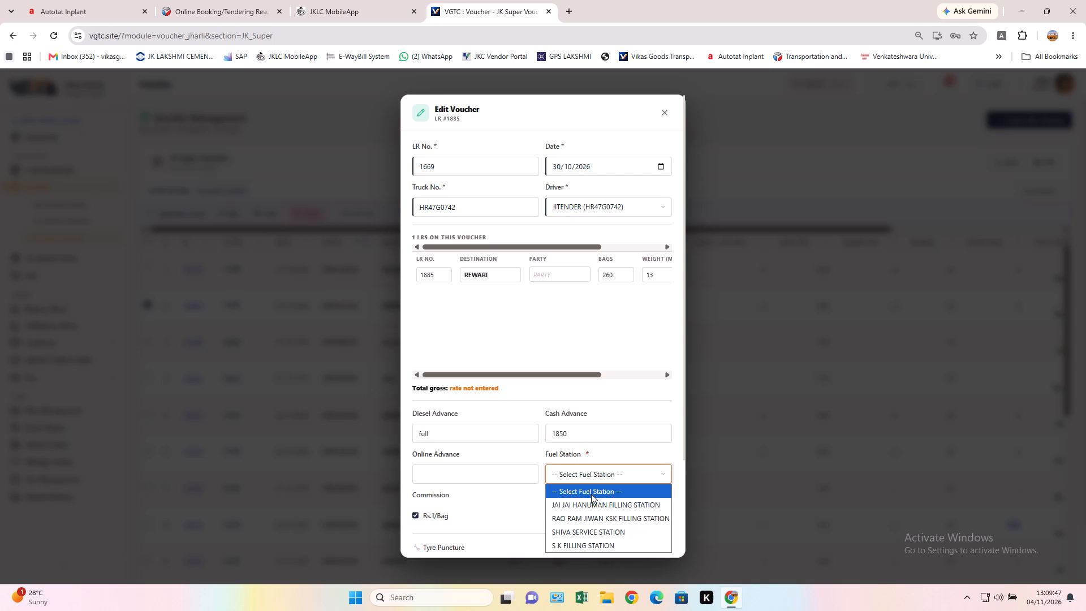
click(609, 545)
scroll(600, 537, down, 3)
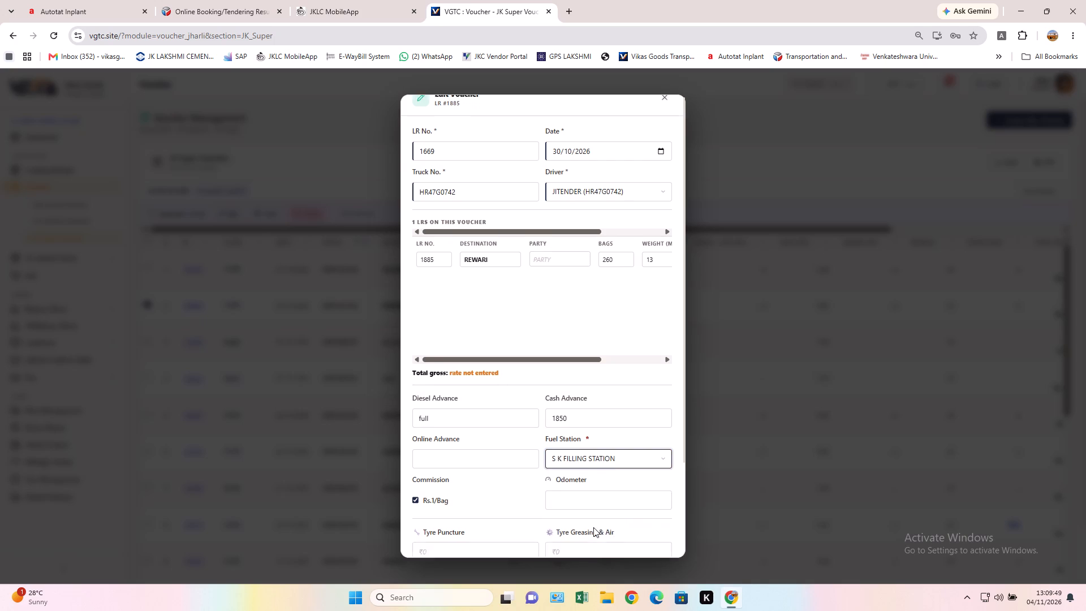
click(633, 549)
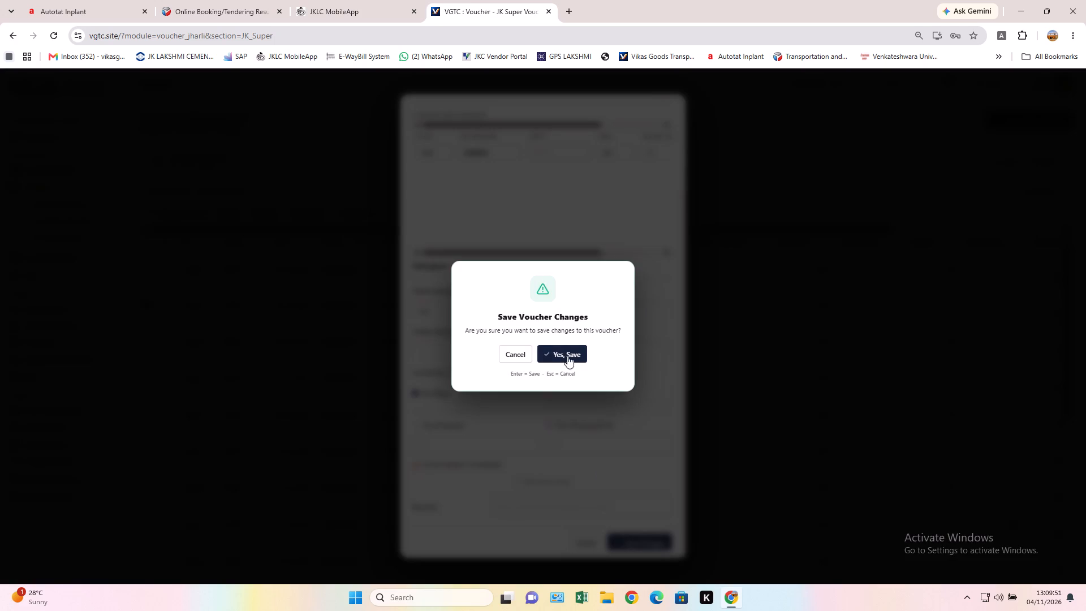
click(567, 353)
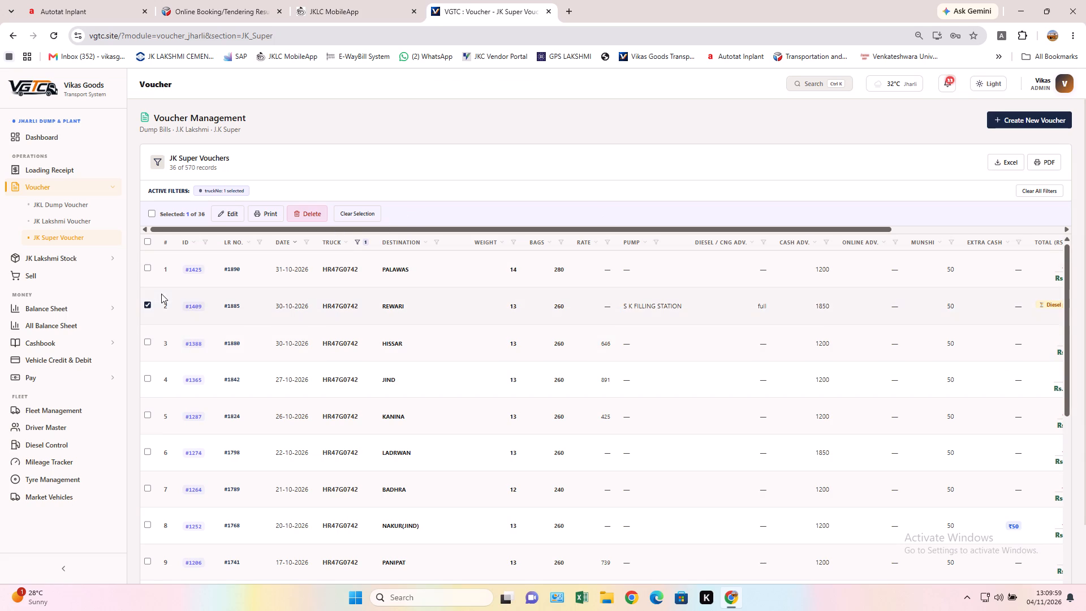
click(148, 307)
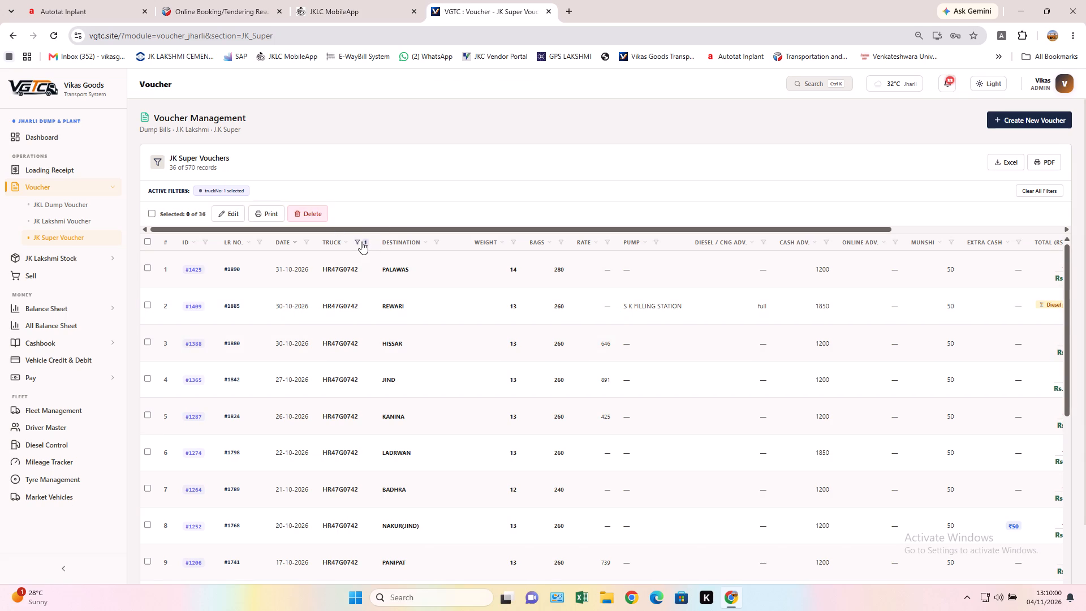
click(360, 242)
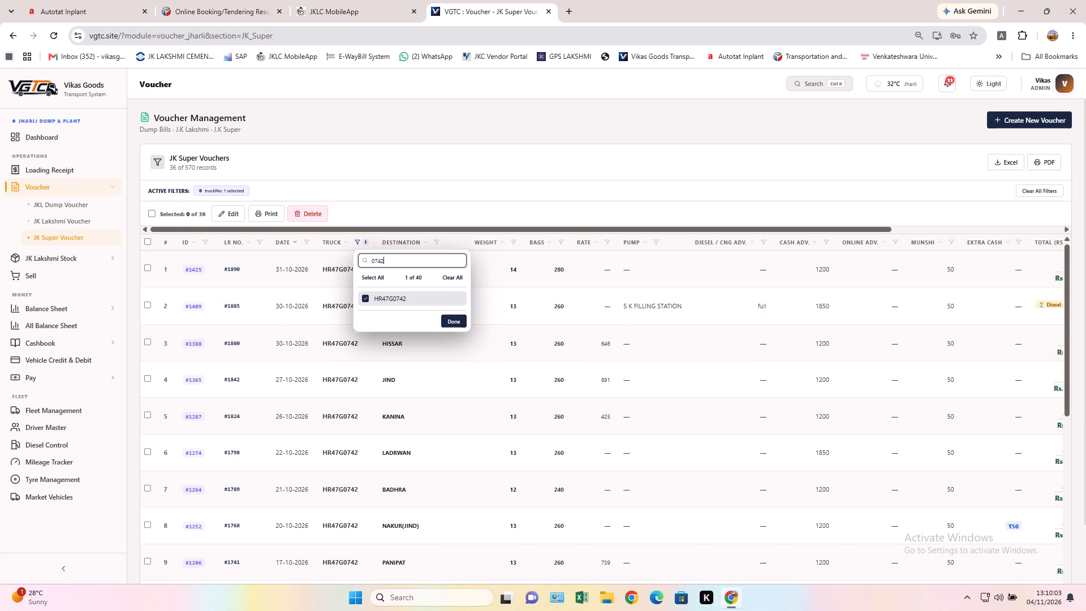
click(366, 296)
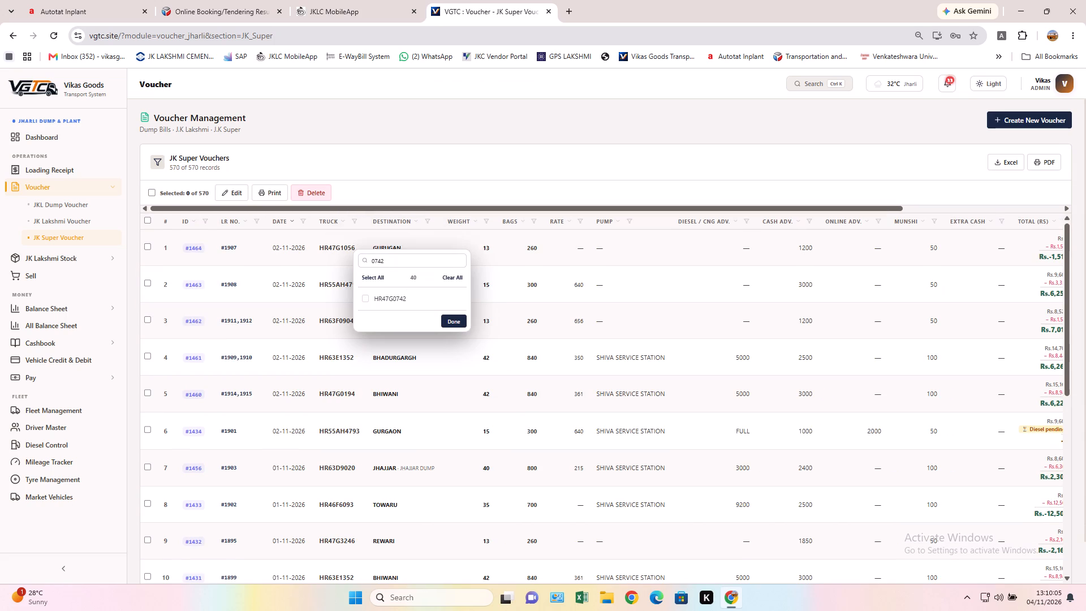
click(393, 261)
key(BackSpace)
key(BackSpace)
key(BackSpace)
key(BackSpace)
key(BackSpace)
key(BackSpace)
key(BackSpace)
key(BackSpace)
key(BackSpace)
key(BackSpace)
key(BackSpace)
key(BackSpace)
key(BackSpace)
key(BackSpace)
key(BackSpace)
key(BackSpace)
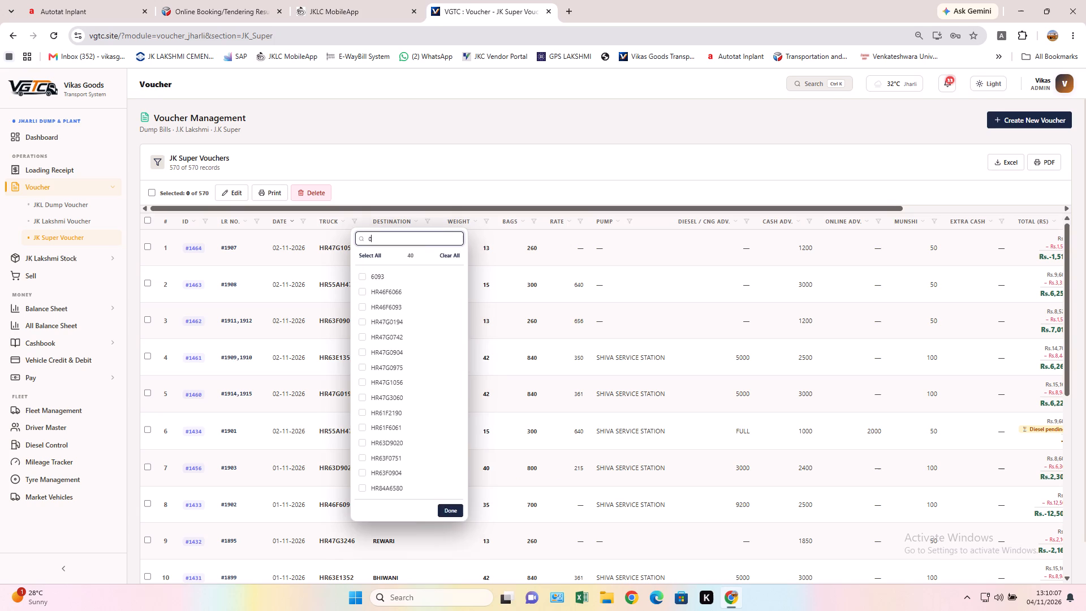
text(6066)
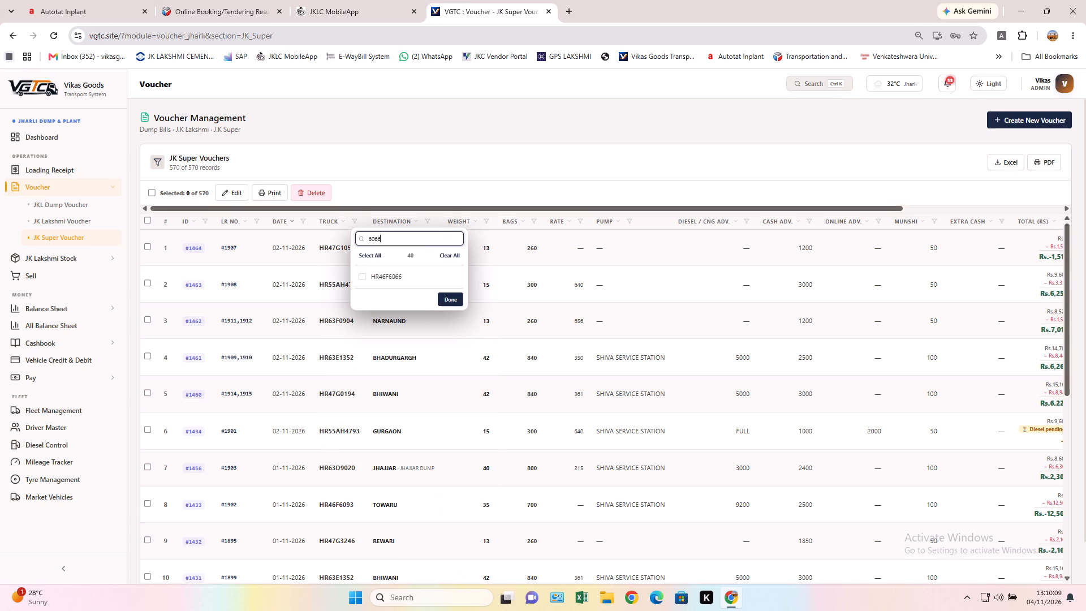
click(363, 276)
click(453, 299)
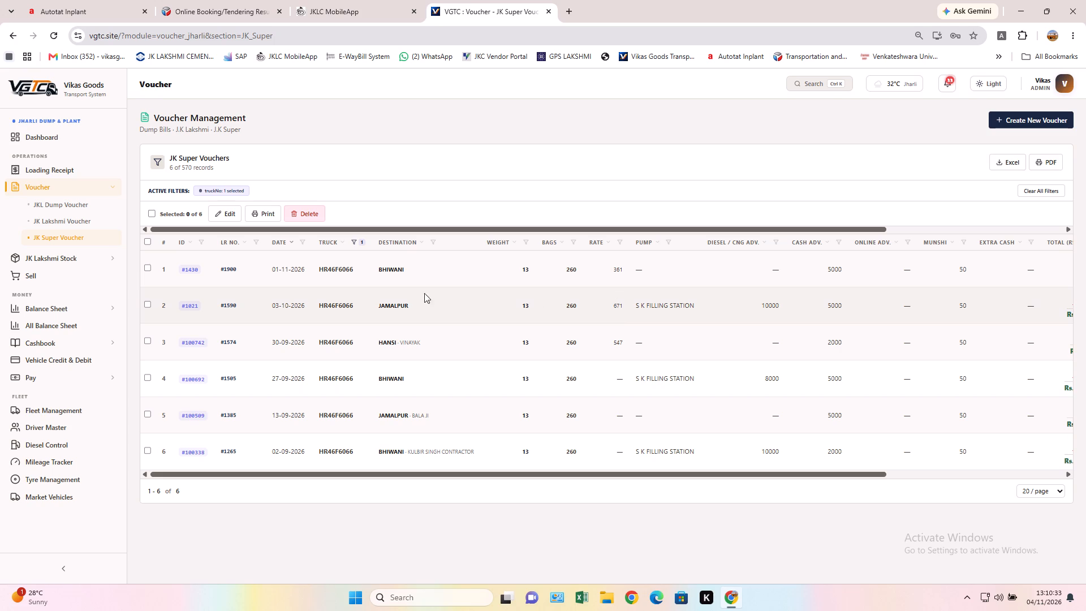
click(355, 238)
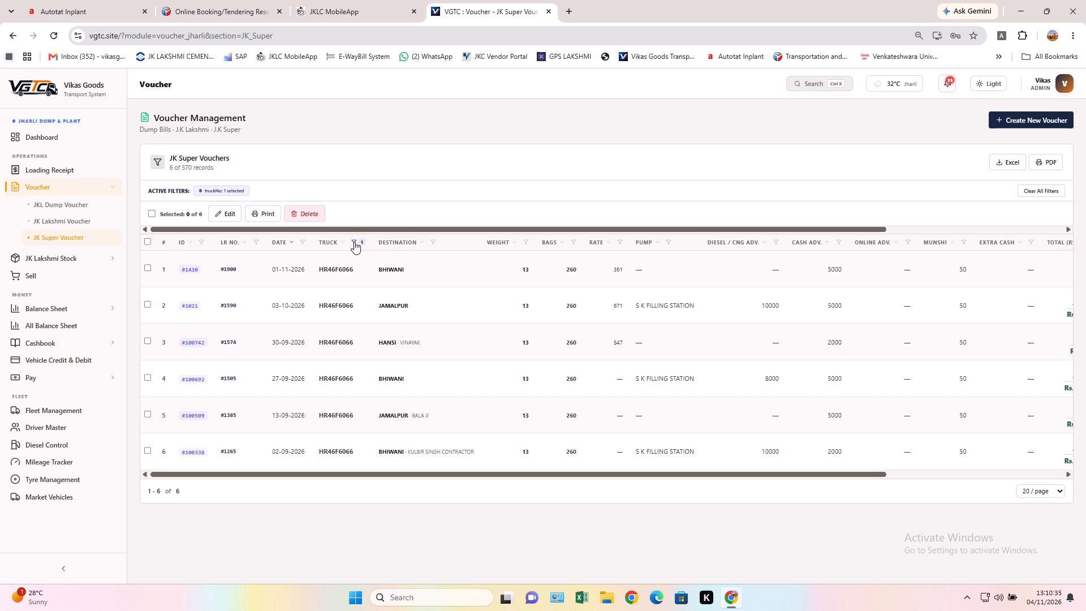
click(354, 242)
click(358, 298)
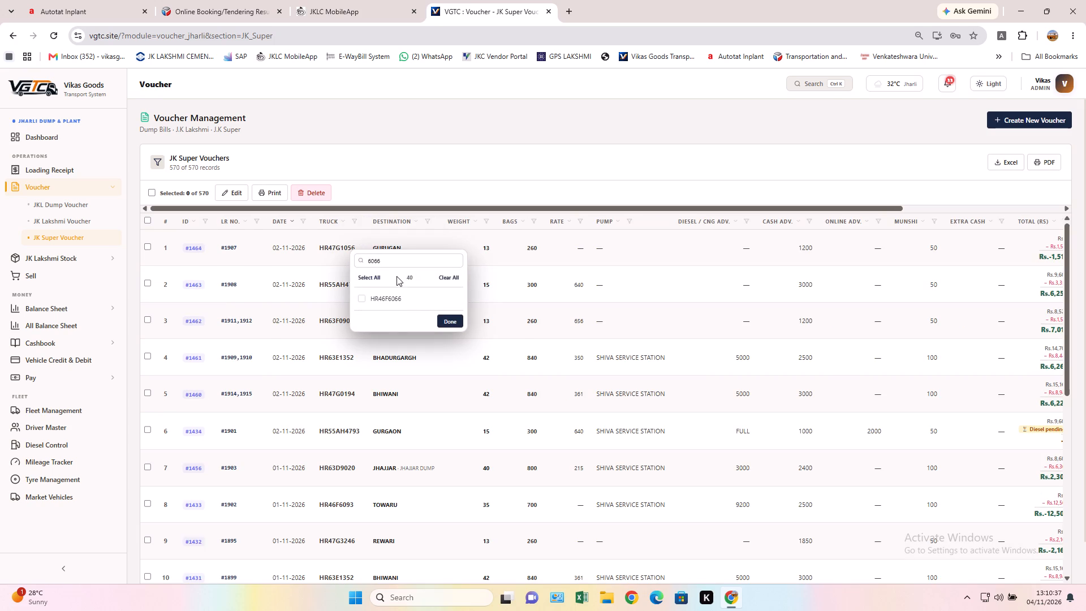
click(390, 260)
key(BackSpace)
key(BackSpace)
key(BackSpace)
key(BackSpace)
key(BackSpace)
key(BackSpace)
key(BackSpace)
key(BackSpace)
key(BackSpace)
key(BackSpace)
key(BackSpace)
key(BackSpace)
key(BackSpace)
key(BackSpace)
key(BackSpace)
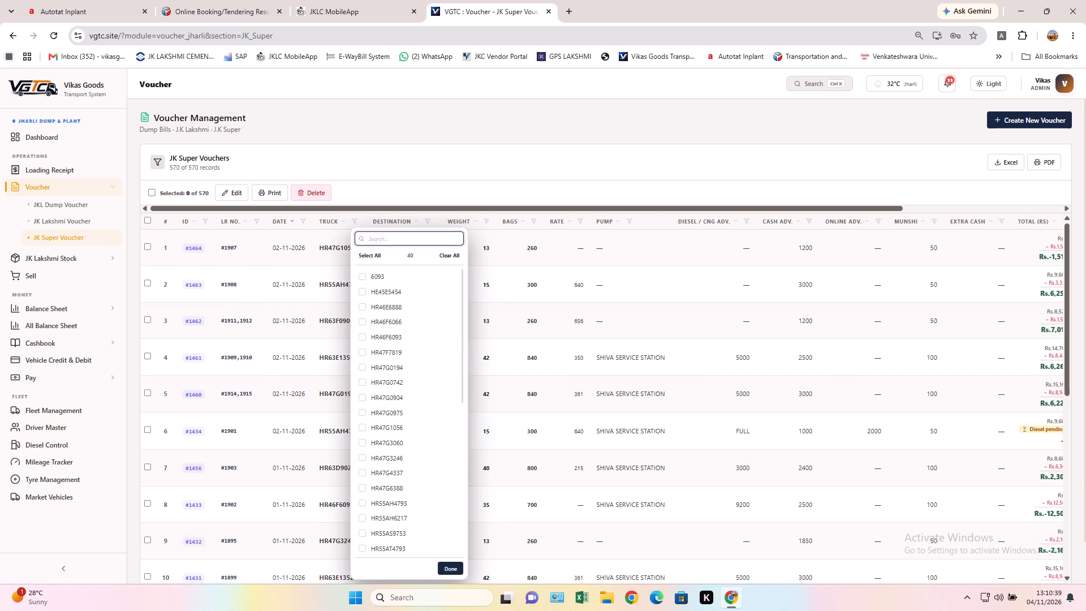
text(3246)
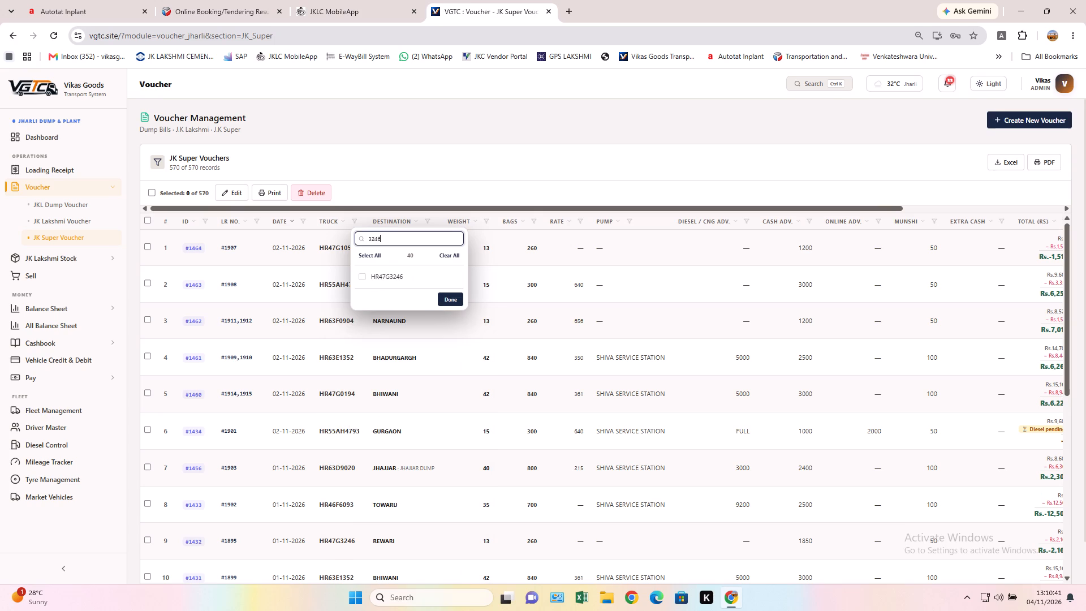
click(364, 274)
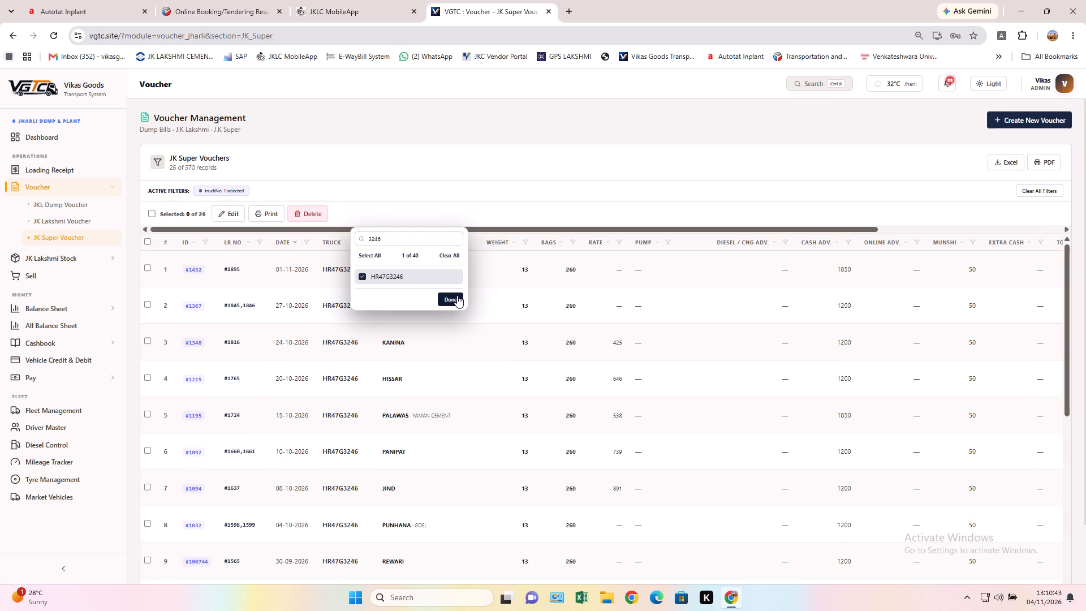
click(457, 295)
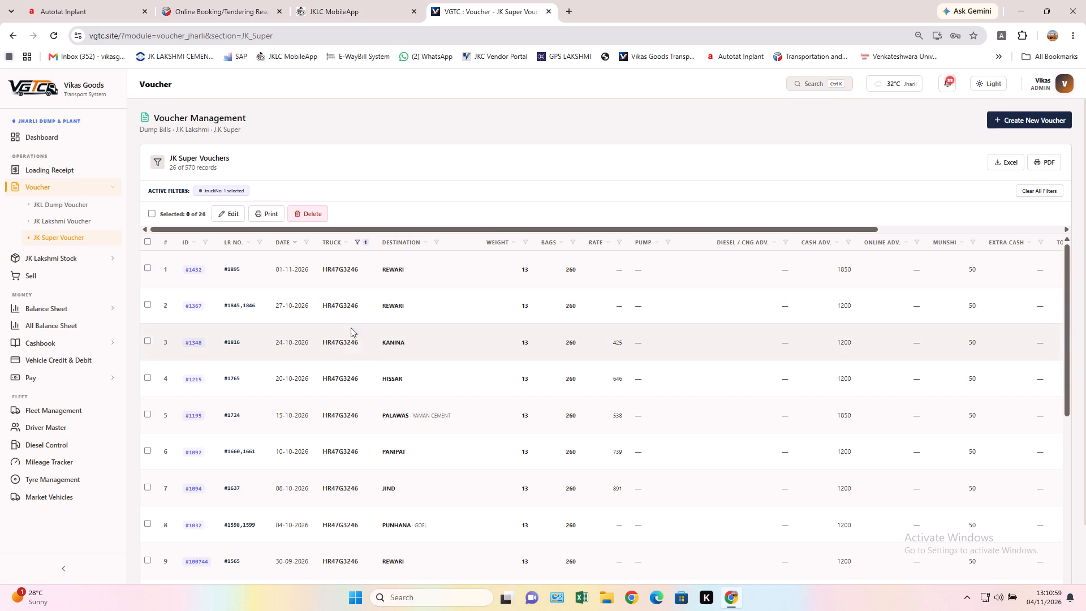
scroll(329, 410, down, 1)
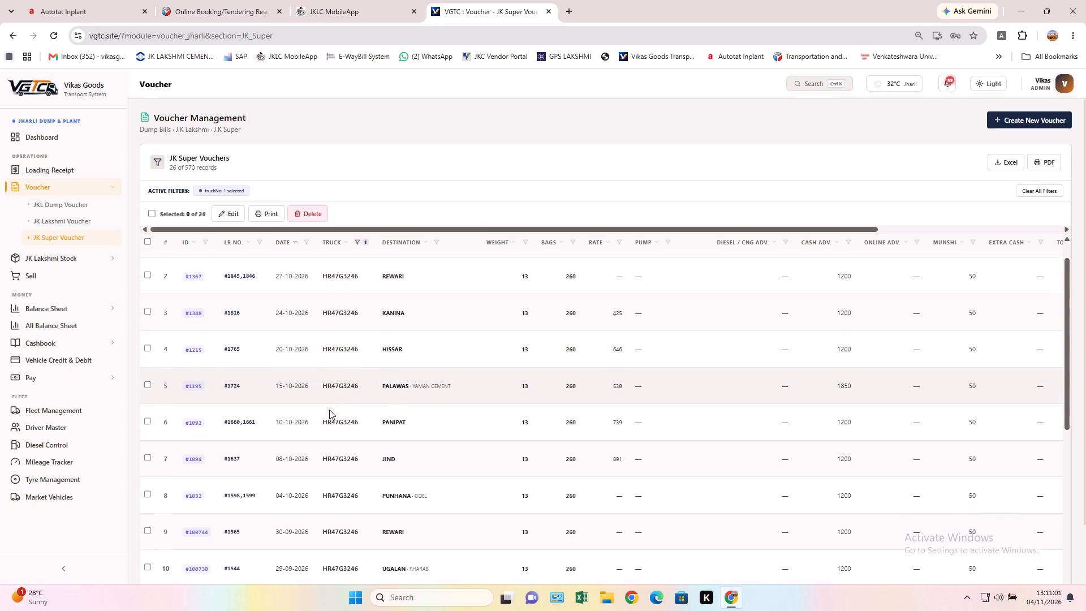
scroll(329, 410, down, 4)
scroll(322, 401, up, 13)
click(357, 245)
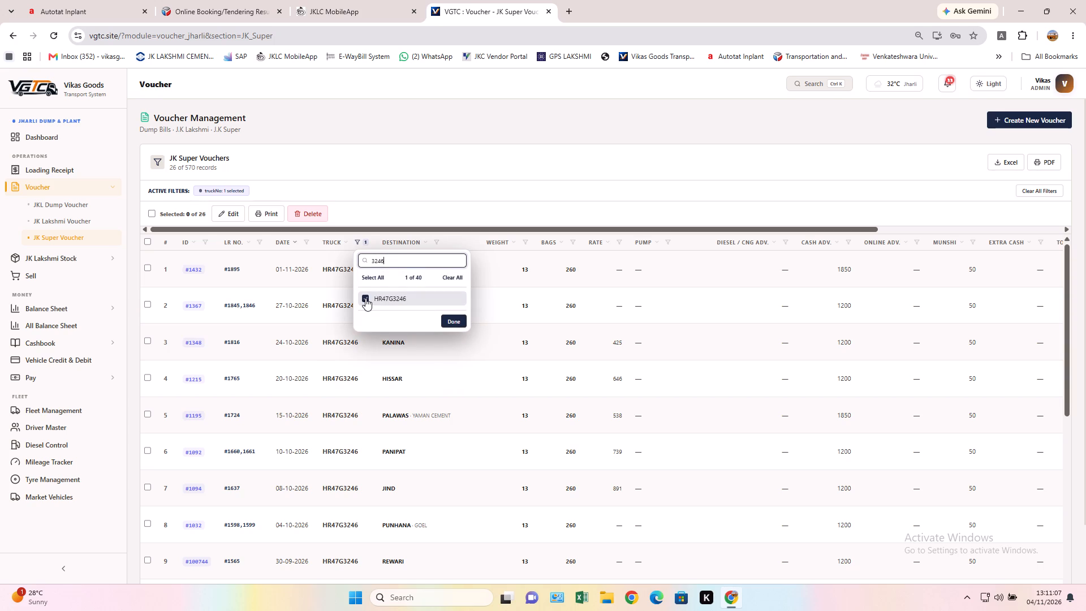
click(365, 298)
click(390, 260)
key(BackSpace)
key(BackSpace)
key(BackSpace)
key(BackSpace)
key(BackSpace)
key(BackSpace)
key(BackSpace)
key(BackSpace)
key(BackSpace)
key(BackSpace)
key(BackSpace)
key(BackSpace)
key(BackSpace)
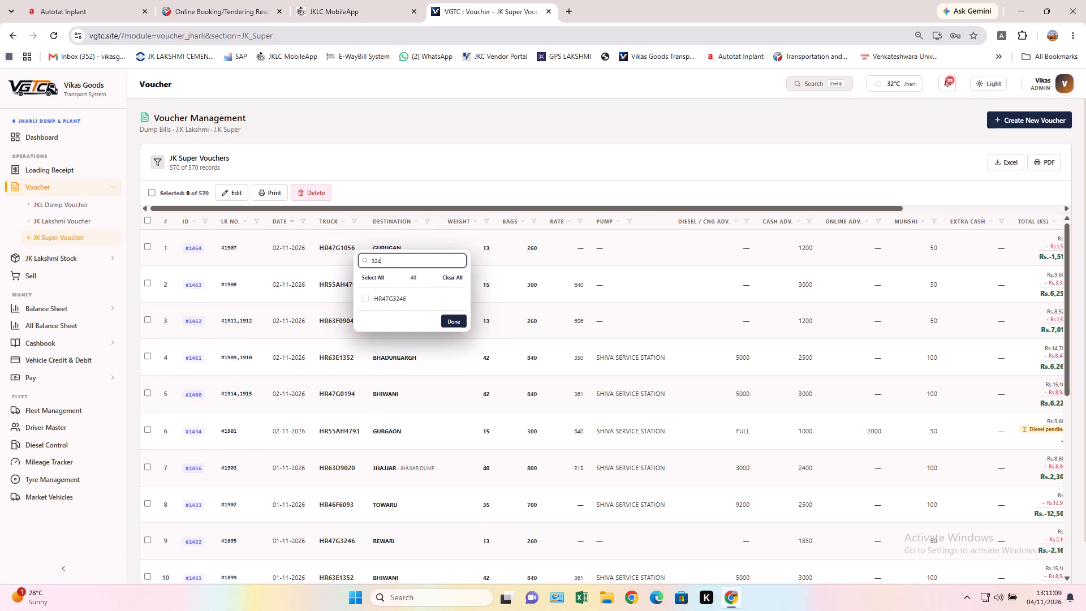
click(104, 218)
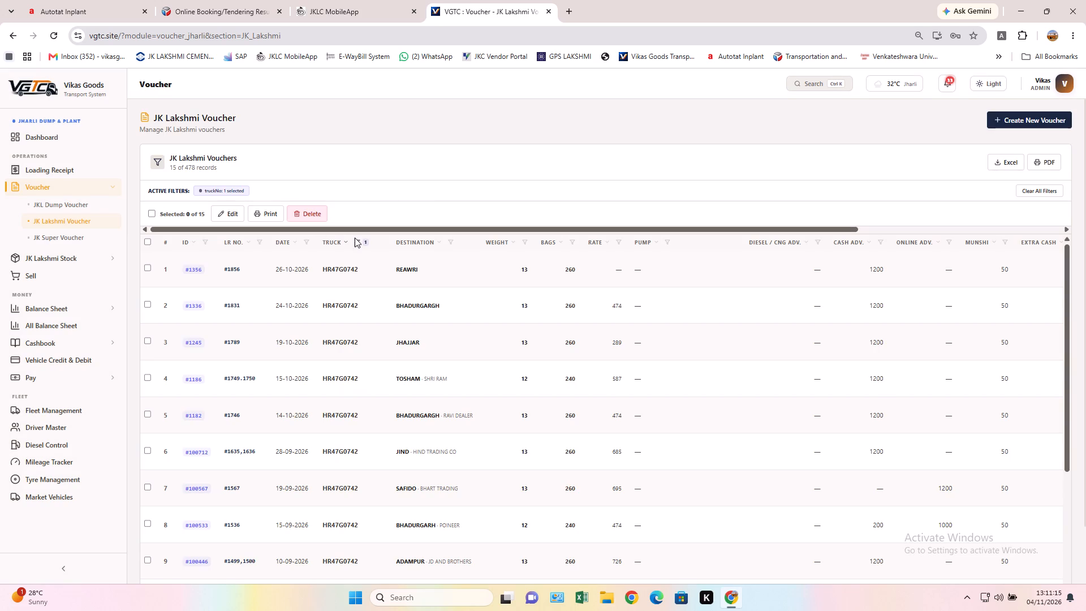
click(357, 241)
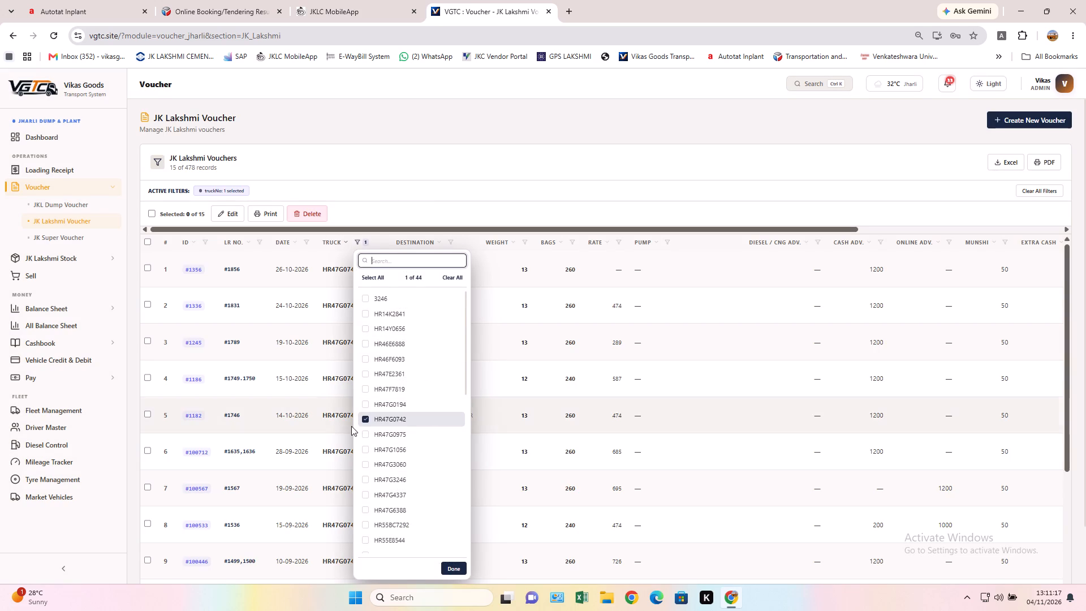
click(363, 419)
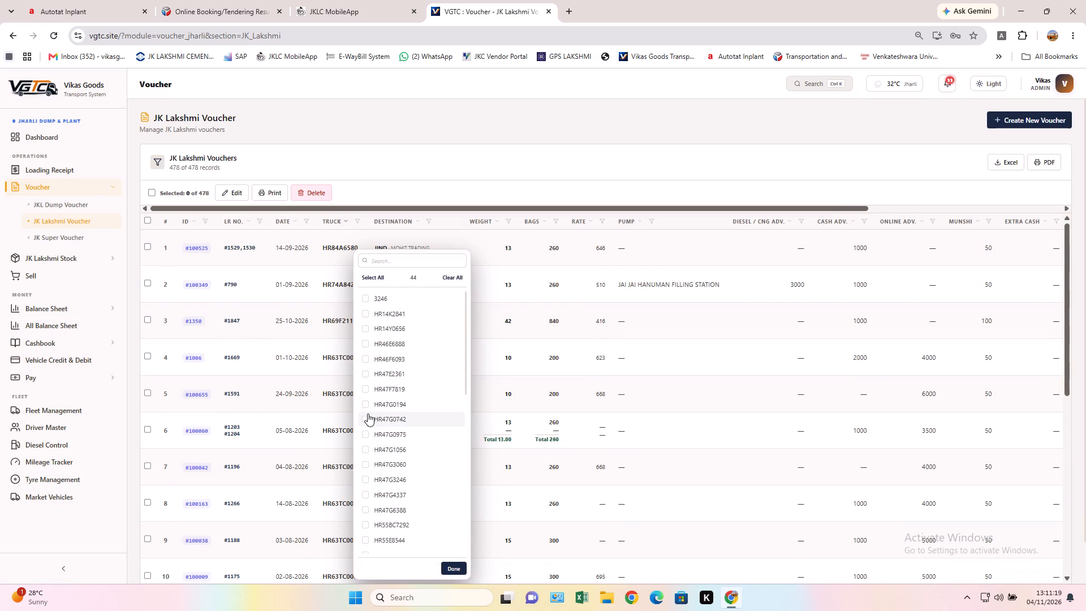
click(390, 260)
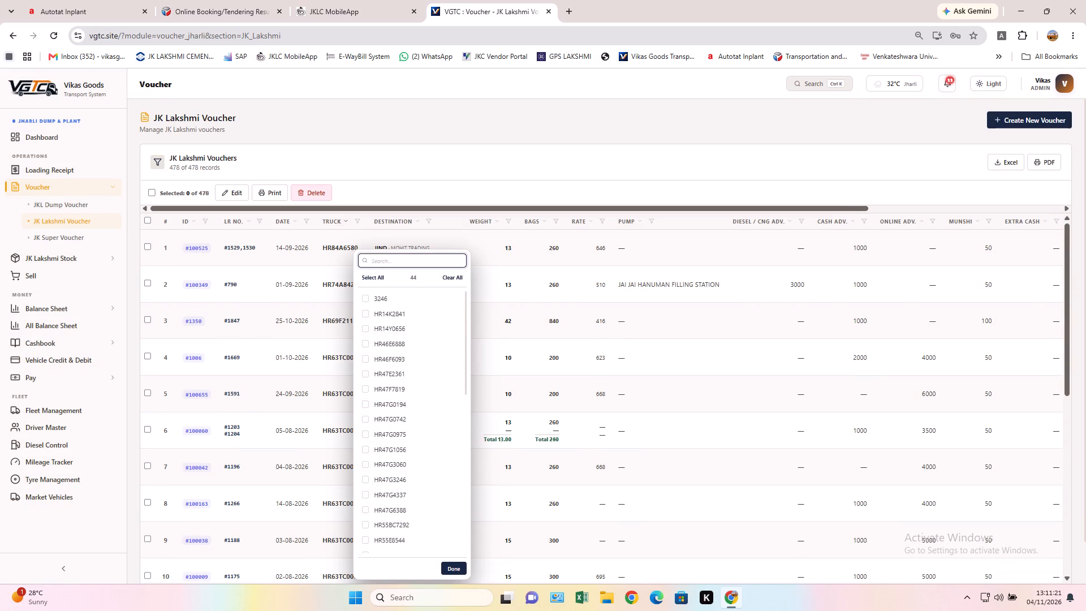
text(23)
key(BackSpace)
key(BackSpace)
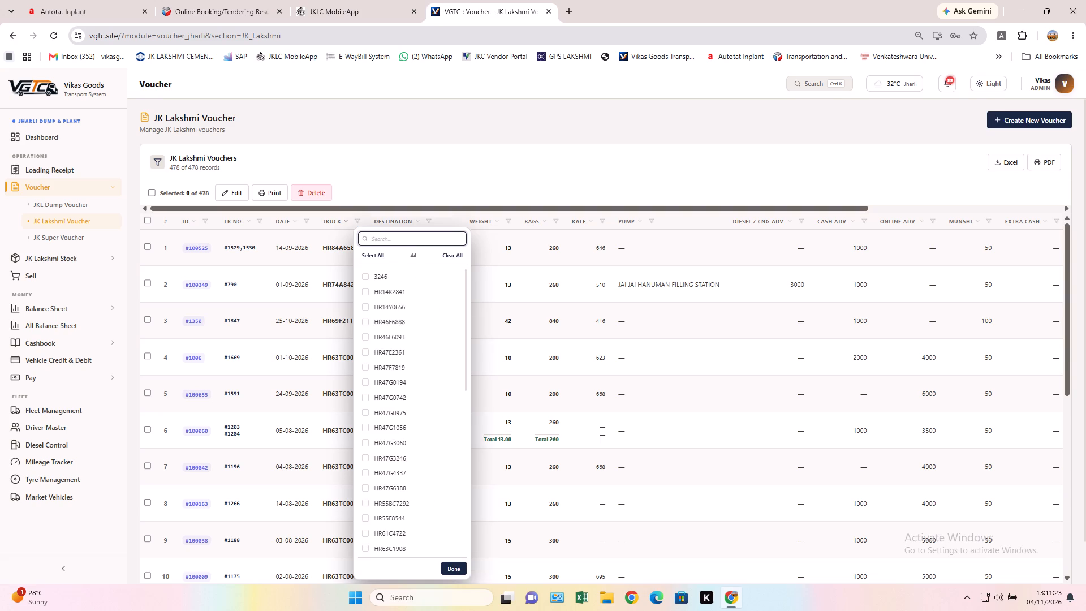
text(3246)
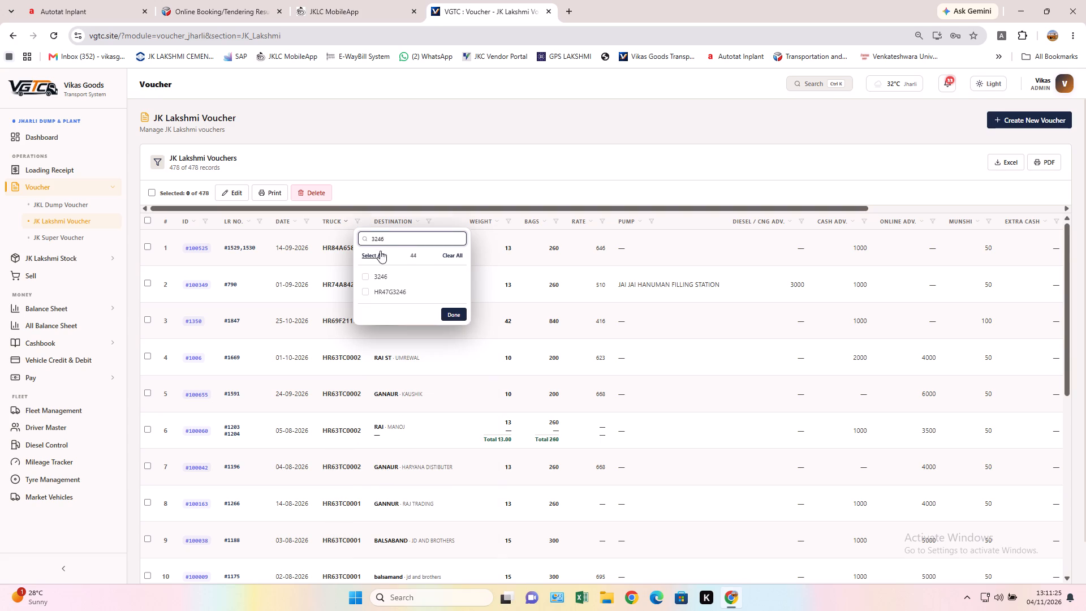
click(365, 291)
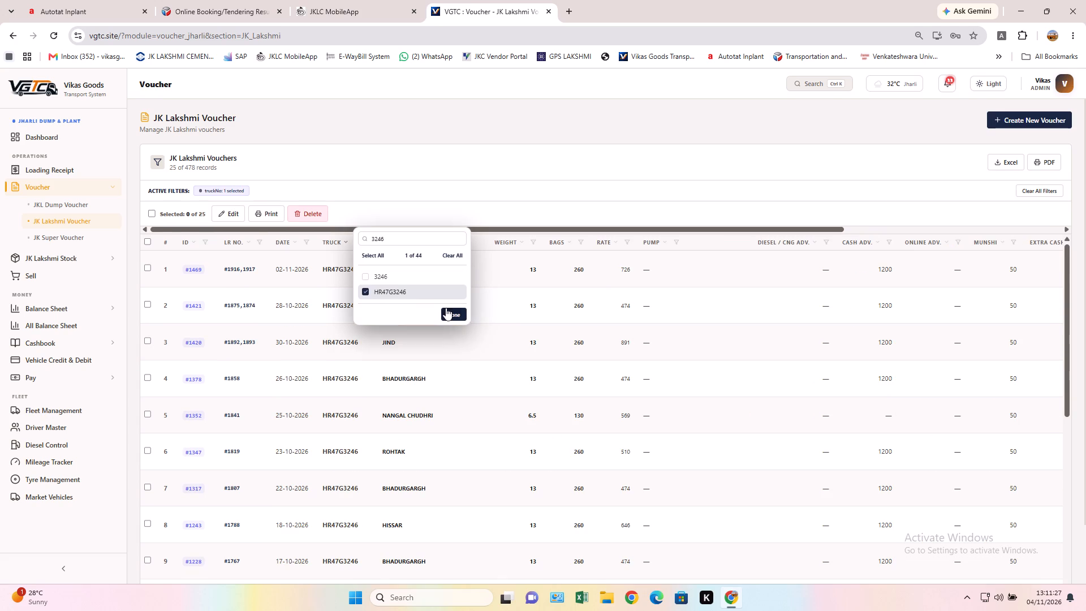
click(448, 311)
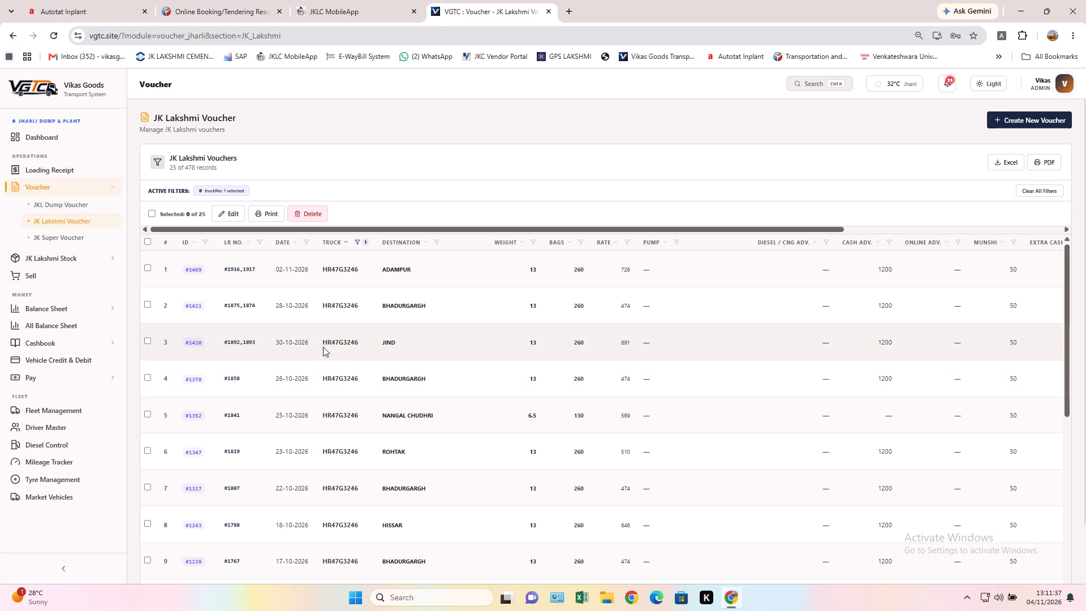
click(150, 342)
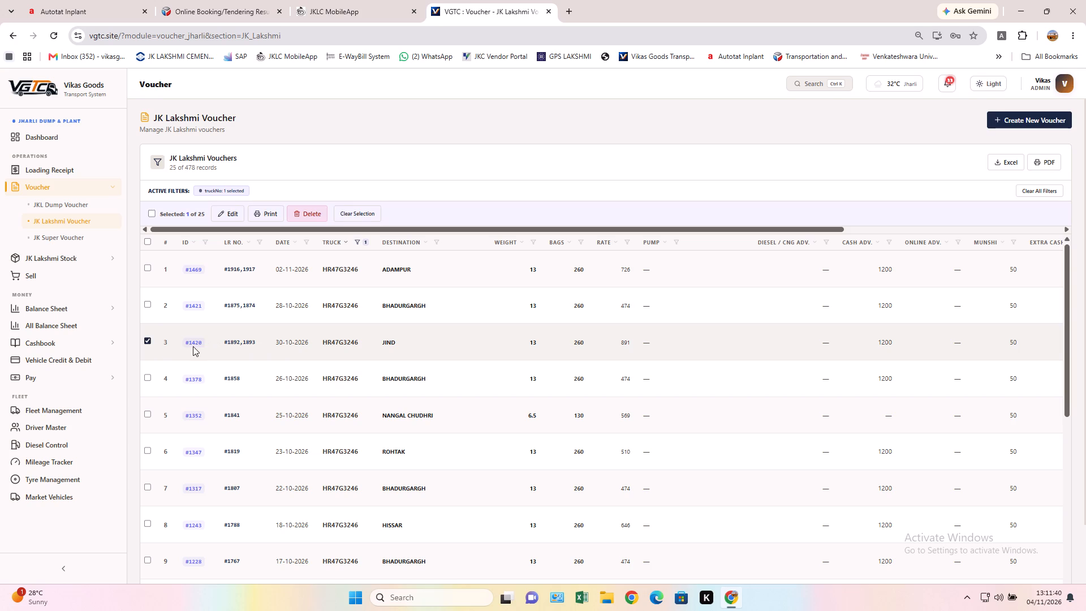
click(147, 338)
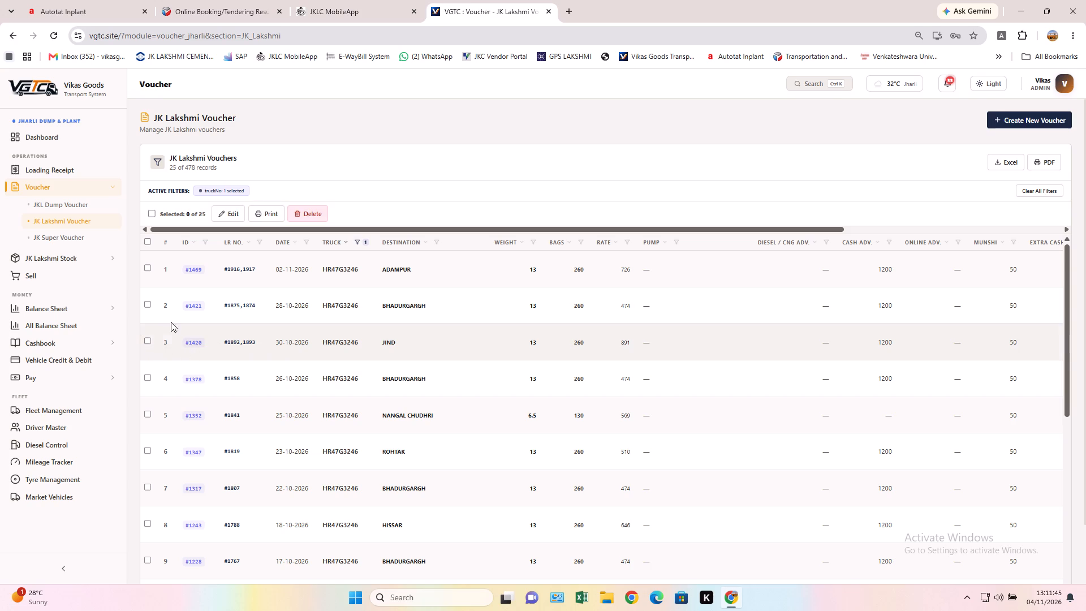
click(357, 242)
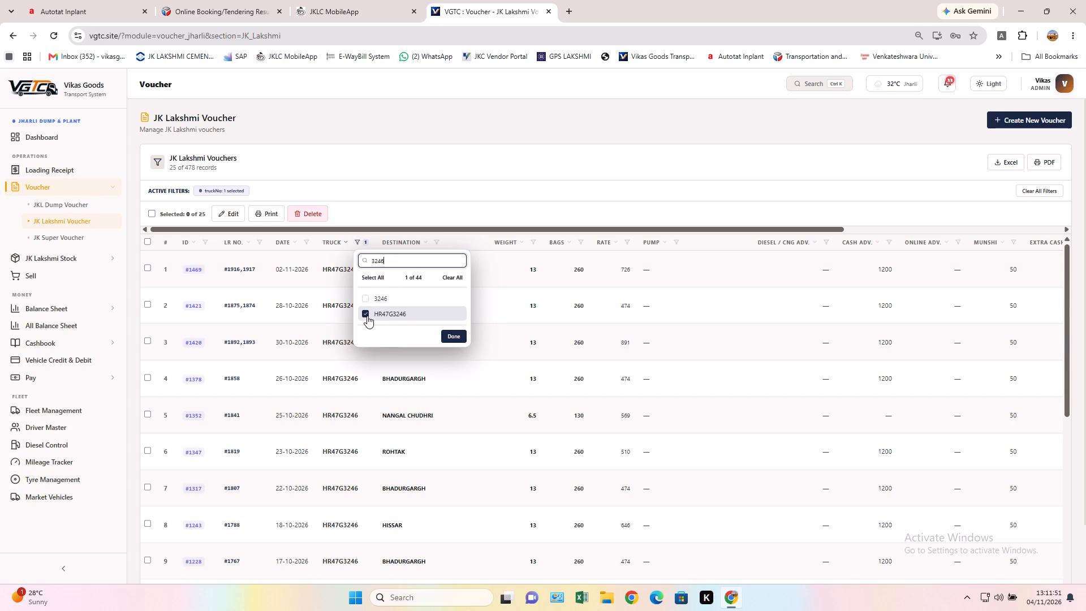
click(367, 316)
click(394, 259)
key(BackSpace)
key(BackSpace)
key(BackSpace)
key(BackSpace)
key(BackSpace)
key(BackSpace)
key(BackSpace)
key(BackSpace)
key(BackSpace)
key(BackSpace)
key(BackSpace)
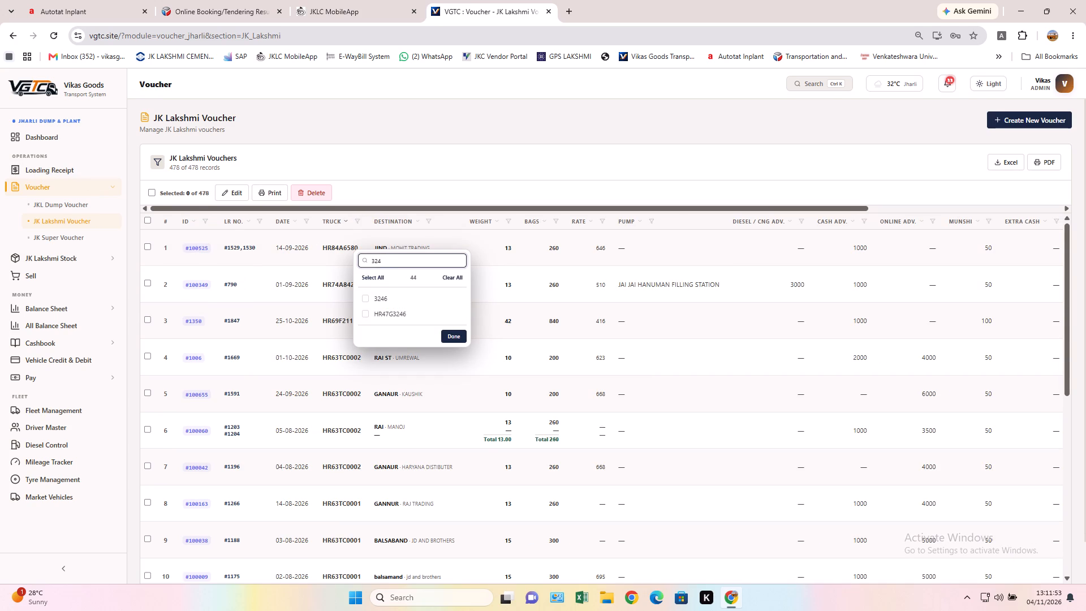
click(95, 202)
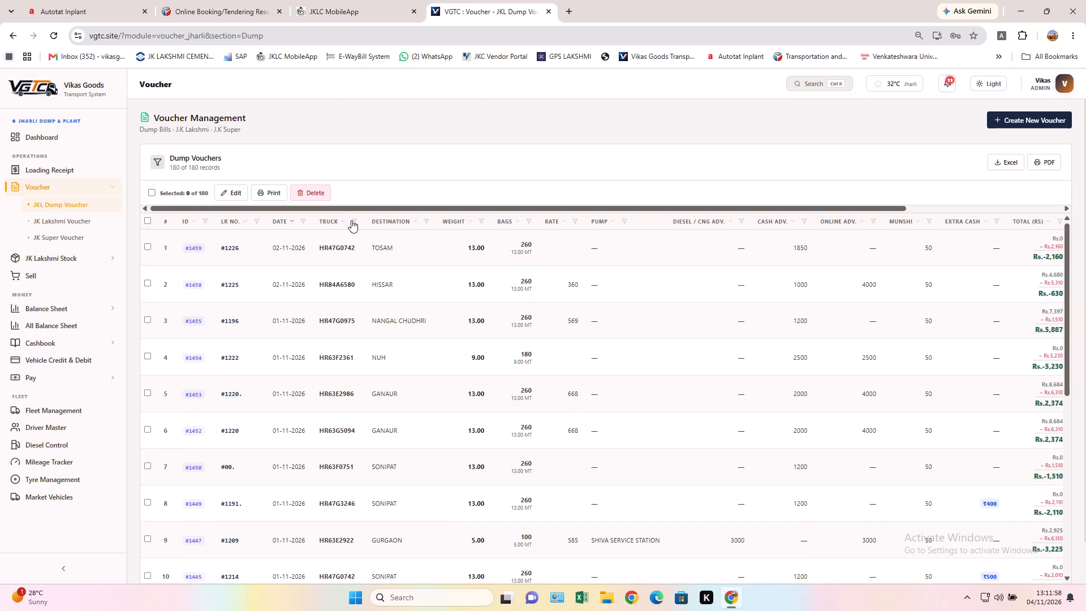
click(354, 220)
text(3246)
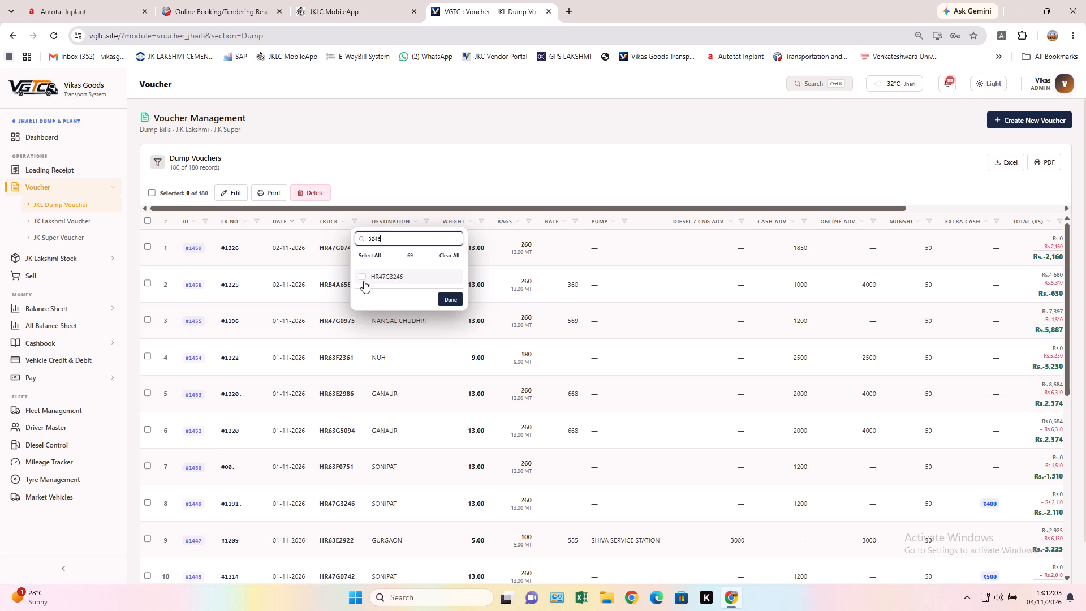
click(364, 281)
click(447, 299)
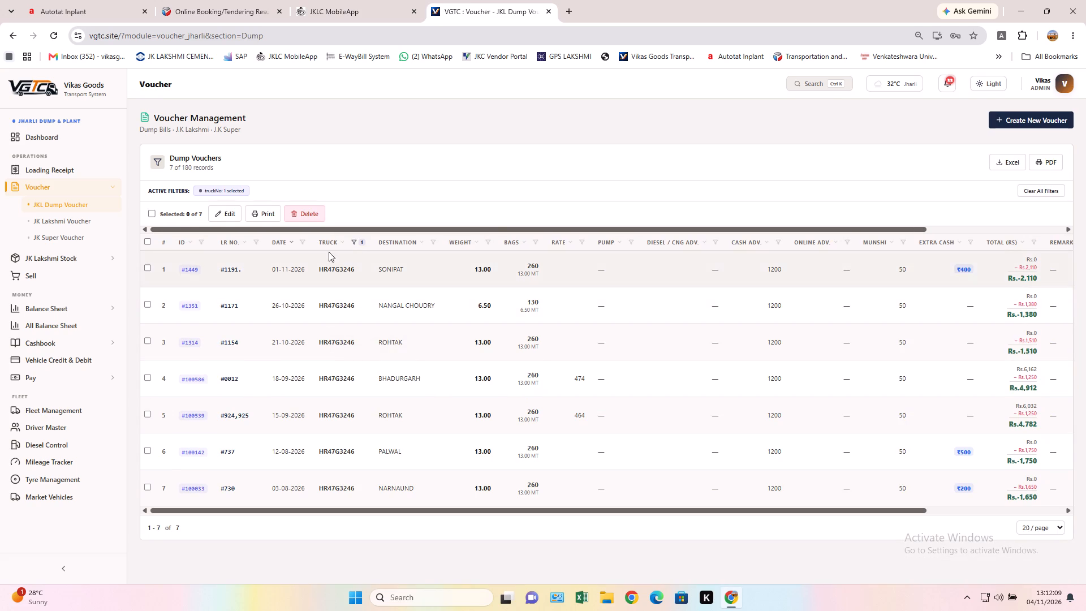
click(356, 239)
click(358, 298)
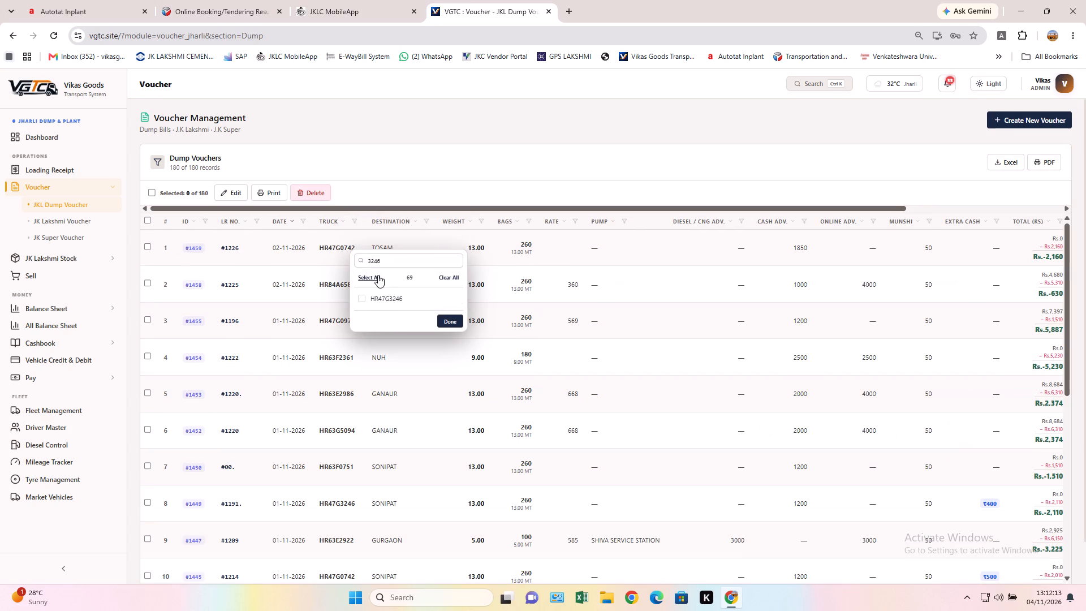
click(388, 261)
key(BackSpace)
key(BackSpace)
key(BackSpace)
key(BackSpace)
key(BackSpace)
key(BackSpace)
key(BackSpace)
key(BackSpace)
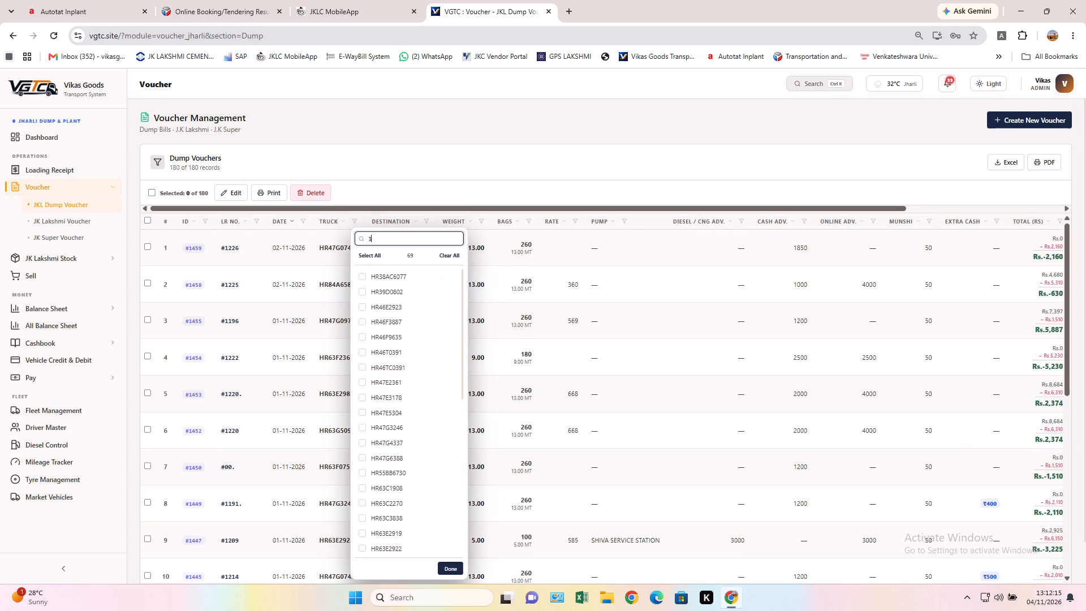
click(94, 218)
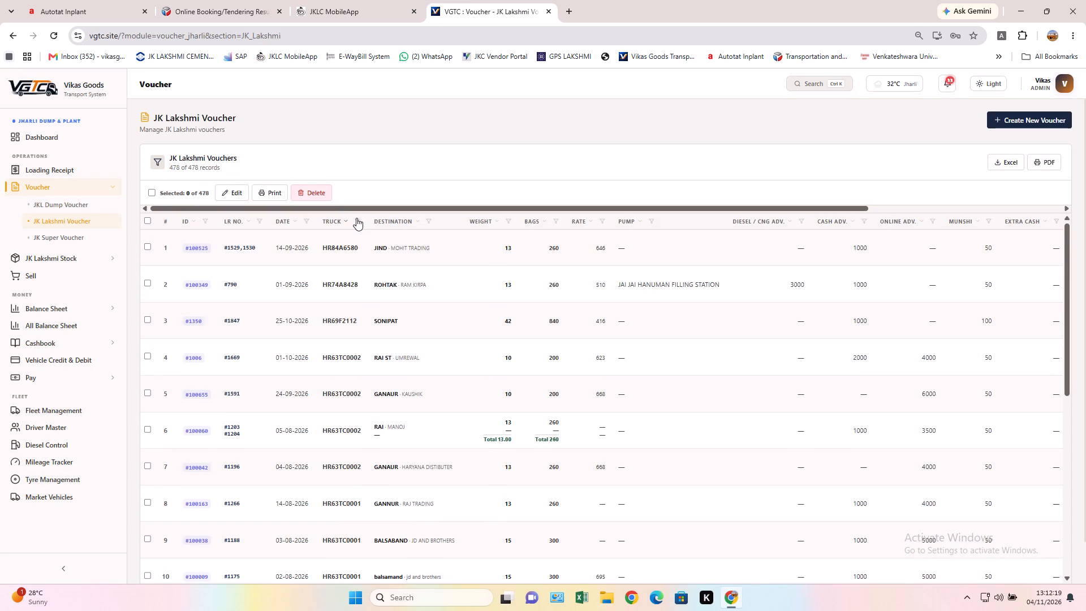
click(356, 218)
text(3246)
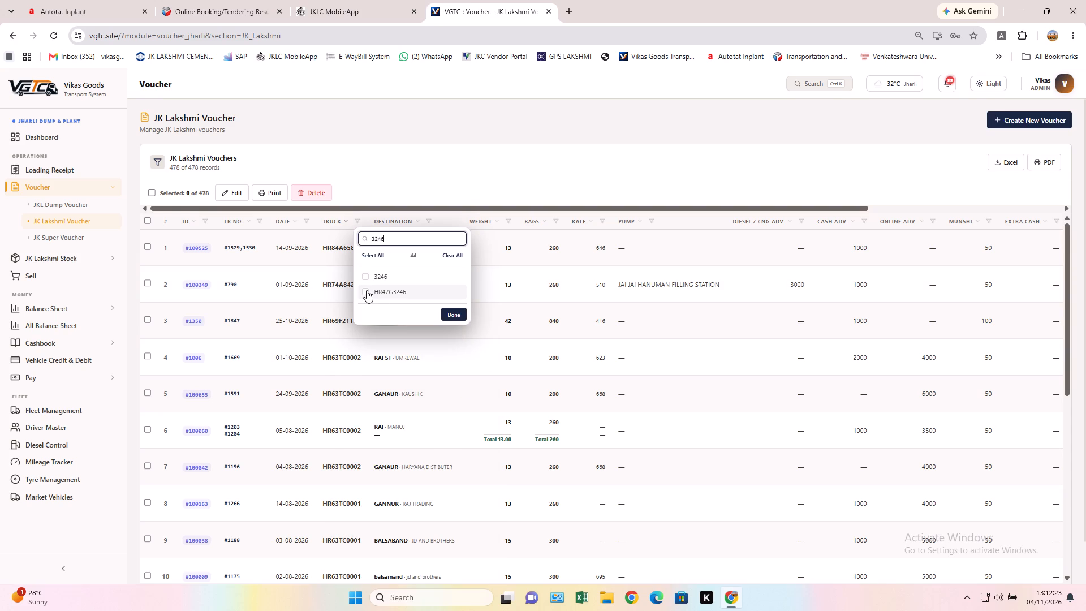
click(367, 290)
click(447, 312)
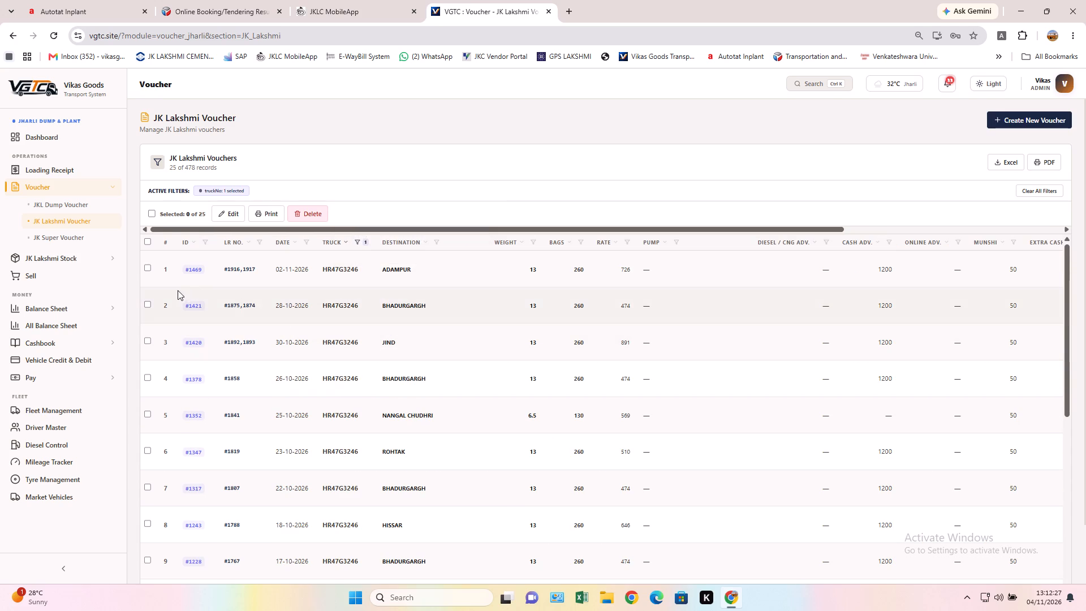
Set voucher LR 1875,1874 of 28-10-2026 to diesel advance "full" with S K FILLING STATION as fuel station, save it and deselect it.
click(148, 303)
click(224, 213)
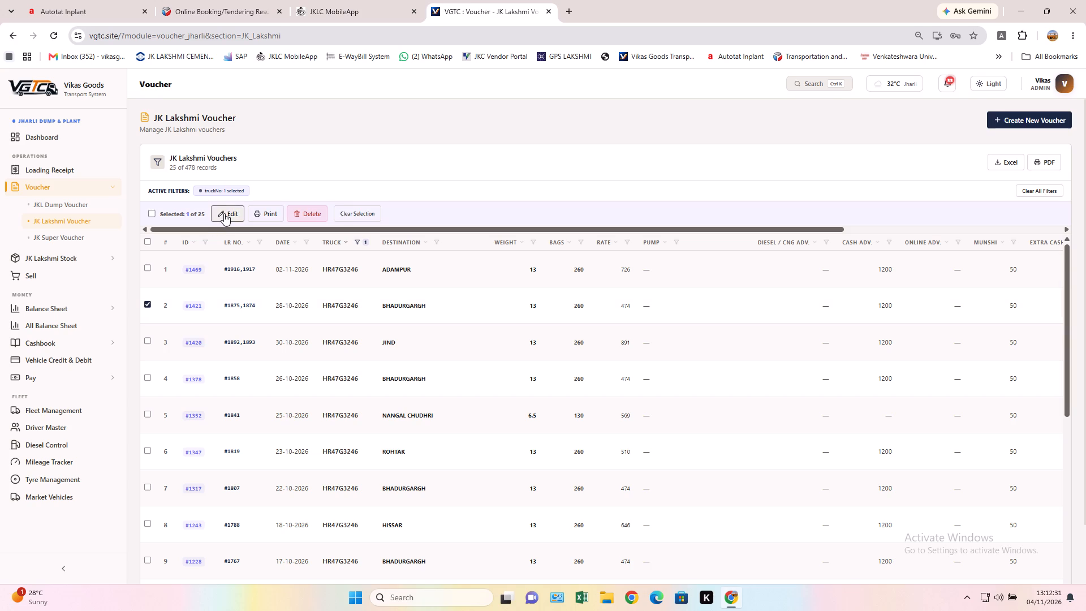
scroll(555, 311, down, 1)
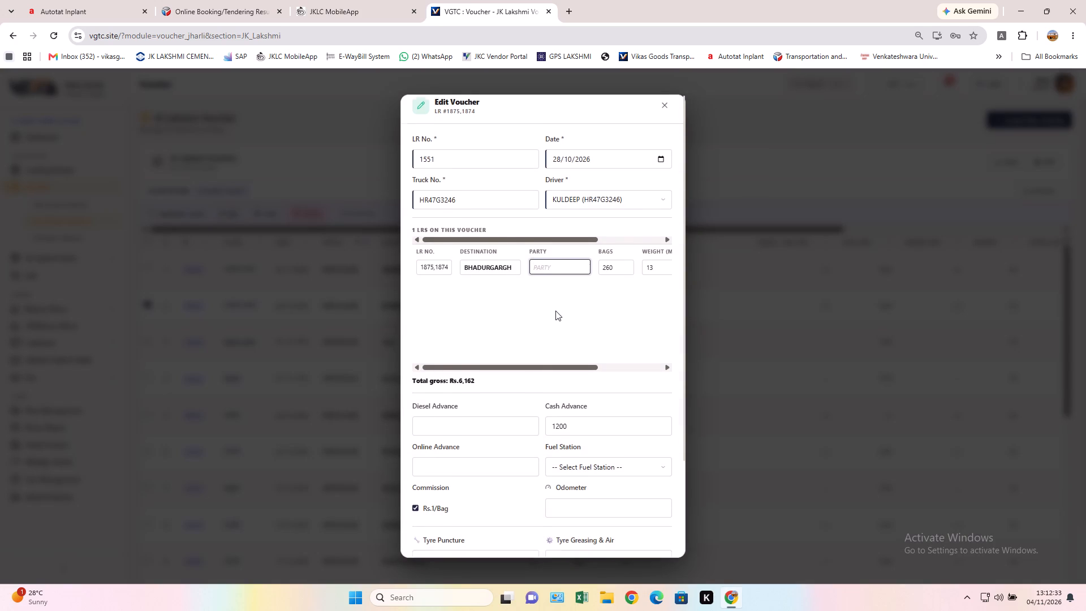
scroll(555, 311, down, 1)
click(485, 317)
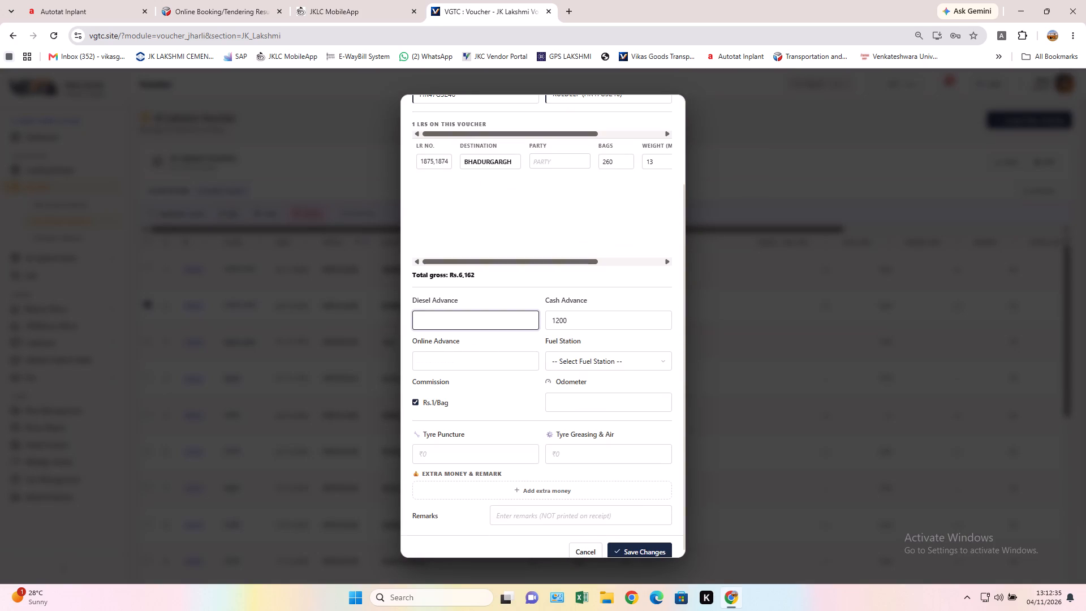
text(full)
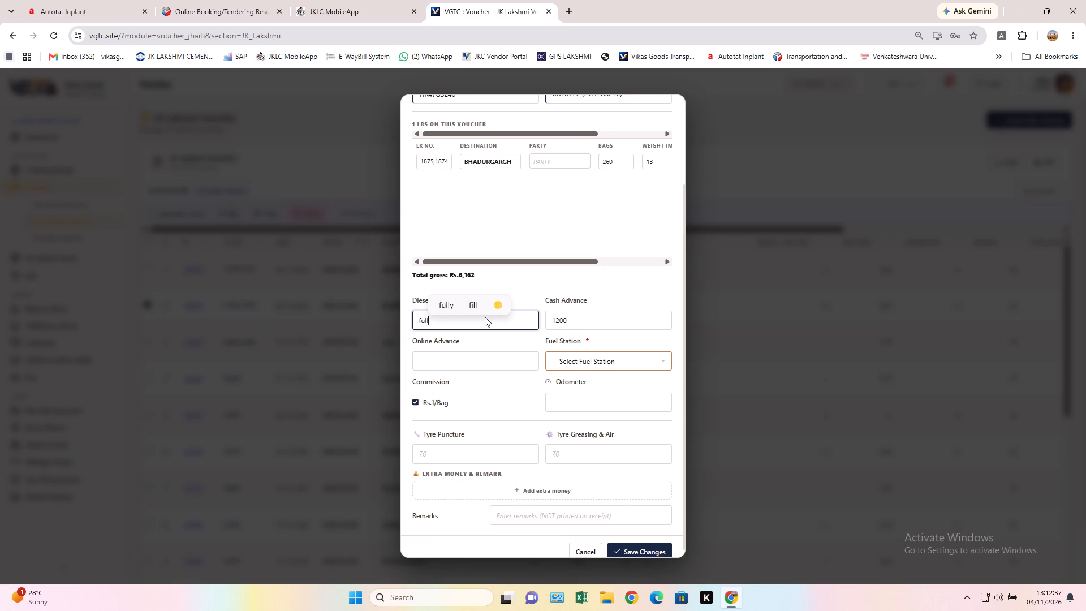
click(611, 365)
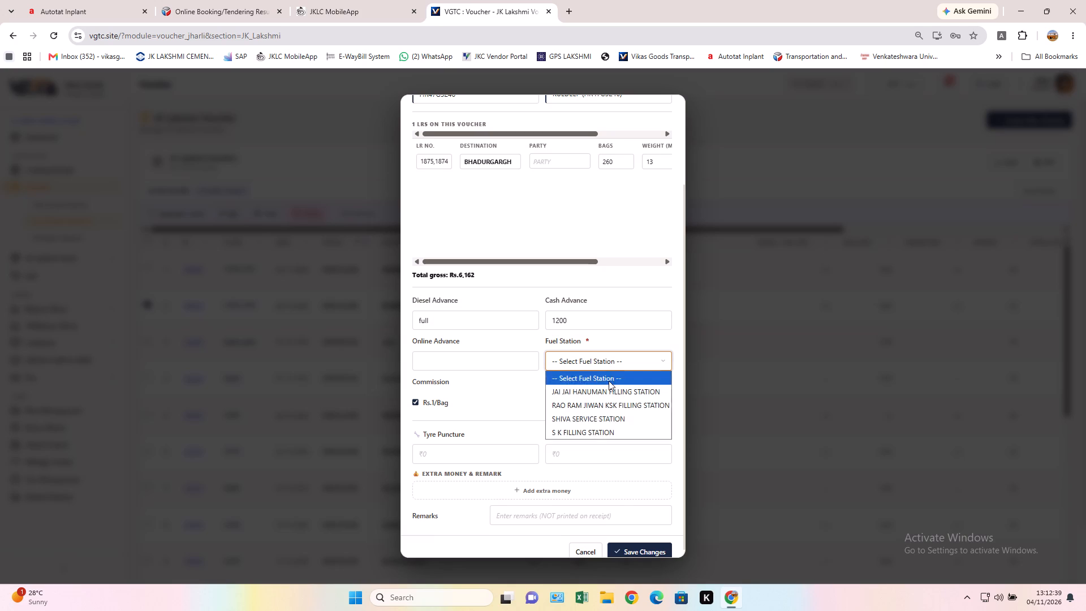
click(613, 430)
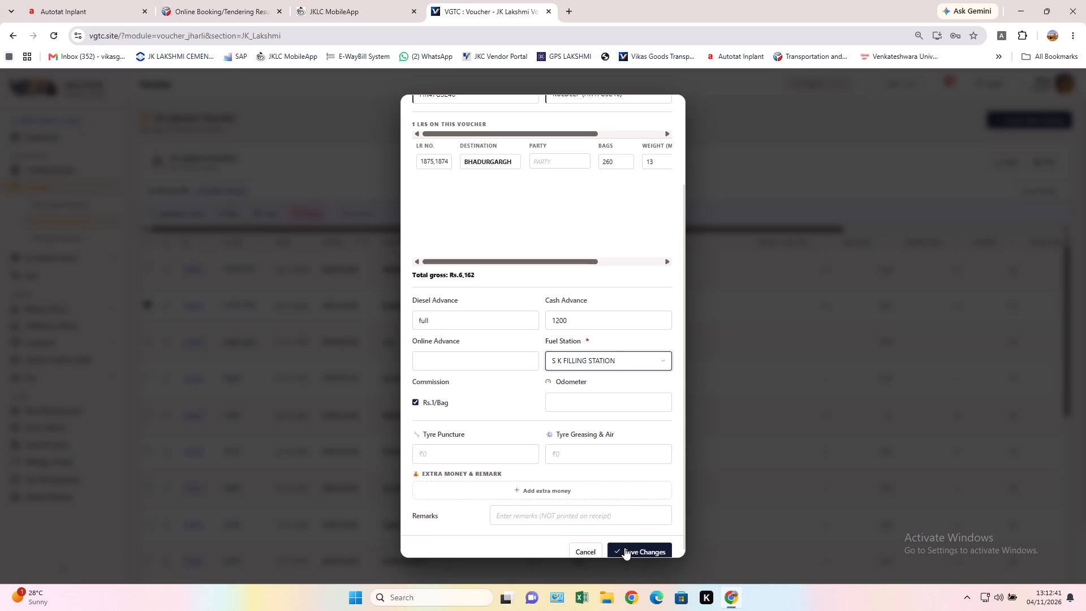
click(624, 548)
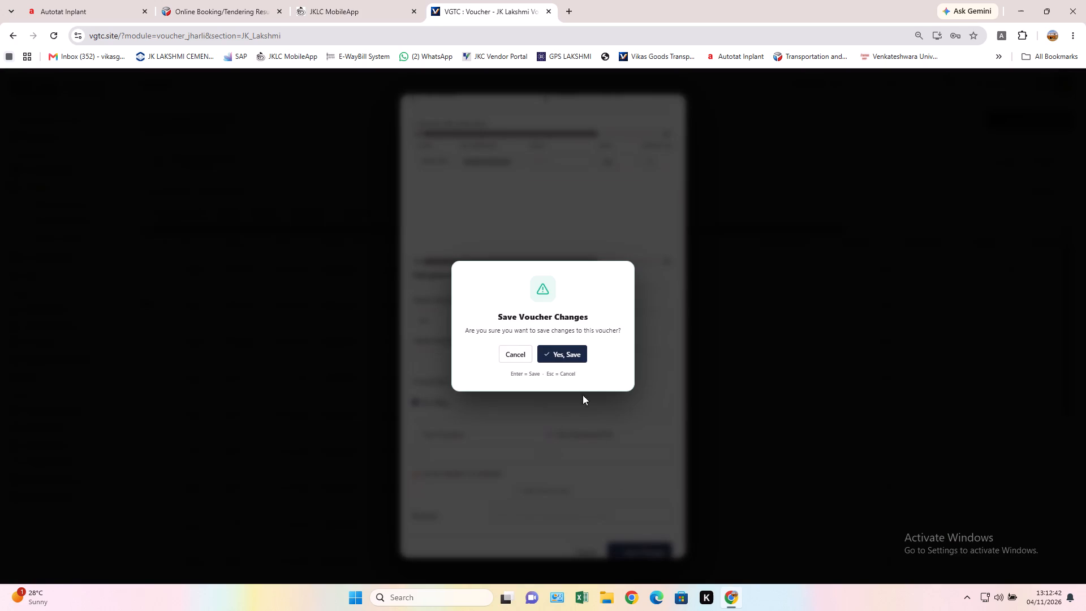
click(563, 354)
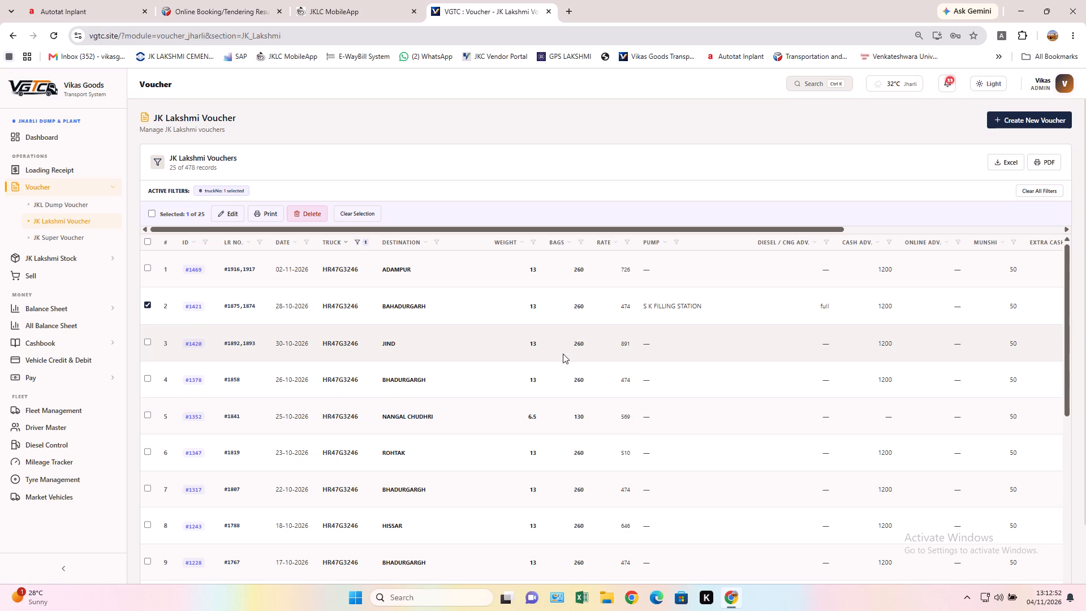
click(147, 304)
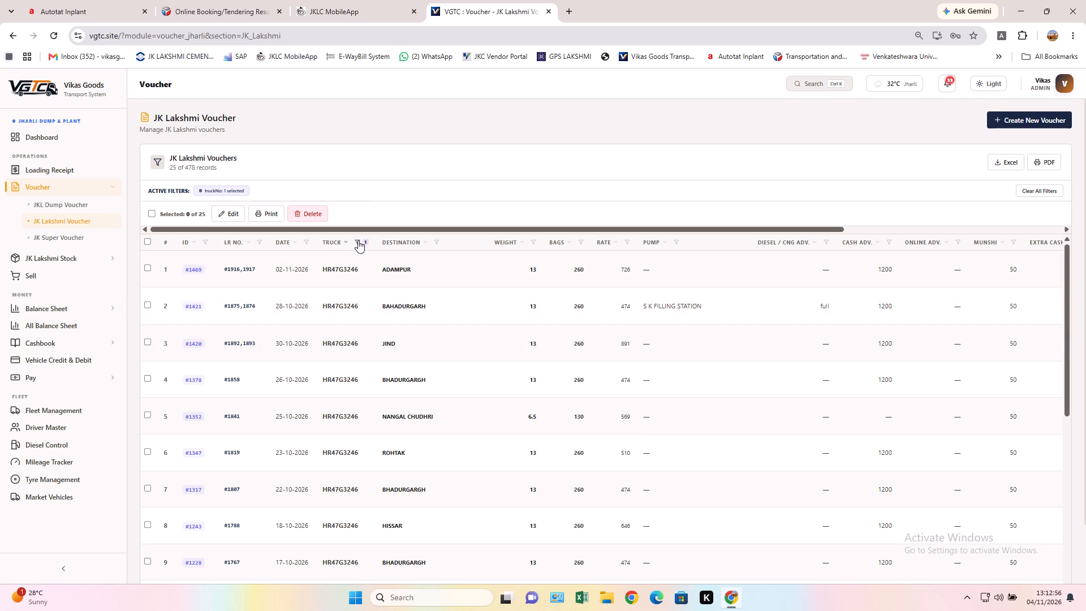
click(358, 240)
click(361, 313)
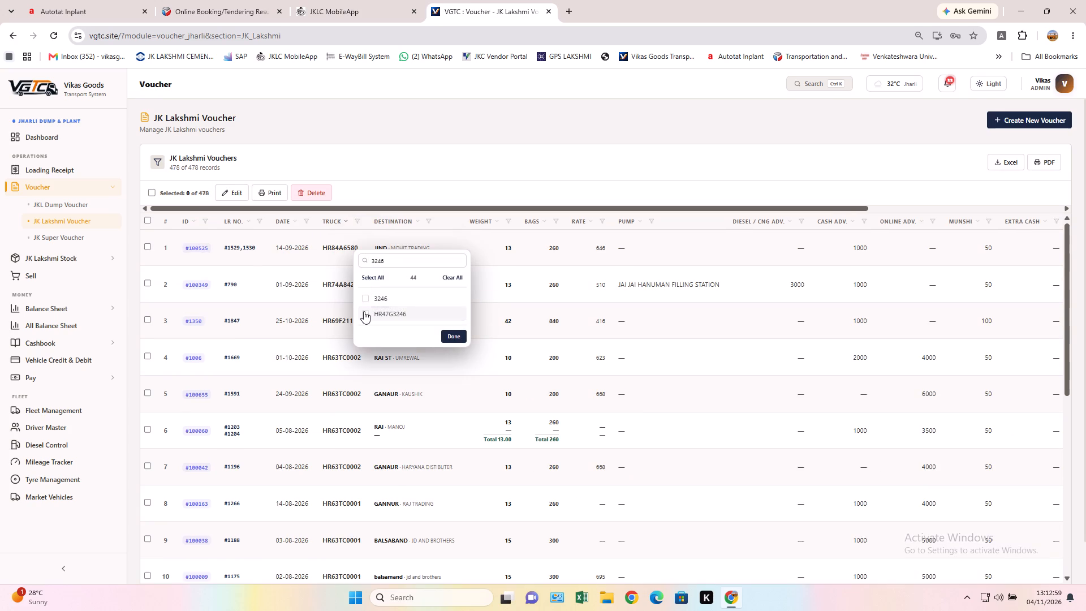
click(387, 265)
key(BackSpace)
key(BackSpace)
key(BackSpace)
key(BackSpace)
key(BackSpace)
key(BackSpace)
key(BackSpace)
key(BackSpace)
key(BackSpace)
key(BackSpace)
key(BackSpace)
key(BackSpace)
key(BackSpace)
key(BackSpace)
key(BackSpace)
key(BackSpace)
key(BackSpace)
key(BackSpace)
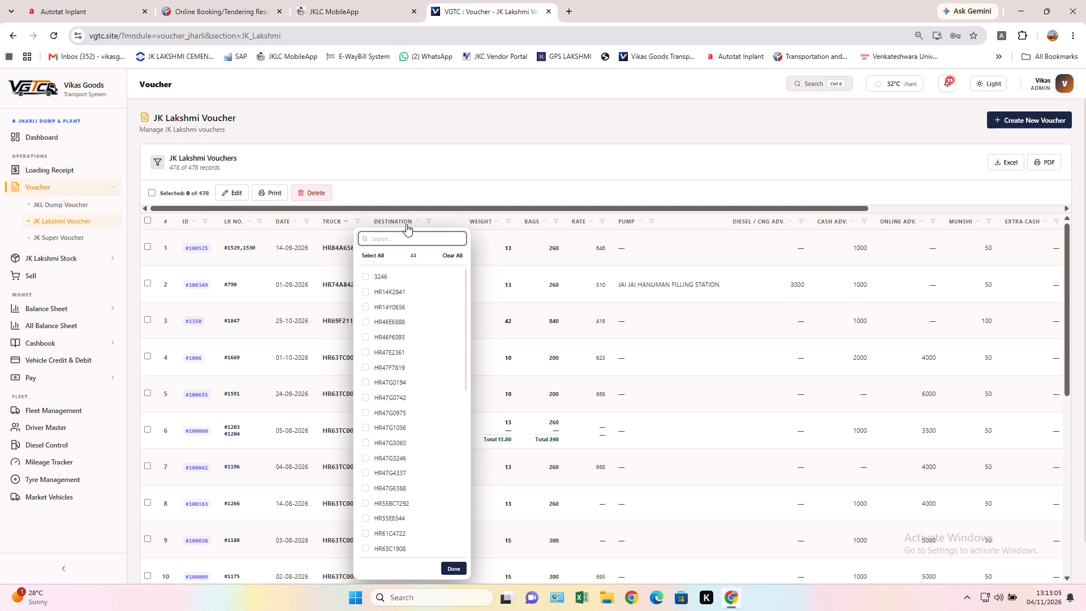
text(0751)
click(364, 277)
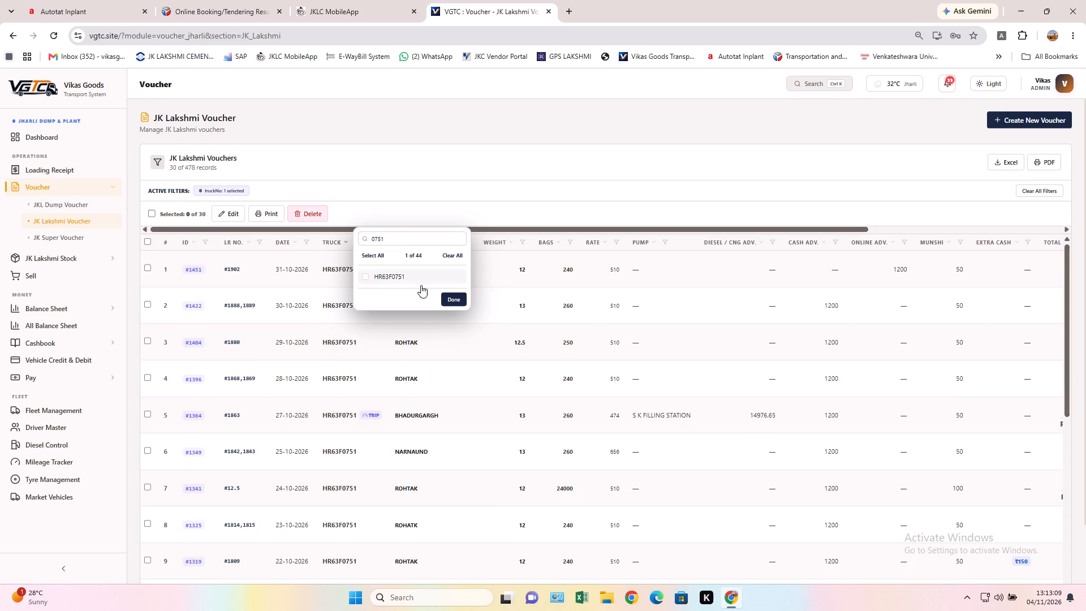
click(456, 299)
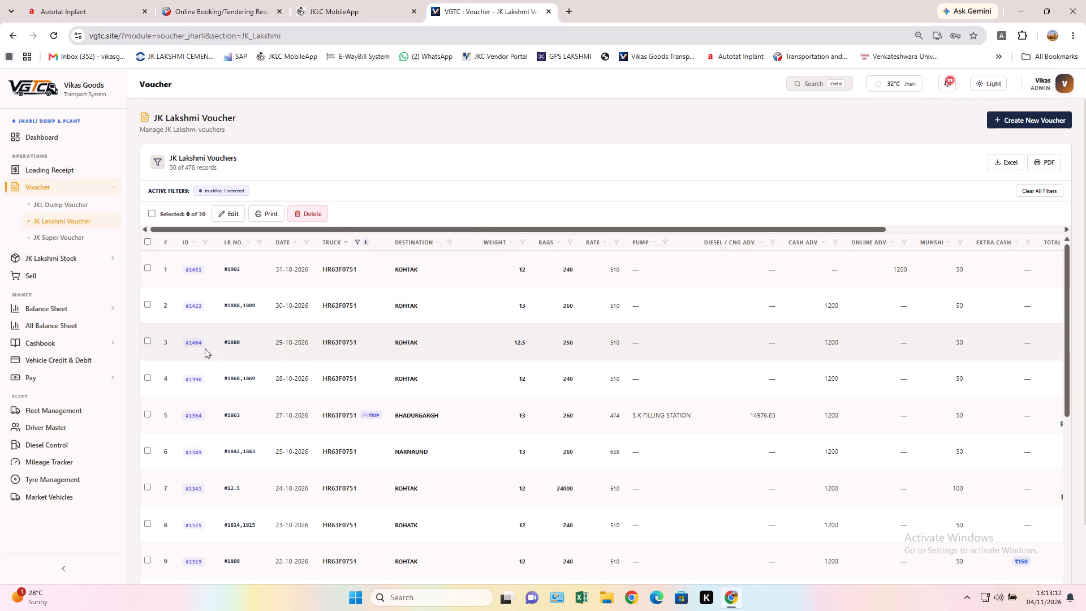
Set voucher LR 1880 of 29-10-2026 to diesel advance "full" with S K FILLING STATION as fuel station, save it and deselect it.
click(149, 338)
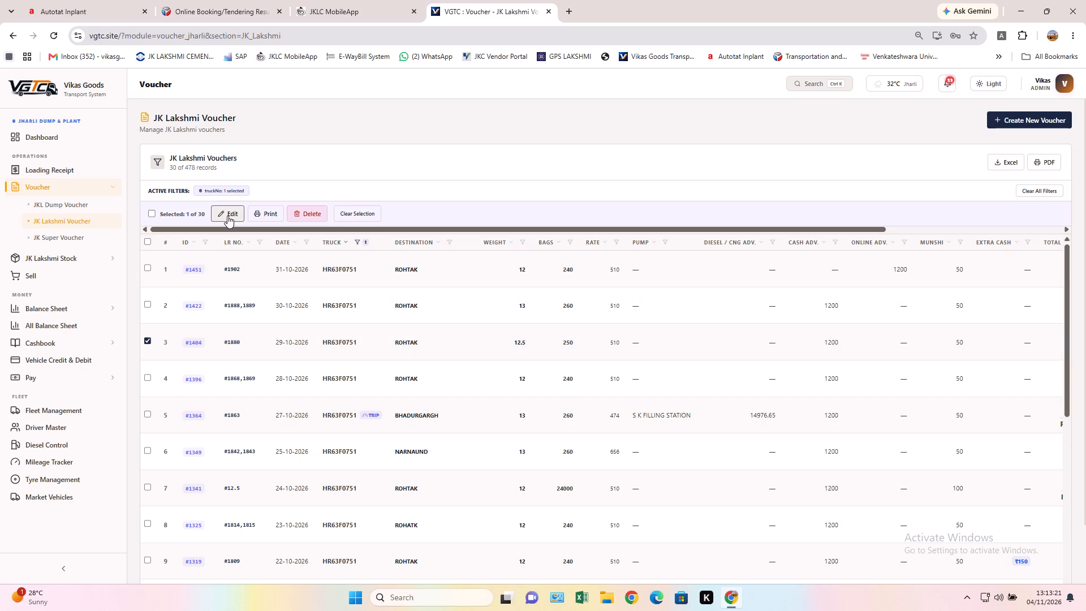
click(227, 216)
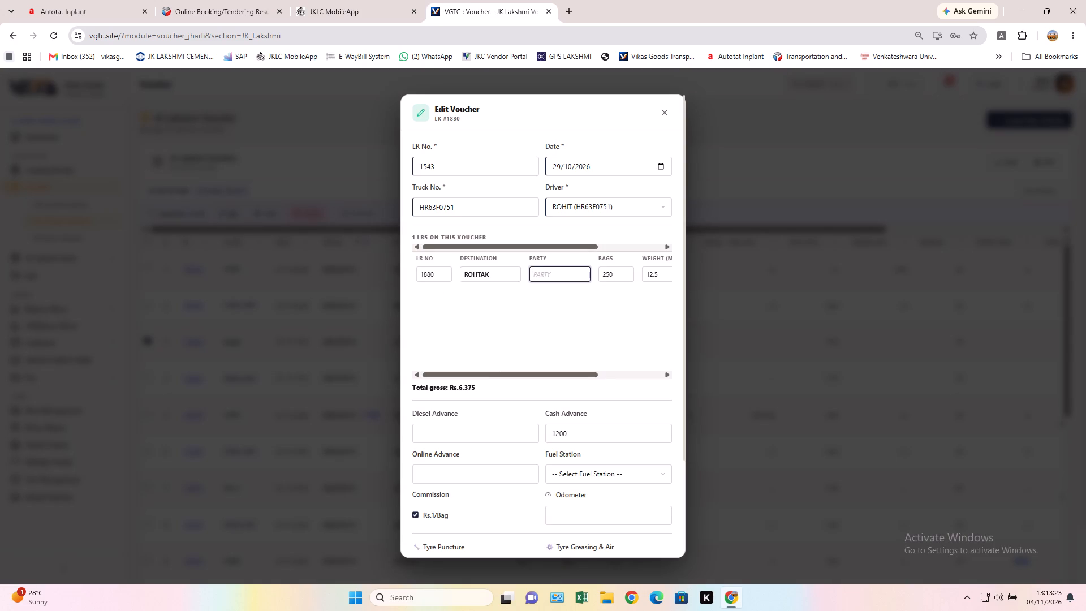
click(464, 434)
text(full)
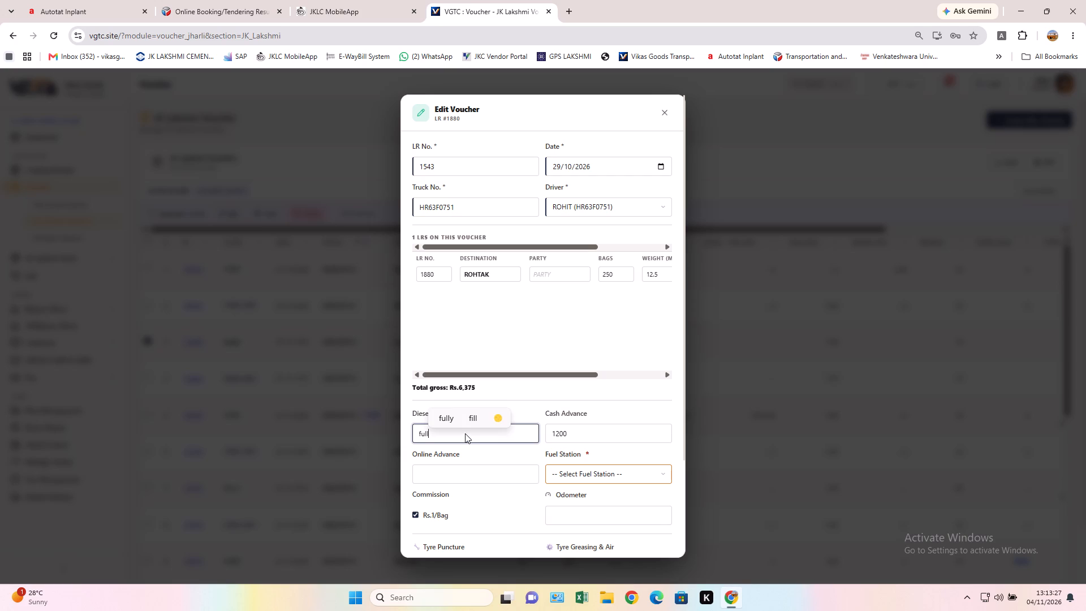
click(575, 476)
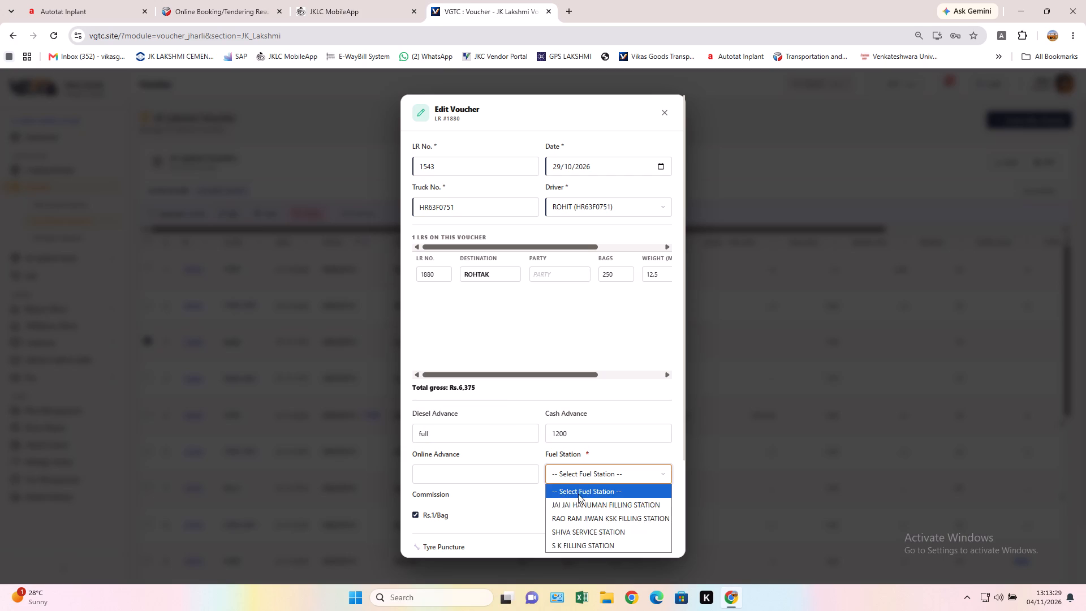
click(588, 545)
scroll(624, 418, down, 3)
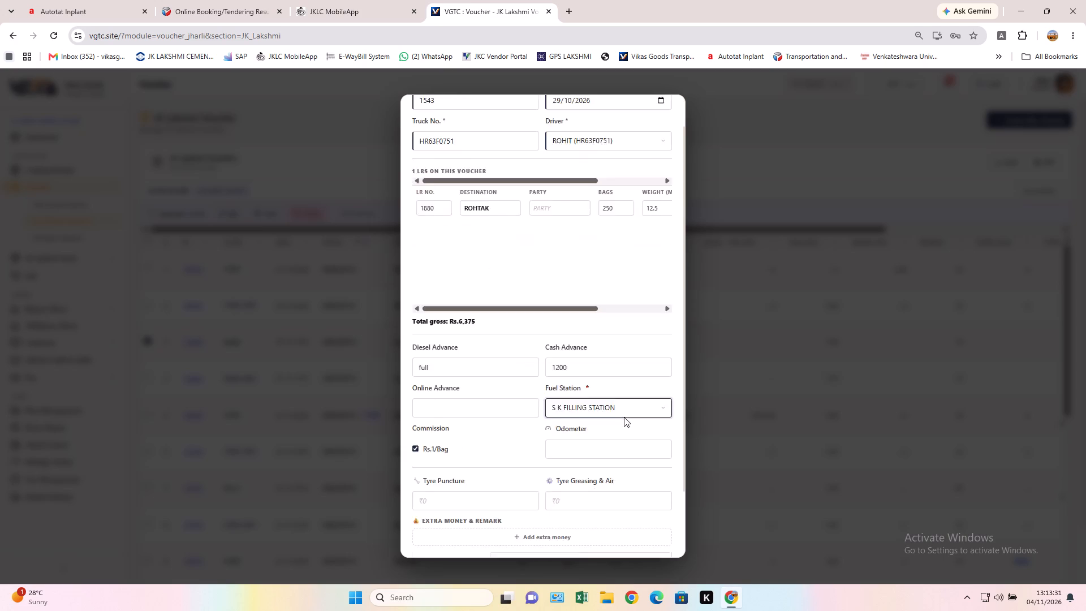
click(644, 543)
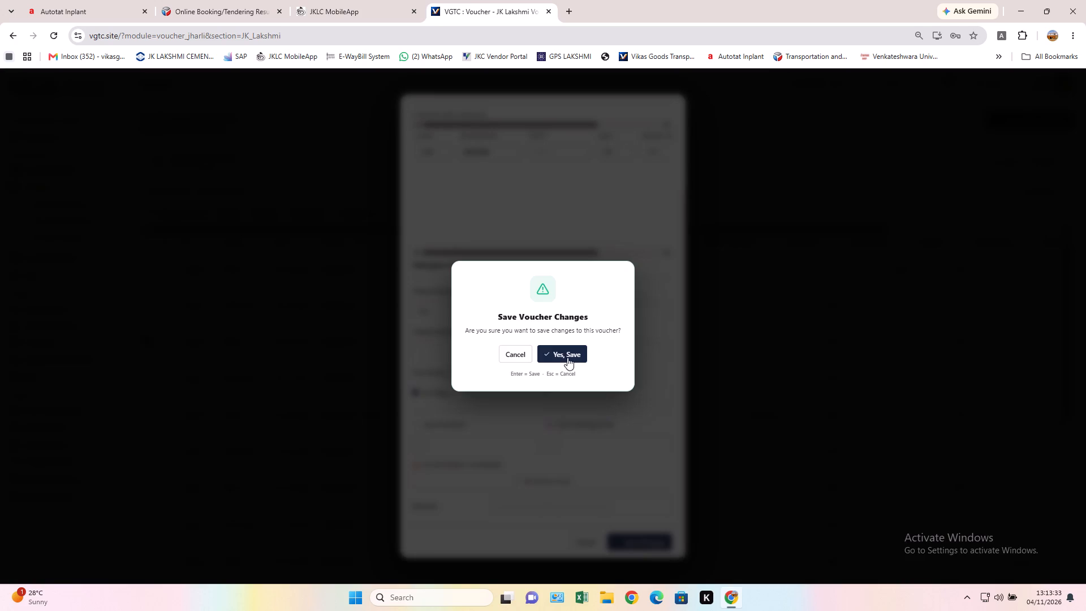
click(566, 351)
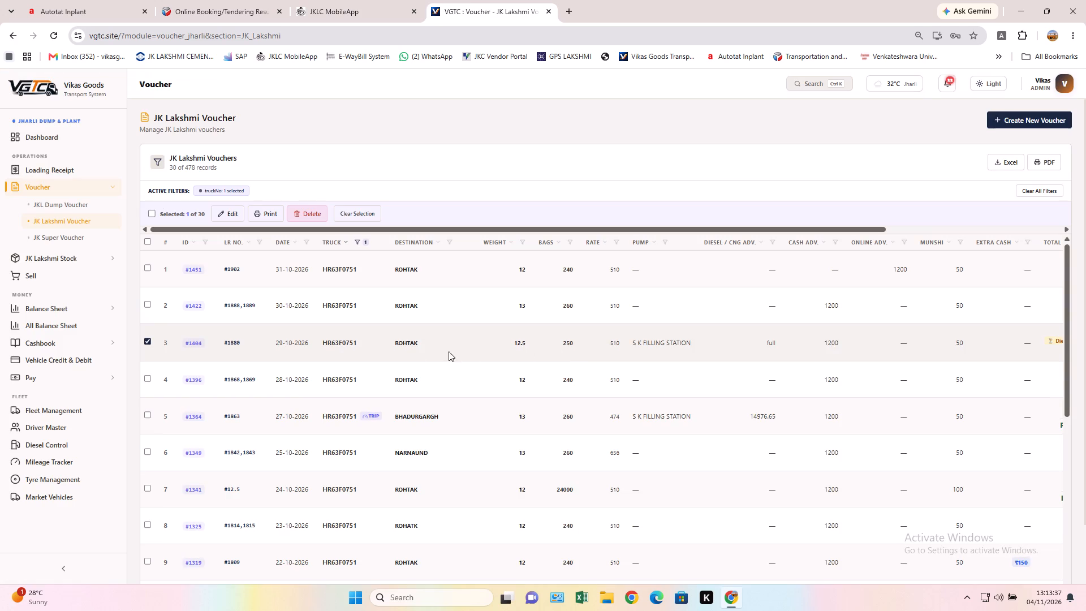
click(149, 339)
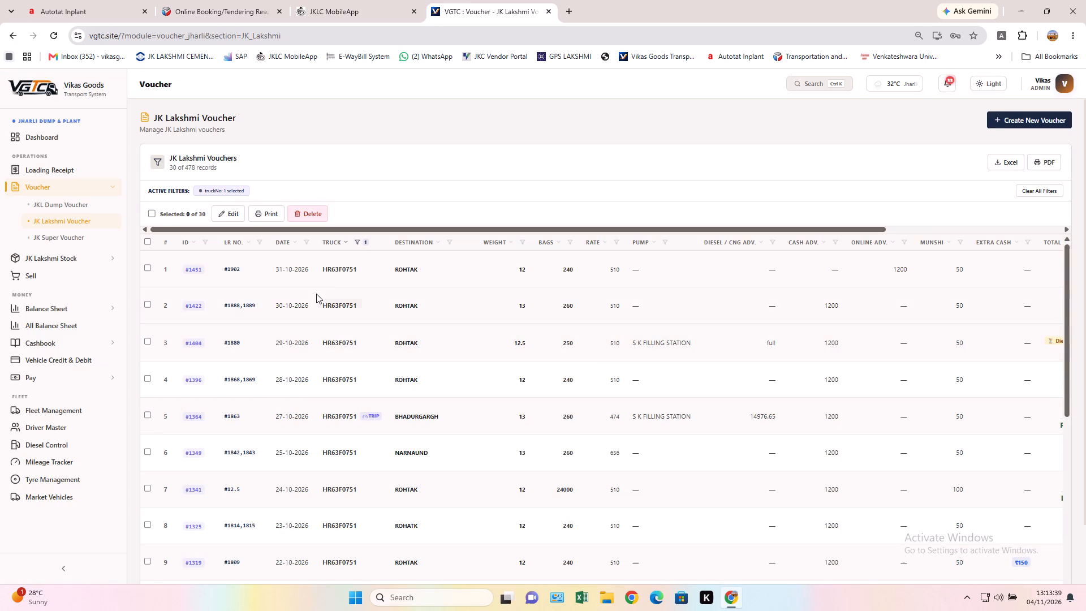
click(356, 242)
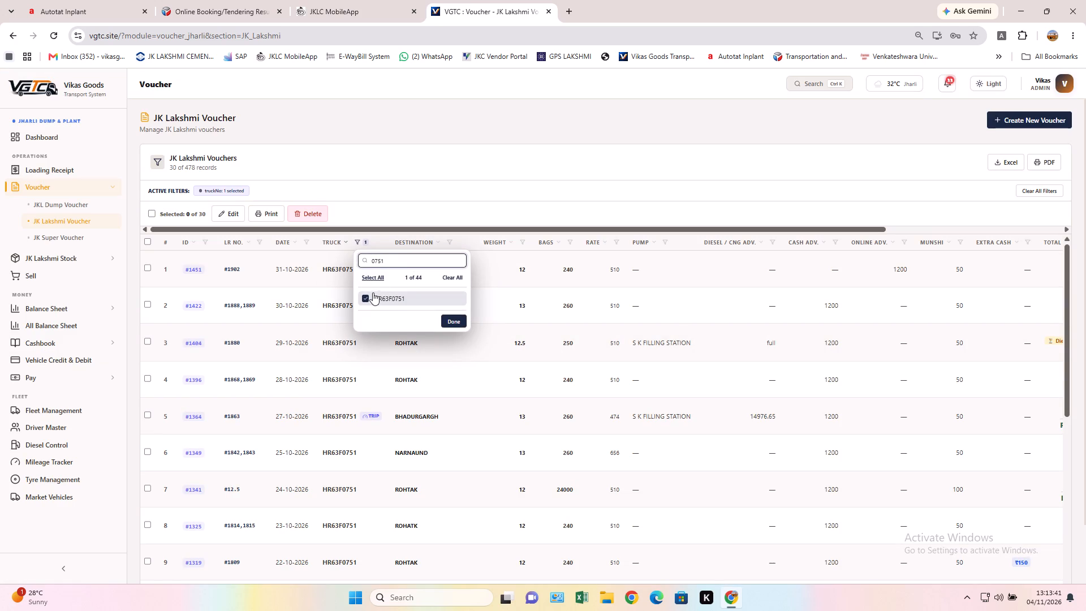
click(366, 300)
click(397, 251)
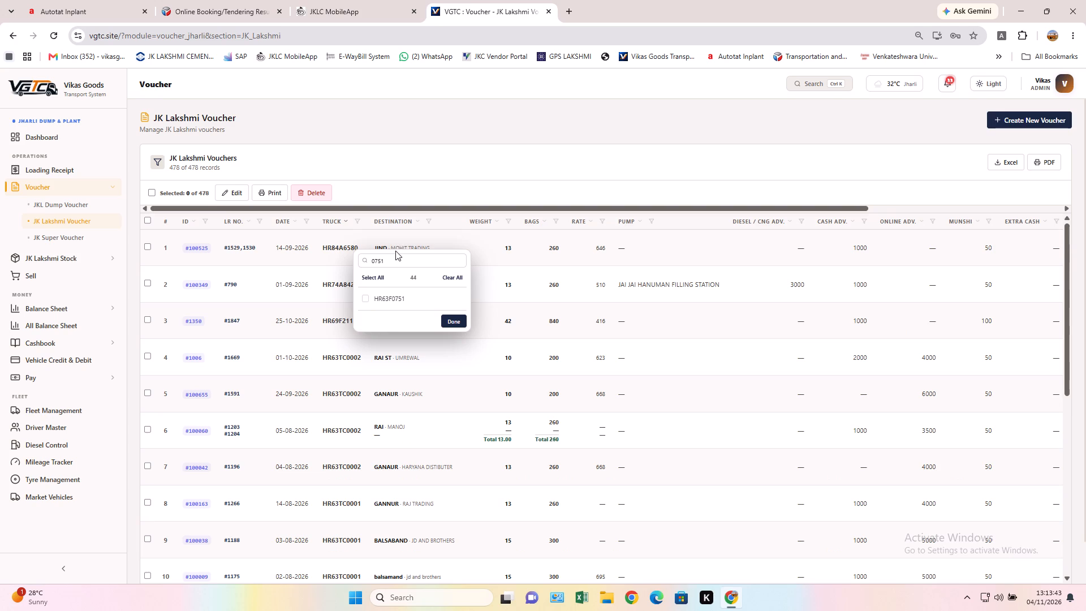
click(399, 259)
key(BackSpace)
key(BackSpace)
key(BackSpace)
key(BackSpace)
key(BackSpace)
key(BackSpace)
key(BackSpace)
key(BackSpace)
key(BackSpace)
key(BackSpace)
key(BackSpace)
key(BackSpace)
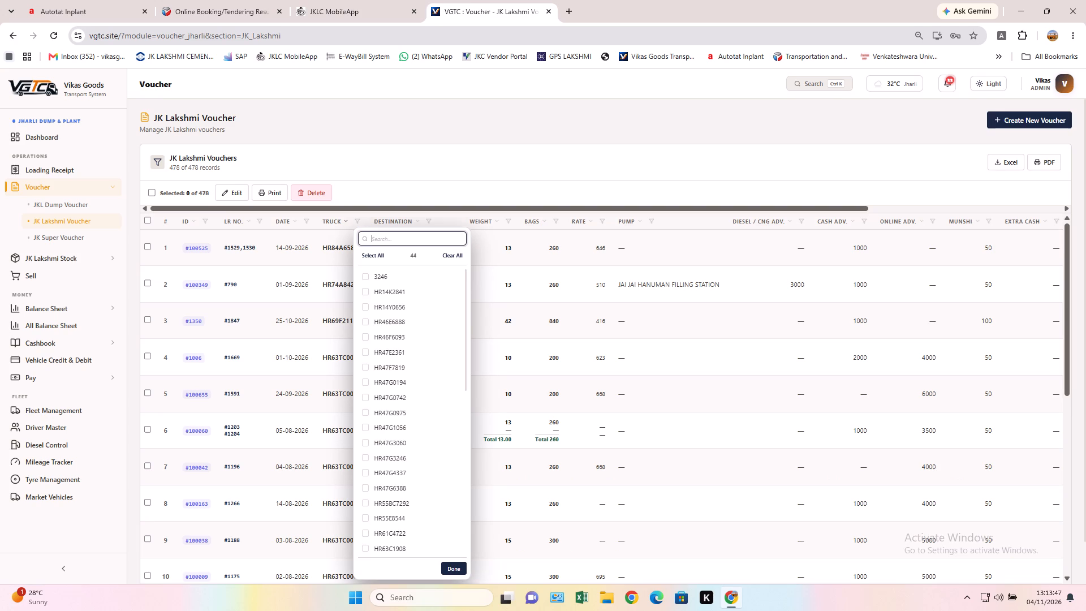
text(6388)
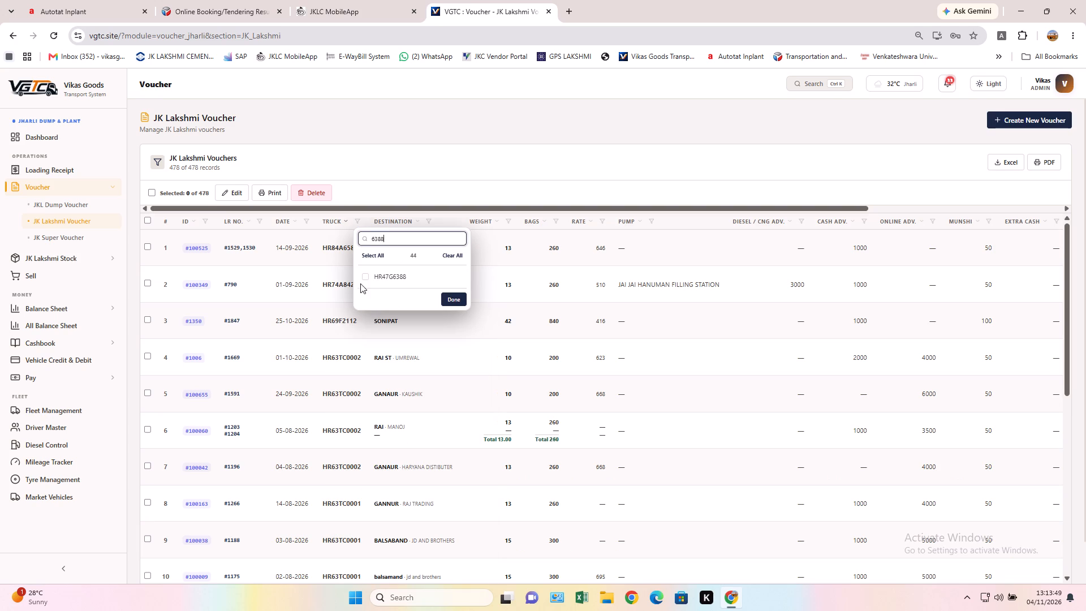
click(364, 276)
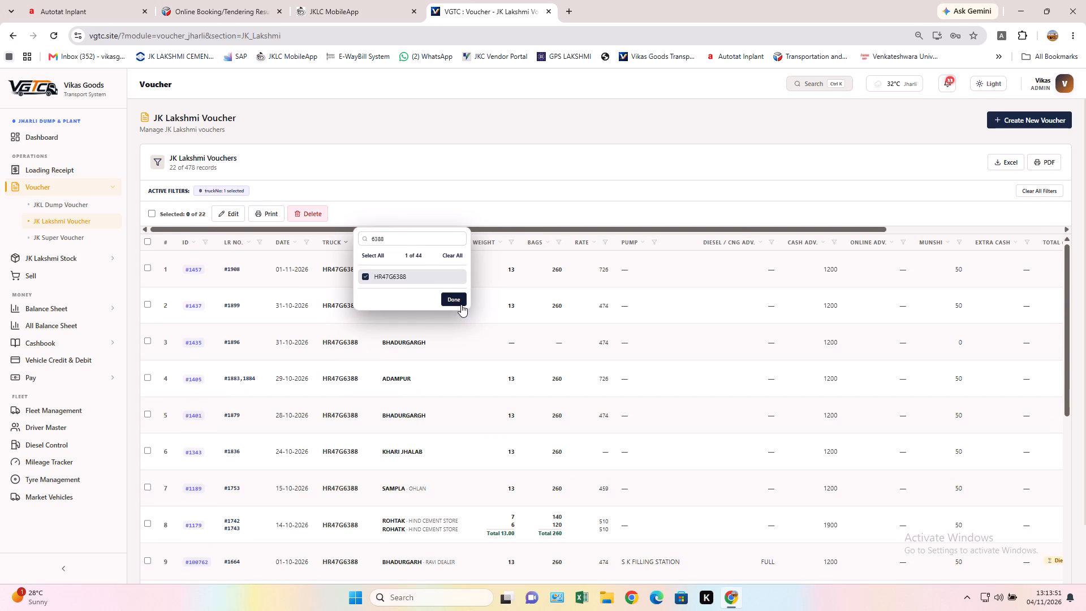
click(458, 300)
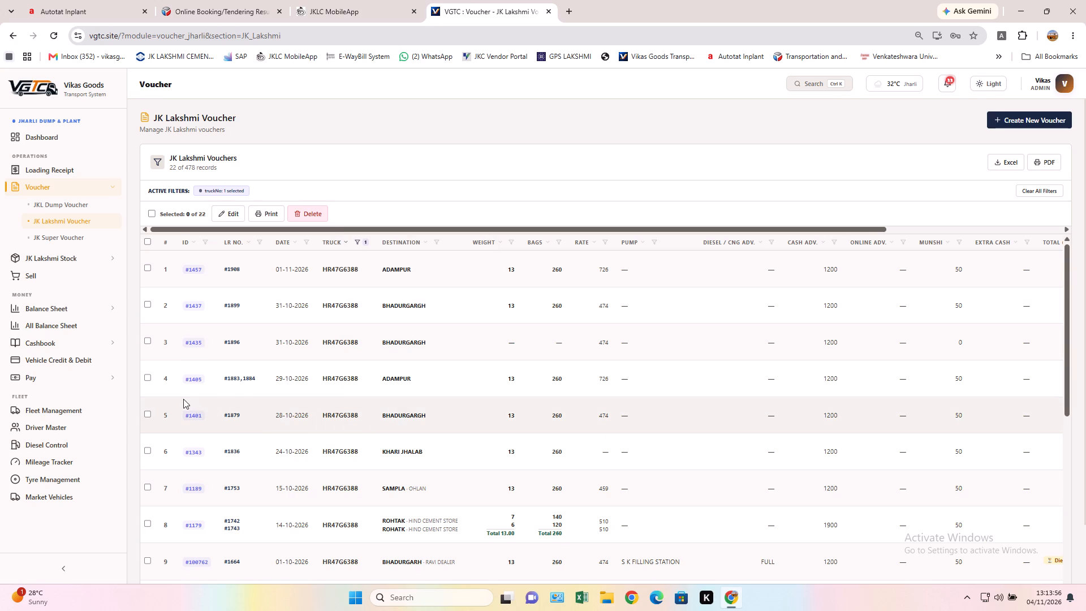
Set voucher LR 1879 of 28-10-2026 to diesel advance "full" with S K FILLING STATION as fuel station and save it.
click(149, 416)
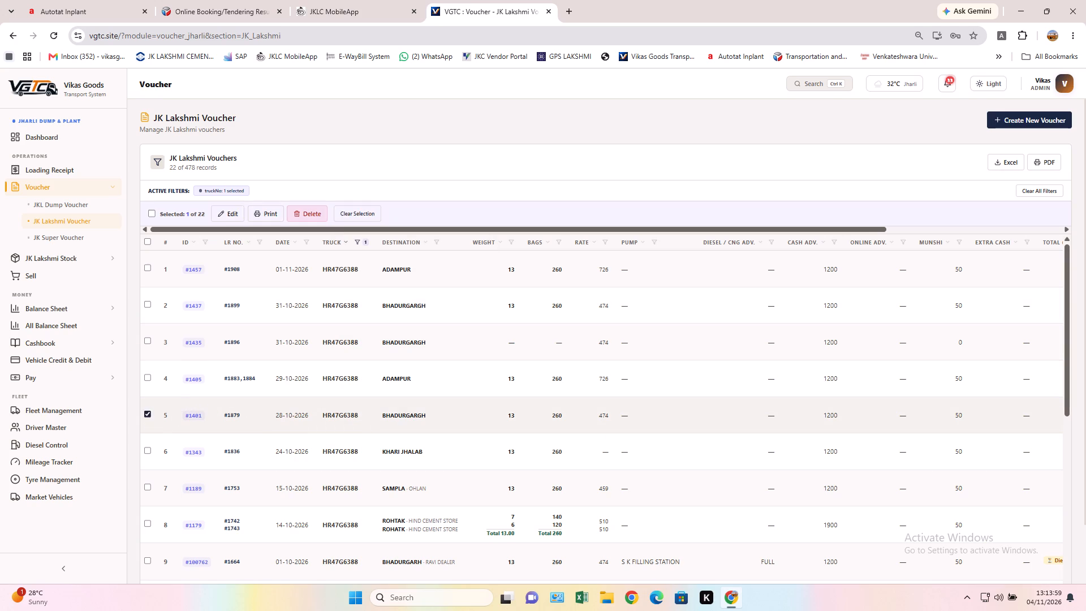
click(235, 216)
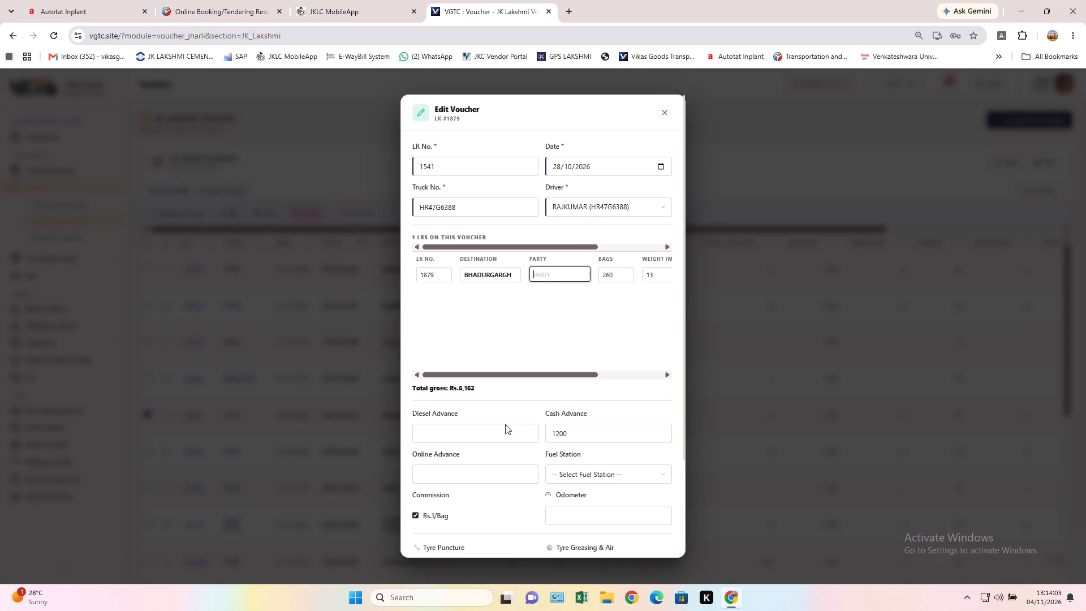
click(472, 429)
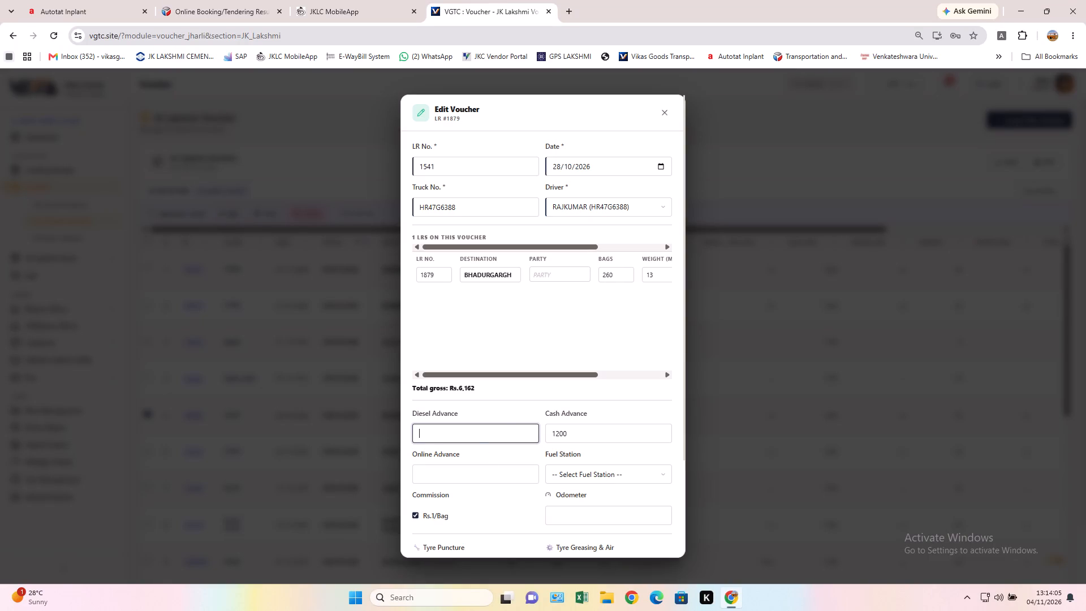
text(full)
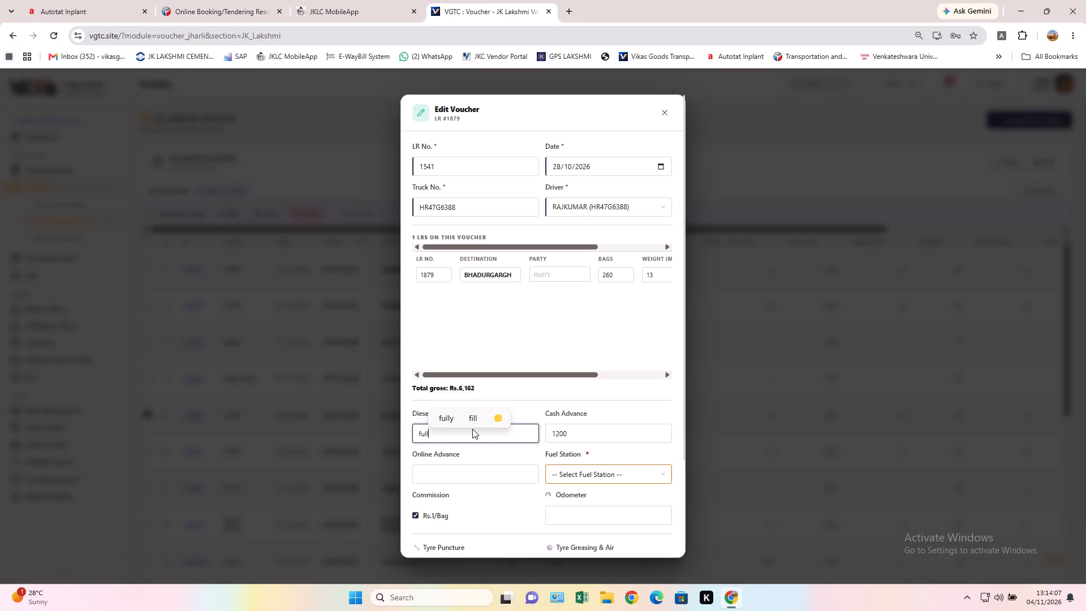
click(571, 479)
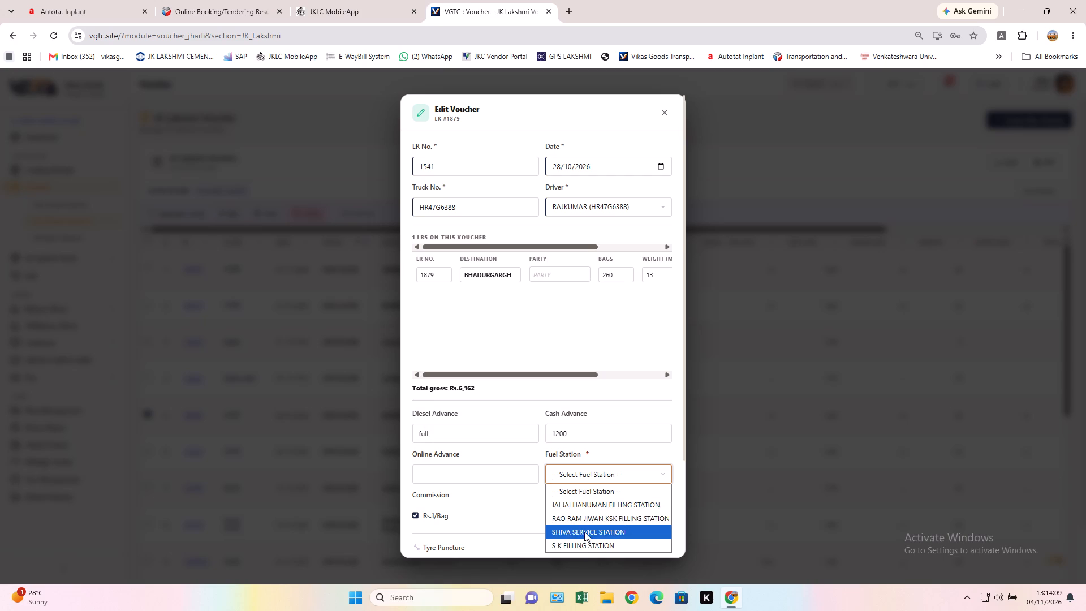
click(589, 547)
scroll(598, 479, down, 4)
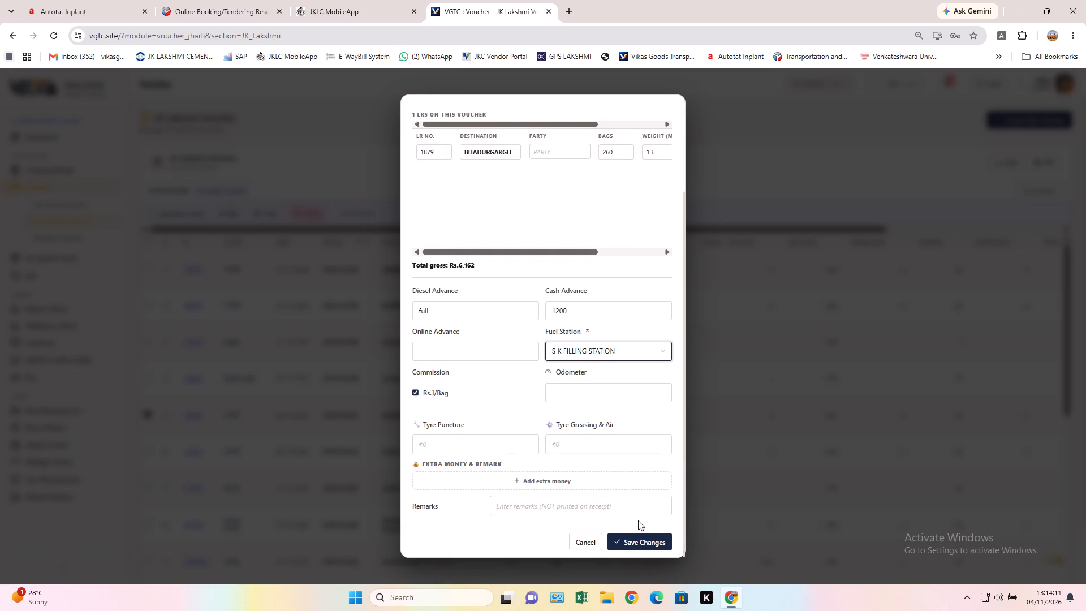
click(636, 541)
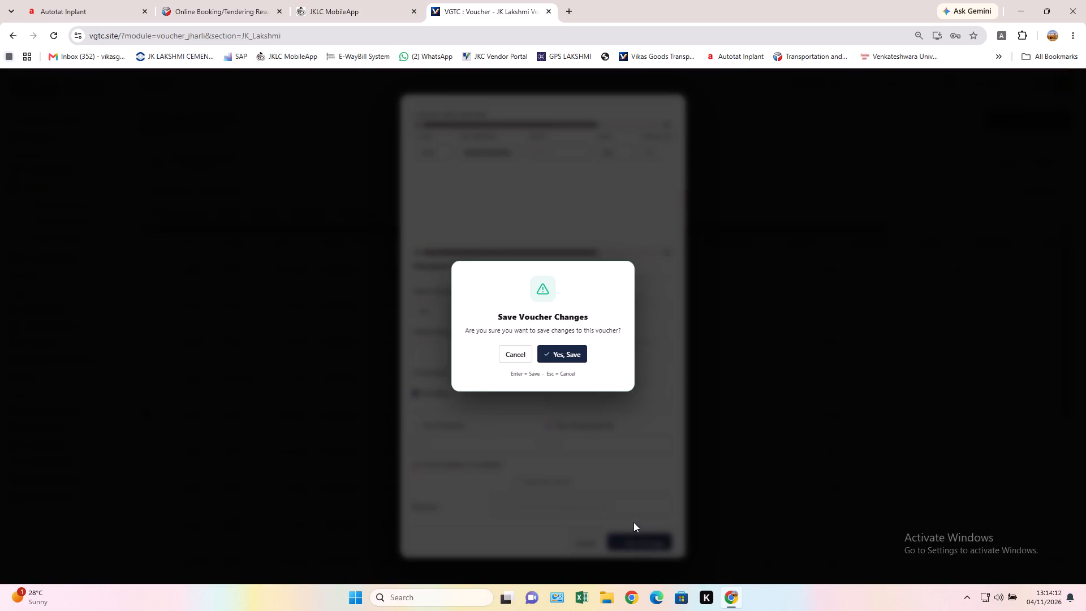
click(570, 351)
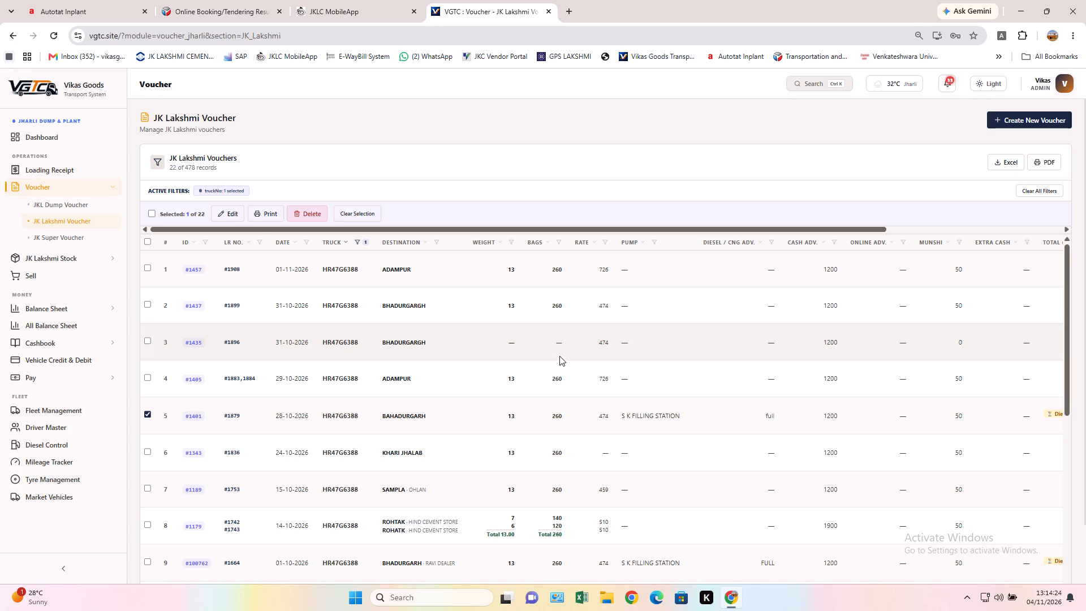
click(145, 411)
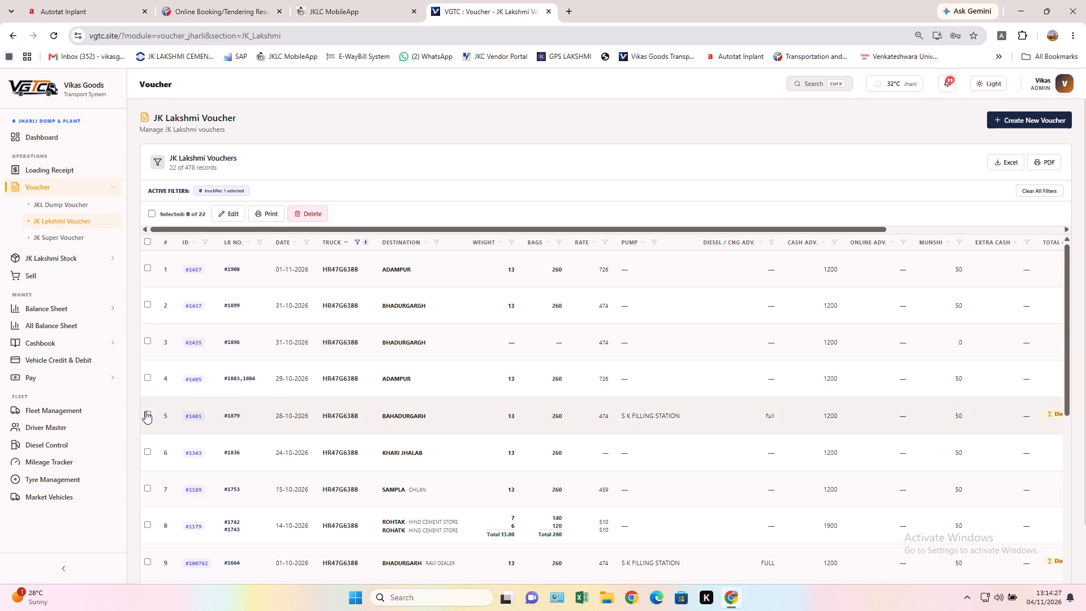
click(356, 239)
click(363, 296)
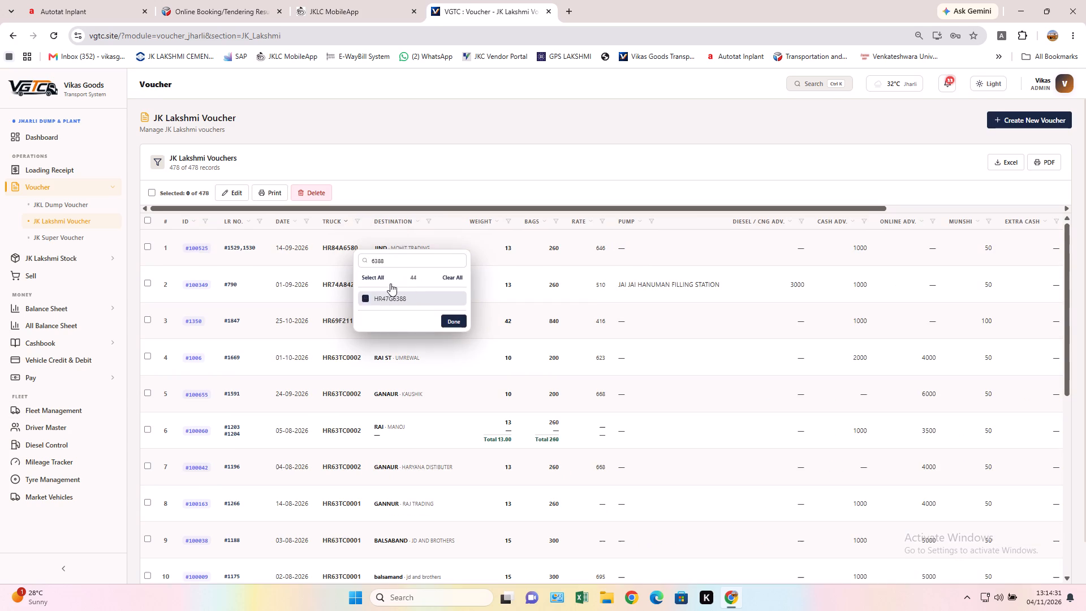
click(398, 262)
key(BackSpace)
key(BackSpace)
key(BackSpace)
key(BackSpace)
key(BackSpace)
key(BackSpace)
key(BackSpace)
key(BackSpace)
key(BackSpace)
key(BackSpace)
key(BackSpace)
key(BackSpace)
key(BackSpace)
key(BackSpace)
key(BackSpace)
key(BackSpace)
key(BackSpace)
key(BackSpace)
key(BackSpace)
key(BackSpace)
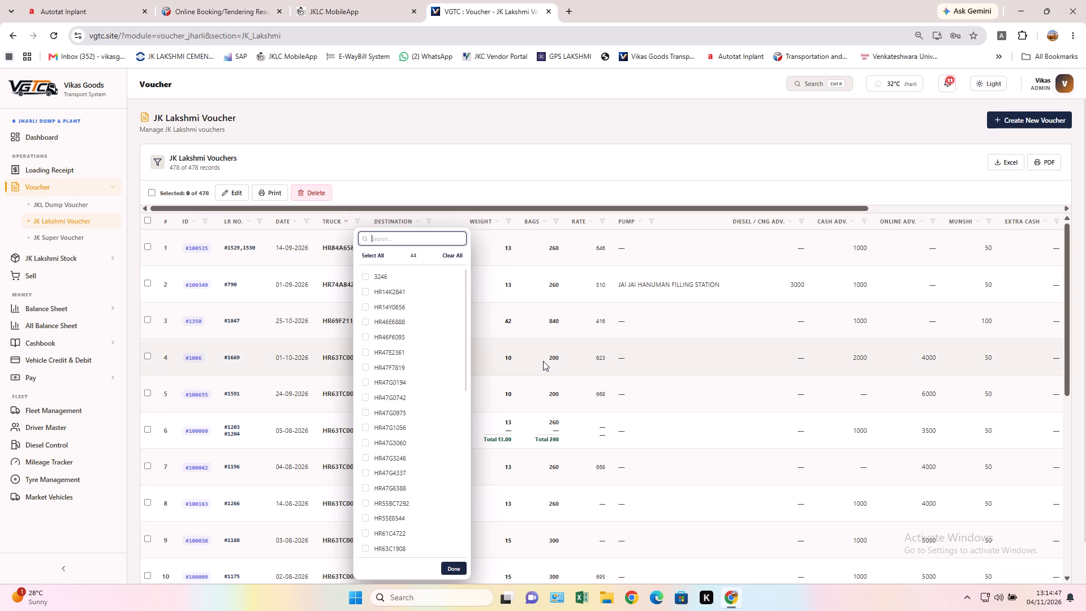
text(3246)
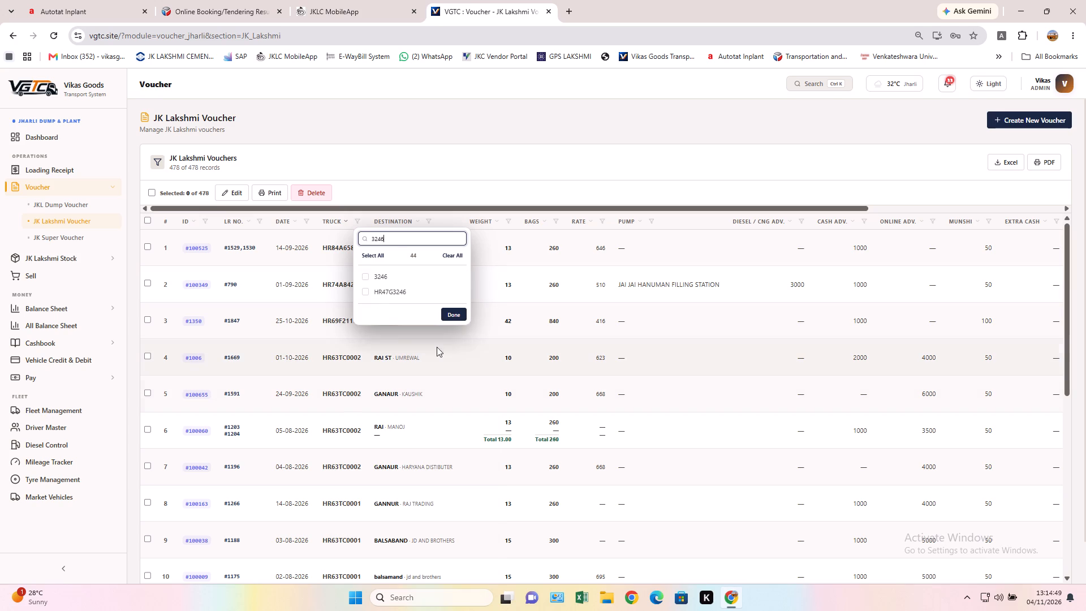
click(371, 294)
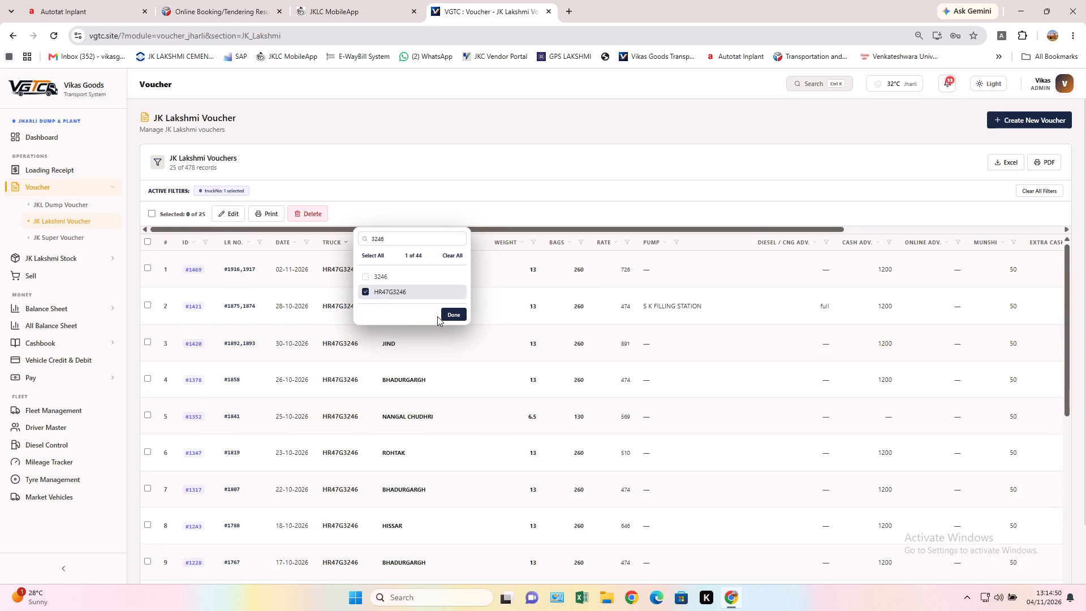
click(450, 316)
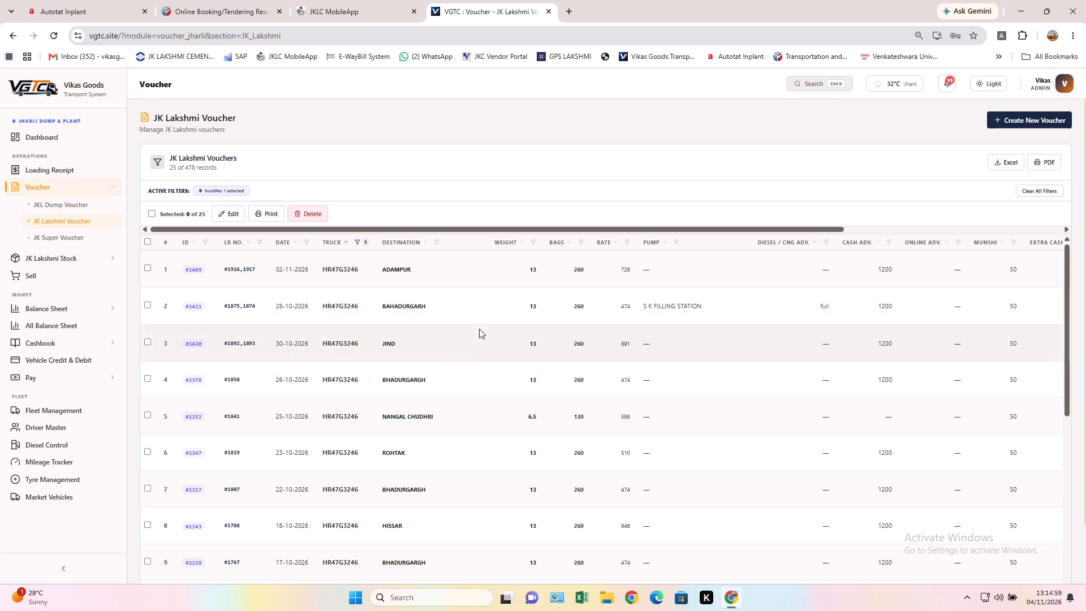
scroll(430, 350, down, 2)
scroll(429, 351, up, 1)
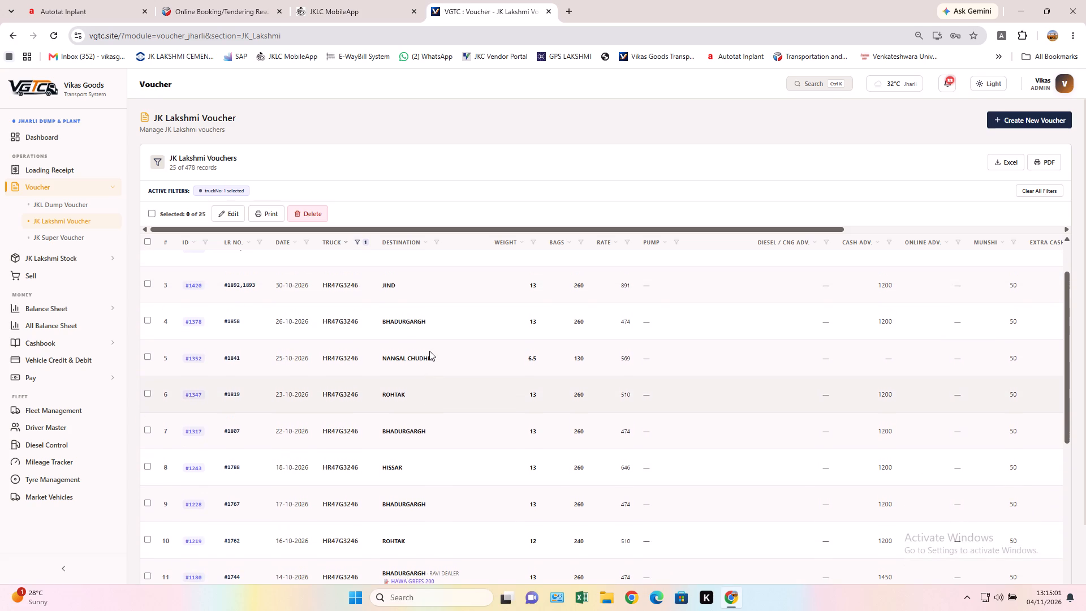
scroll(423, 348, up, 1)
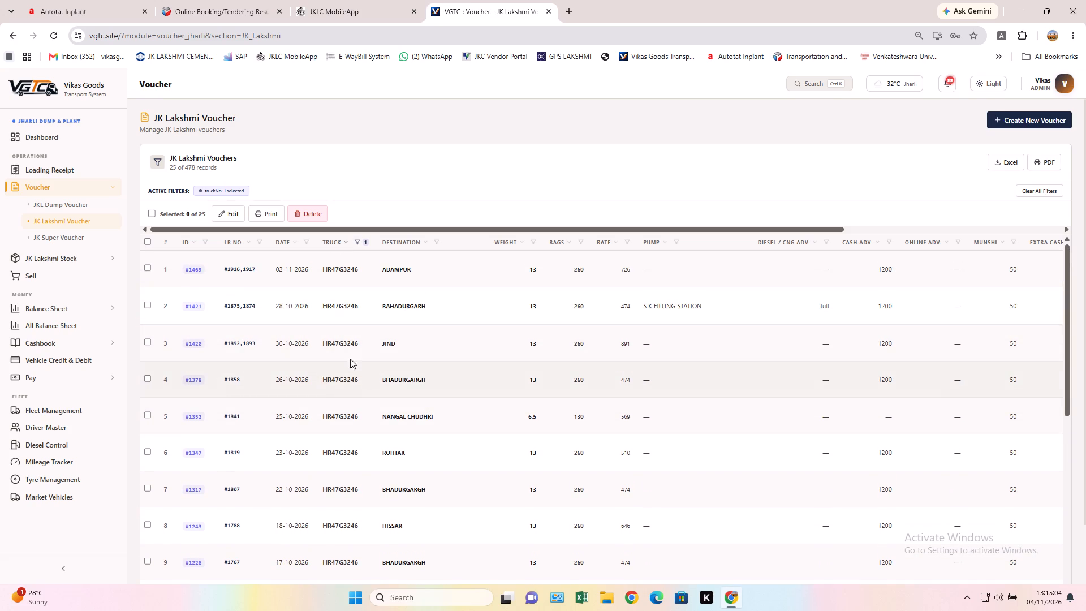
click(357, 243)
click(365, 313)
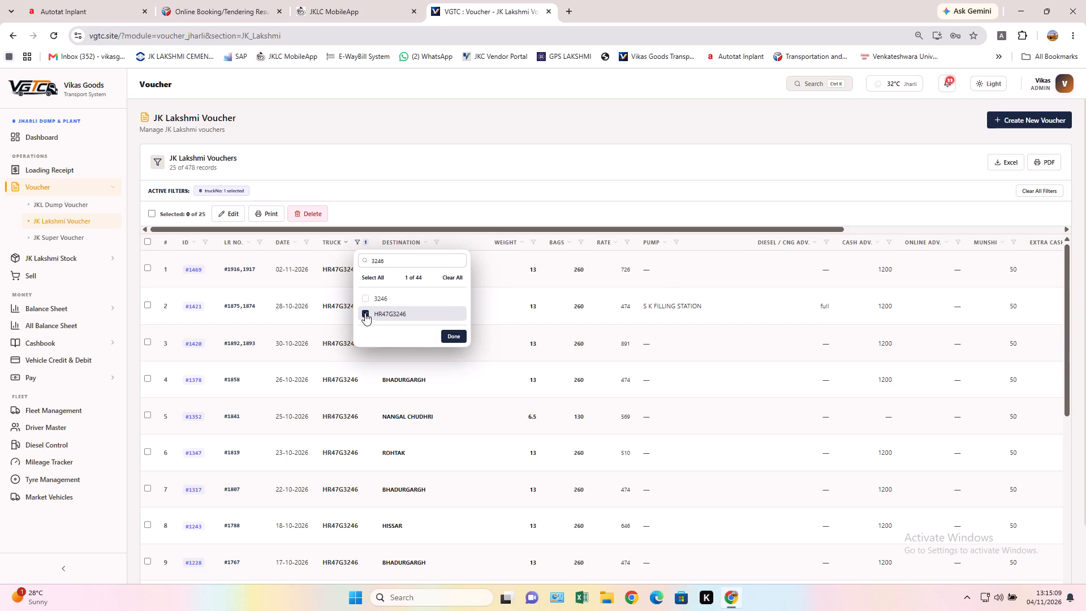
click(394, 263)
key(BackSpace)
key(BackSpace)
key(BackSpace)
key(BackSpace)
key(BackSpace)
key(BackSpace)
key(BackSpace)
key(BackSpace)
key(BackSpace)
key(BackSpace)
key(BackSpace)
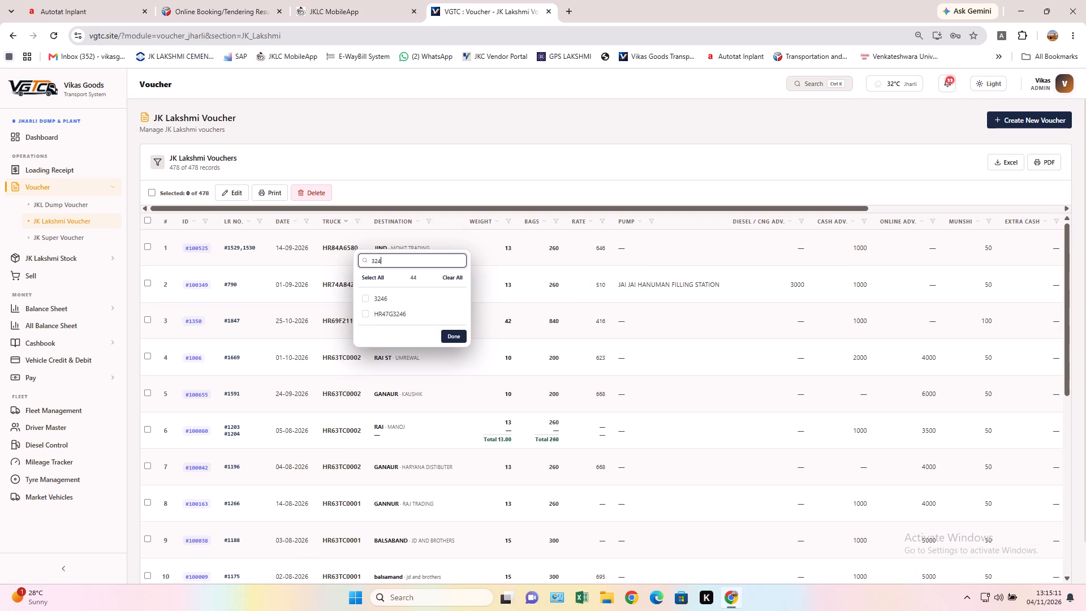
click(69, 235)
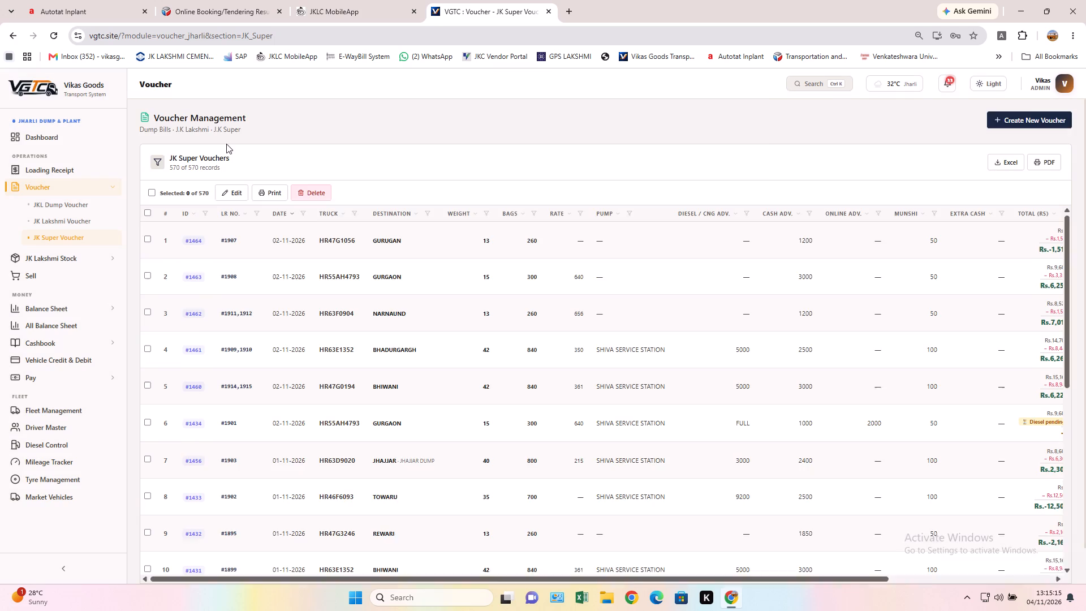
click(356, 220)
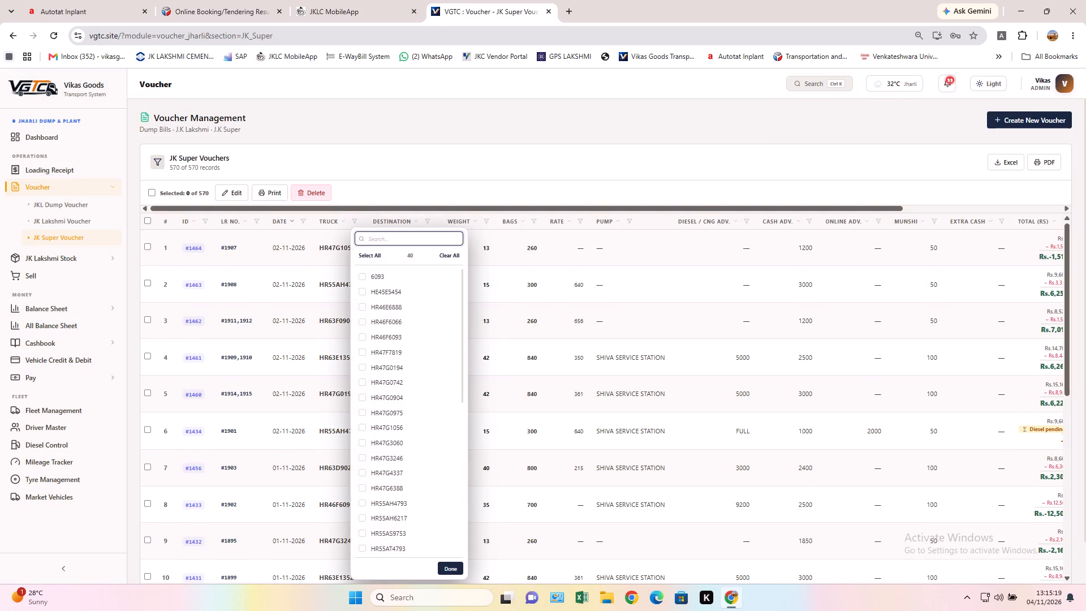
text(3246)
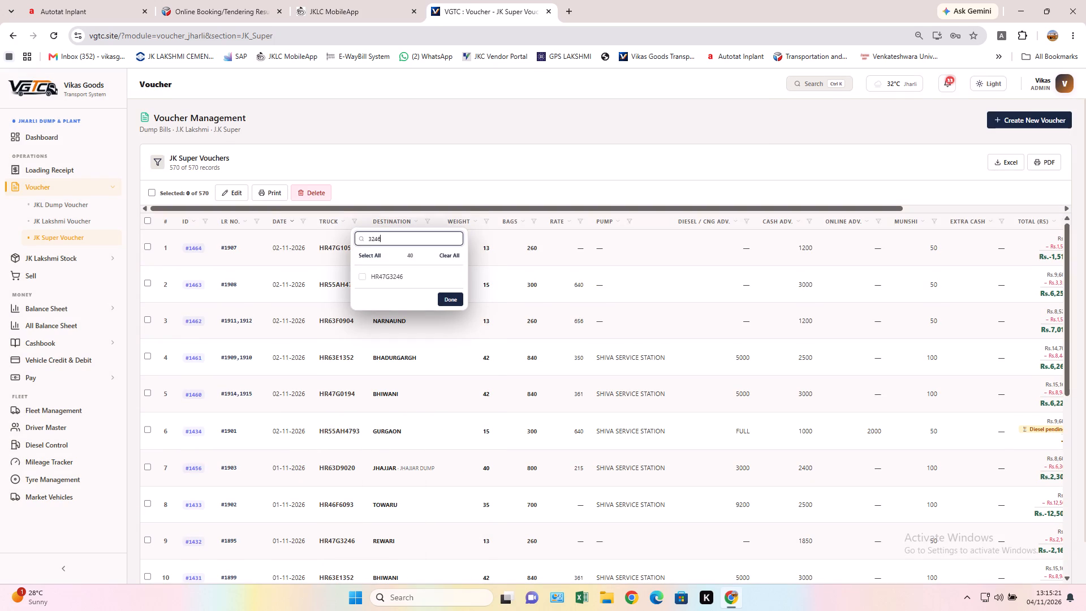
click(361, 278)
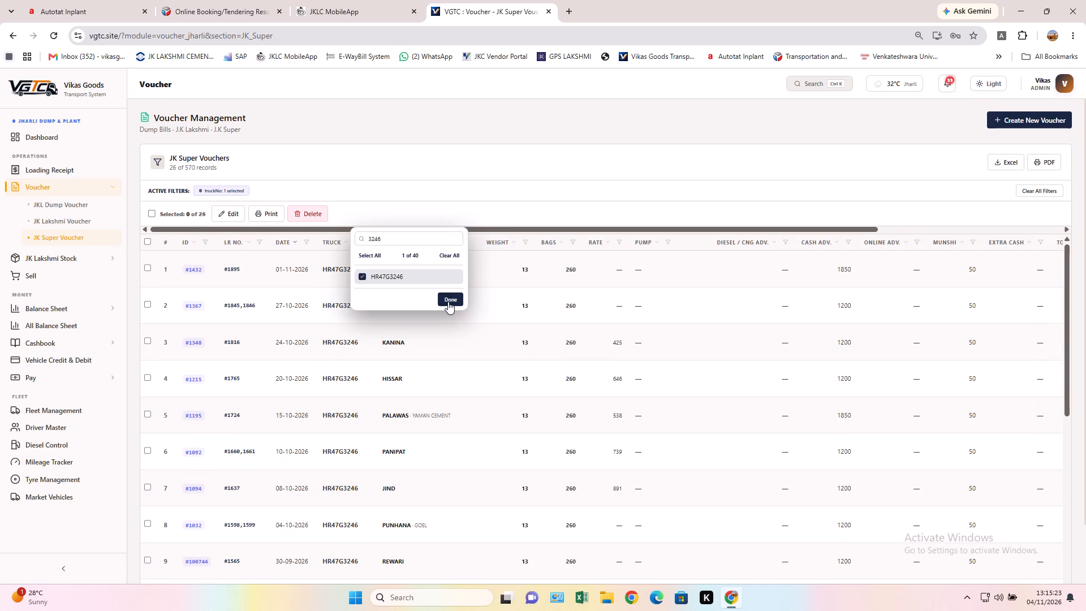
click(450, 298)
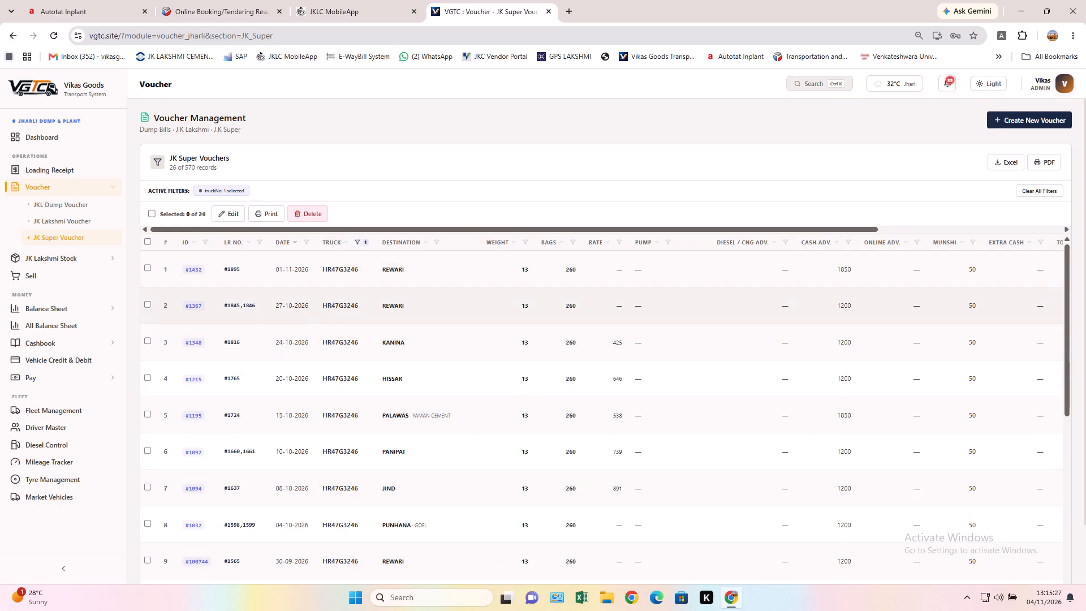
Set voucher LR 1845,1846 of 27-10-2026 to diesel advance "full" with S K FILLING STATION as fuel station, save it and deselect it.
click(144, 305)
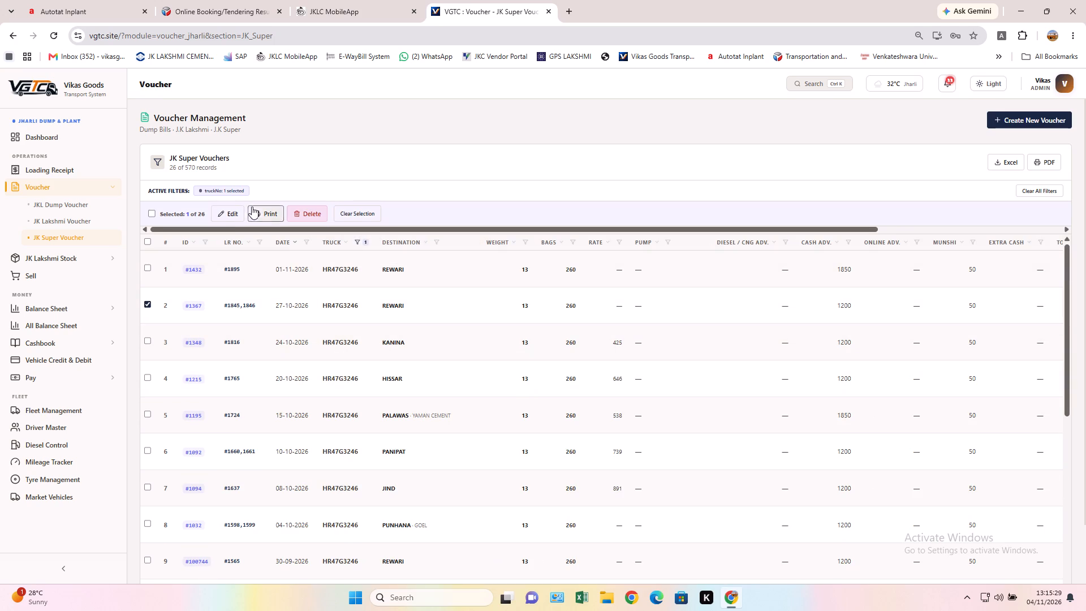
click(234, 210)
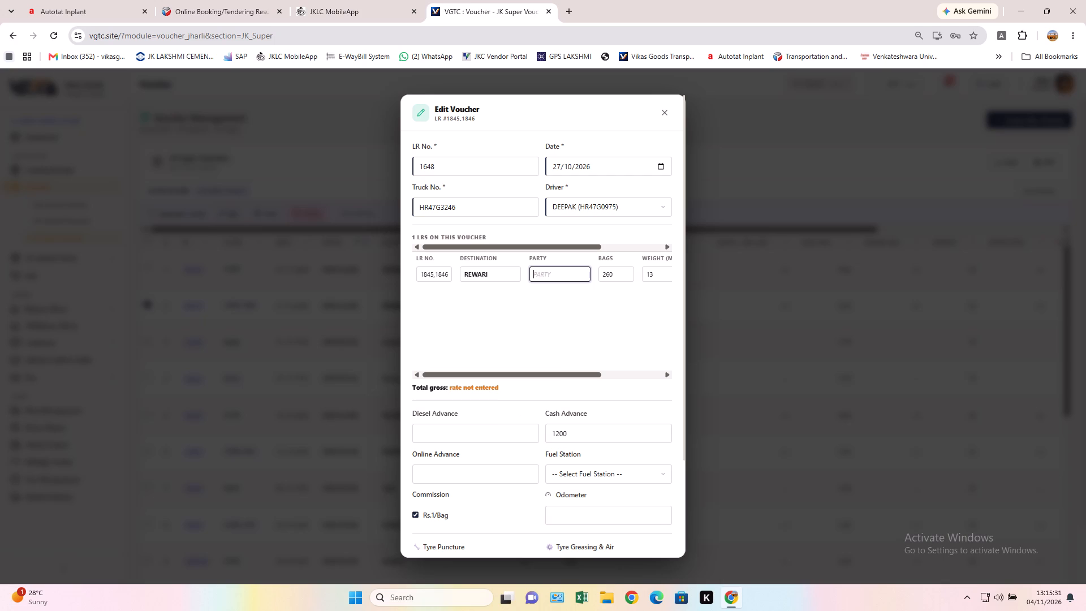
click(495, 423)
click(457, 429)
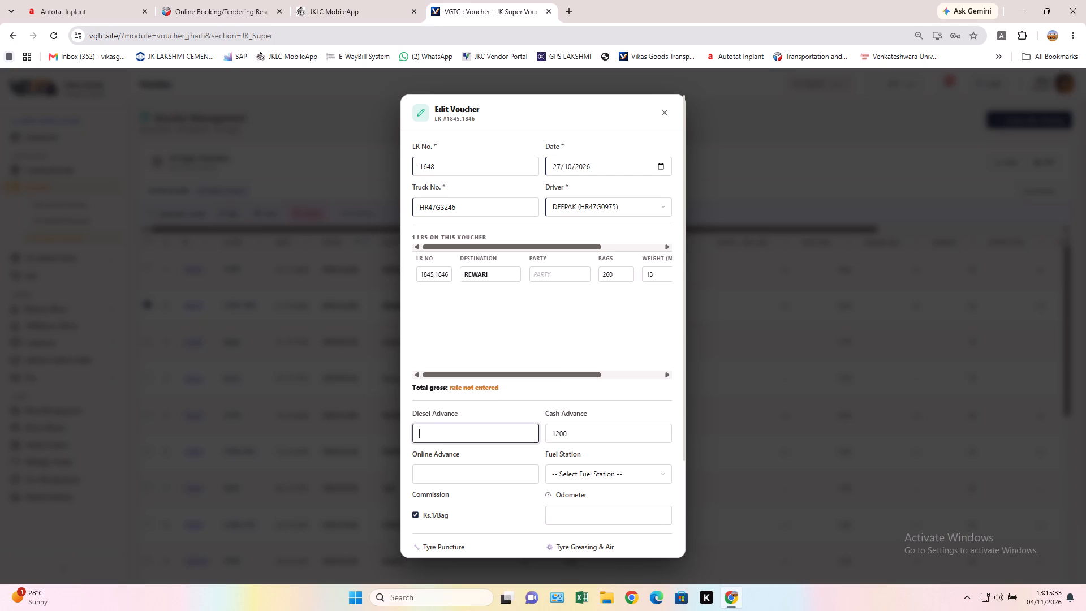
text(full)
click(586, 475)
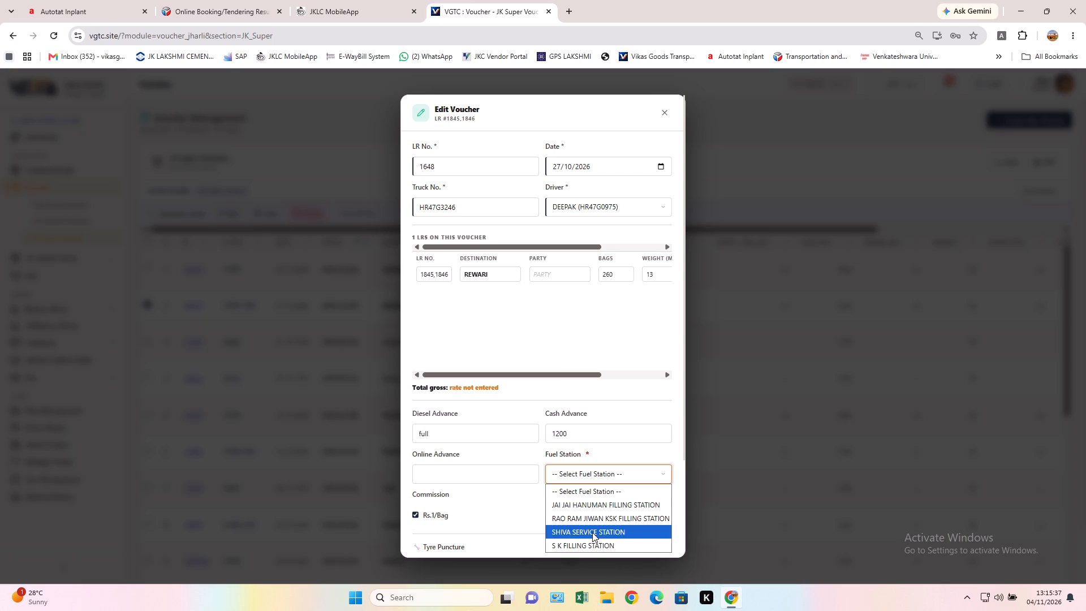
click(593, 543)
scroll(580, 481, down, 3)
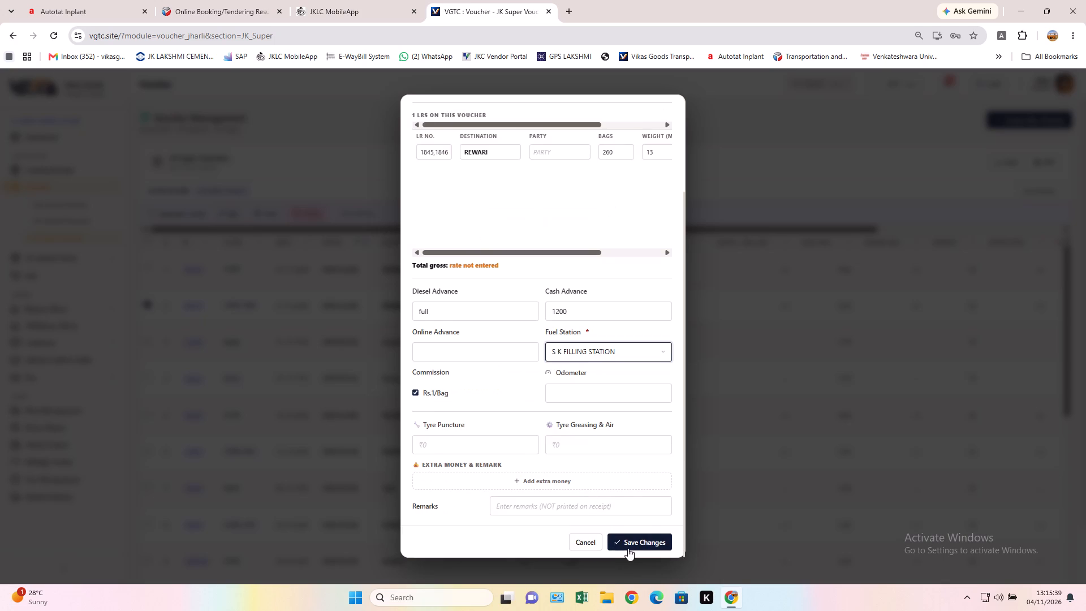
click(628, 544)
click(575, 354)
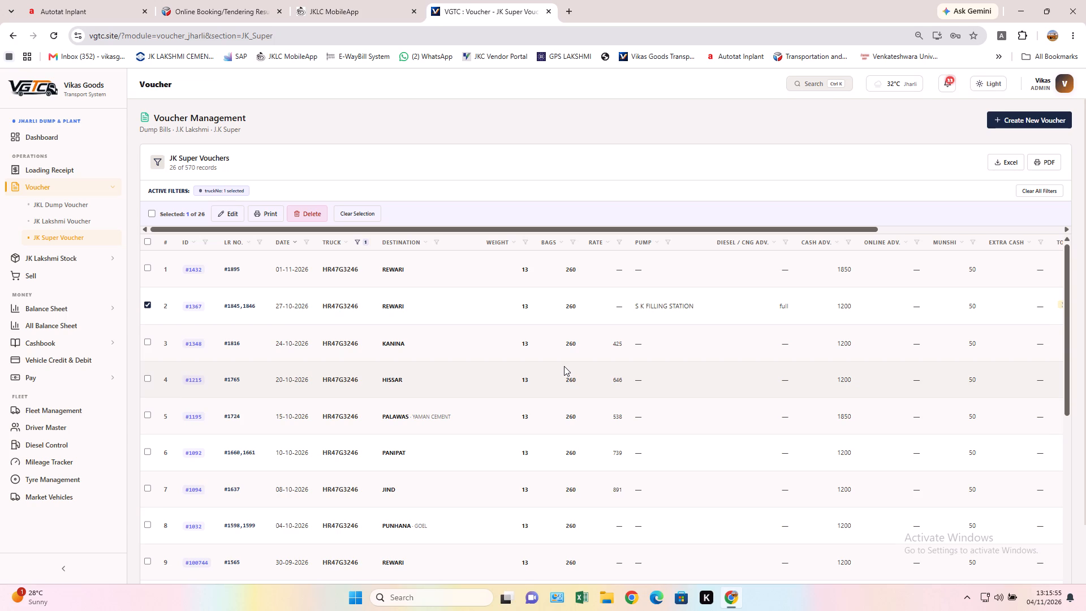
click(149, 301)
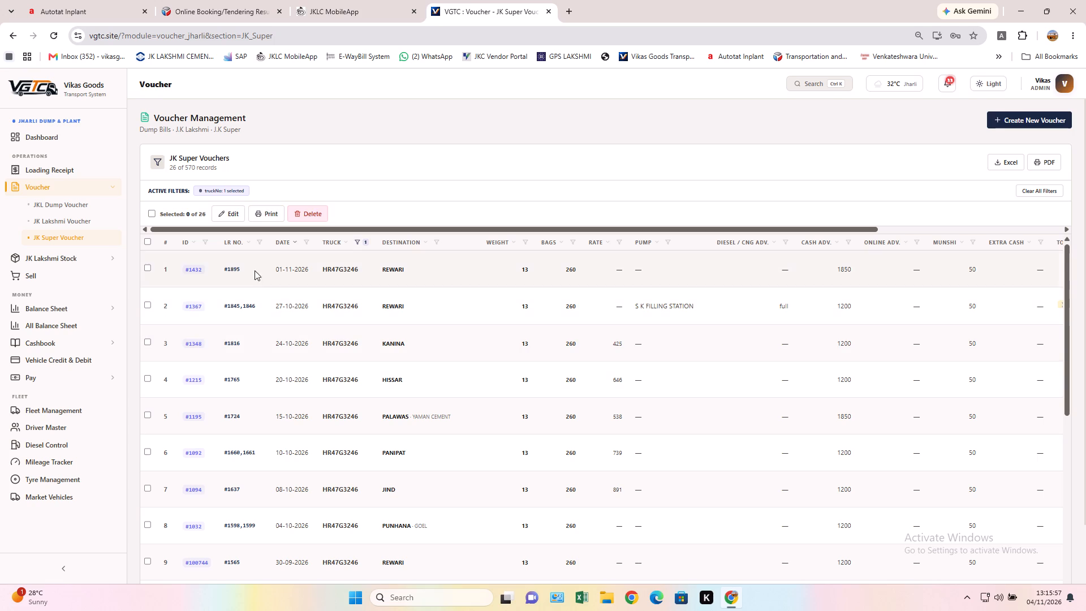
click(356, 239)
click(367, 296)
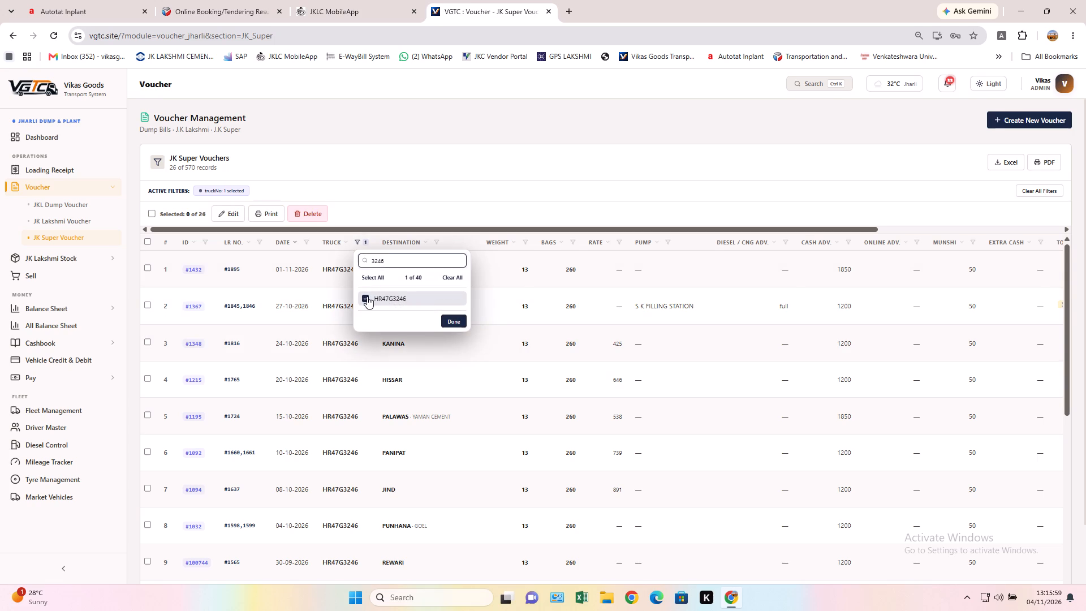
click(391, 261)
key(BackSpace)
key(BackSpace)
key(BackSpace)
key(BackSpace)
key(BackSpace)
key(BackSpace)
key(BackSpace)
key(BackSpace)
key(BackSpace)
key(BackSpace)
key(BackSpace)
key(BackSpace)
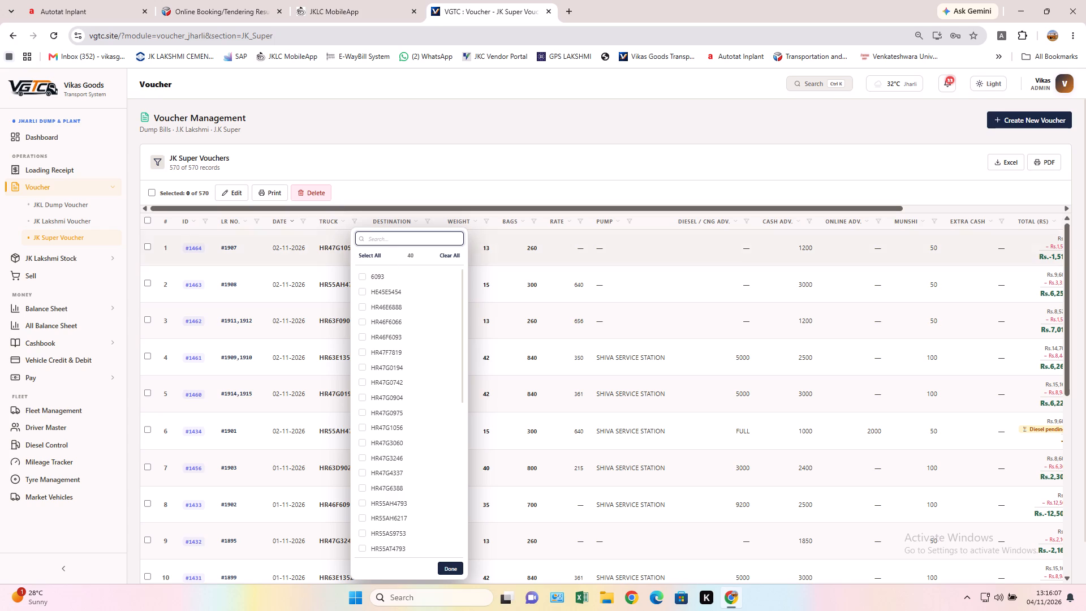
text(10)
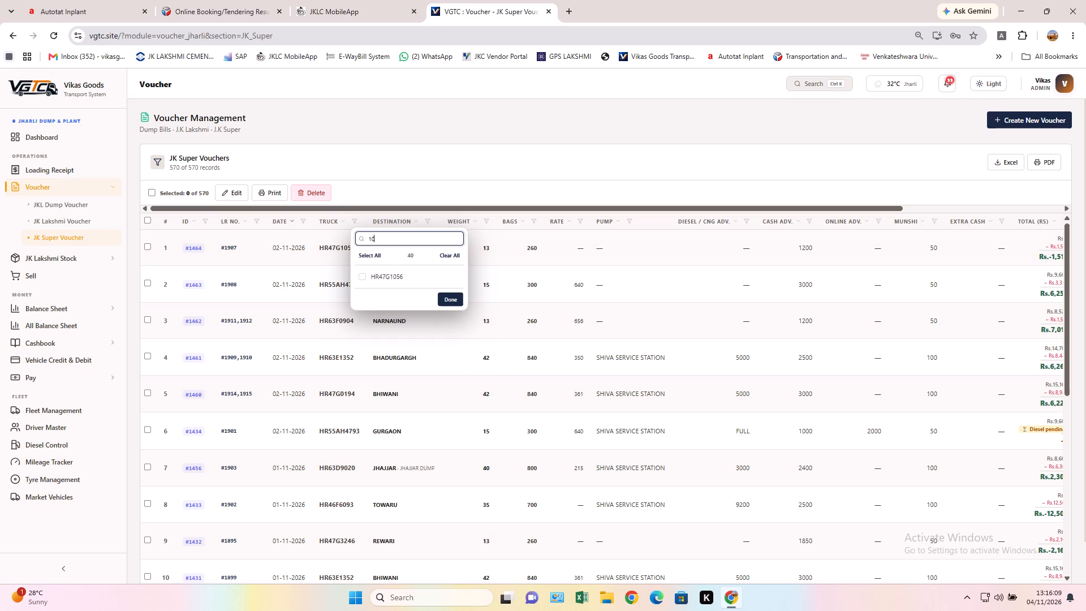
text(56)
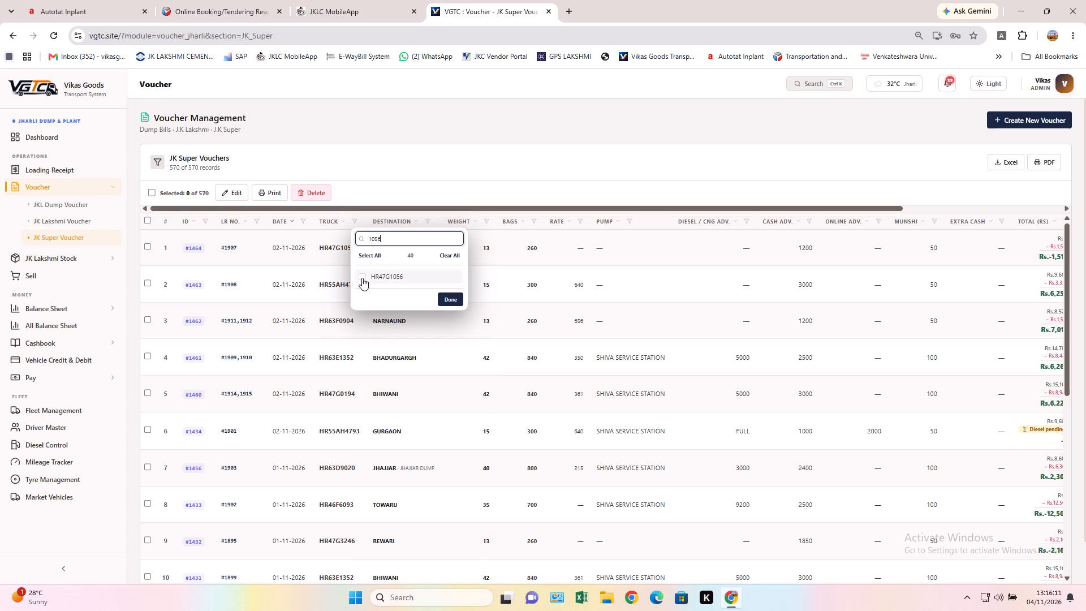
click(362, 278)
click(449, 303)
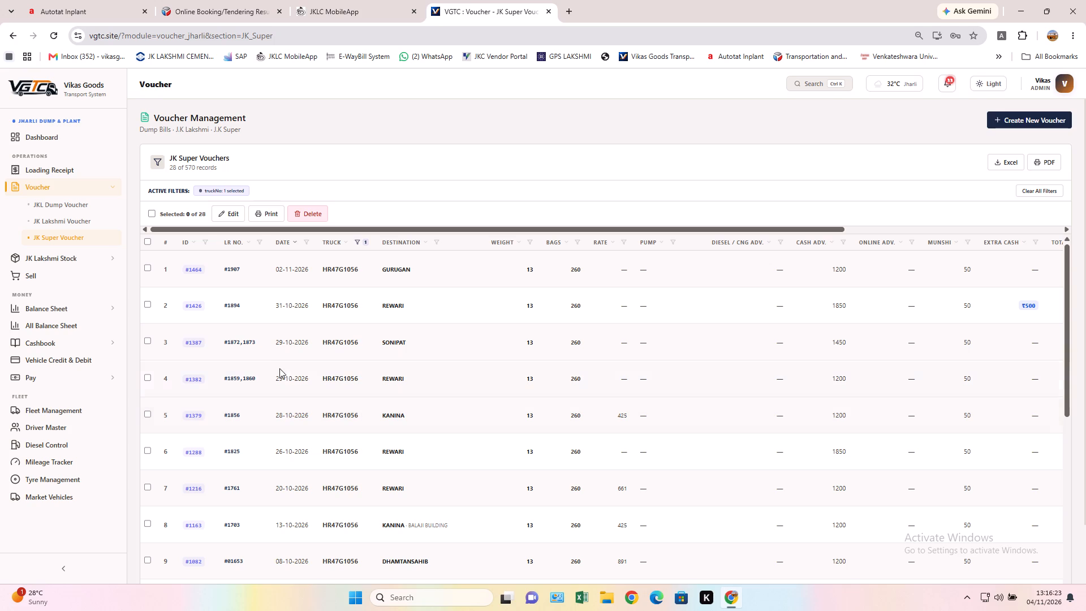
Set voucher LR 1825 of 26-10-2026 to diesel advance "full" with S K FILLING STATION as fuel station, save it and deselect it.
click(149, 451)
click(223, 210)
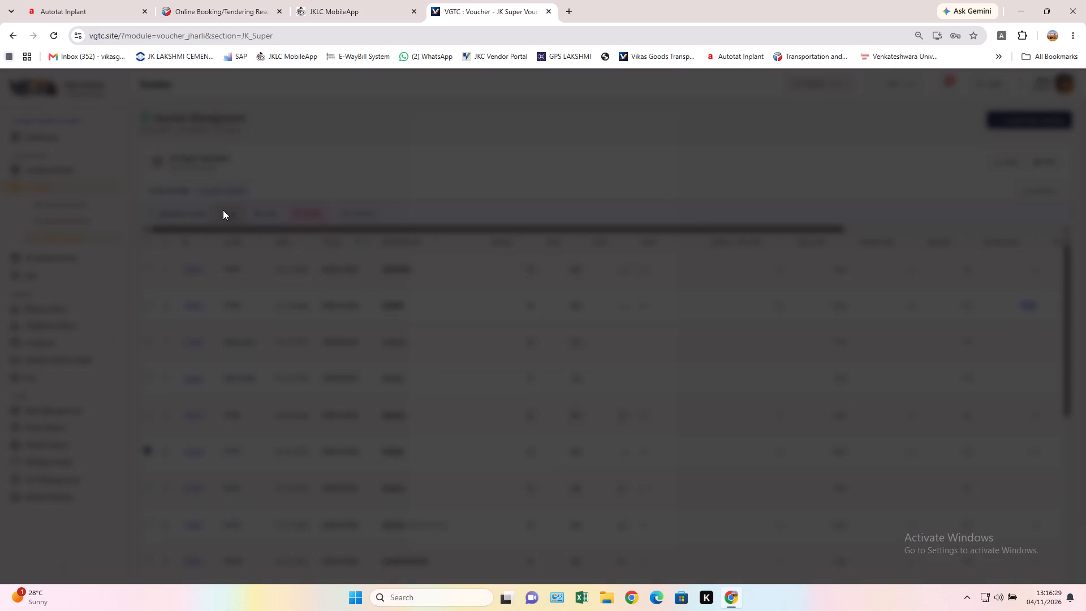
click(439, 432)
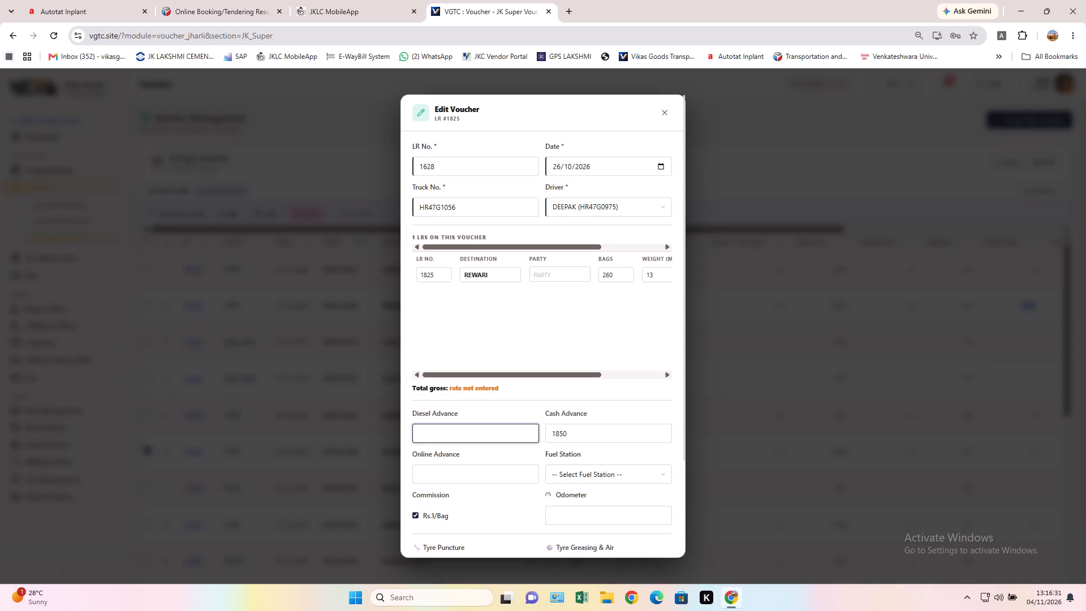
text(full)
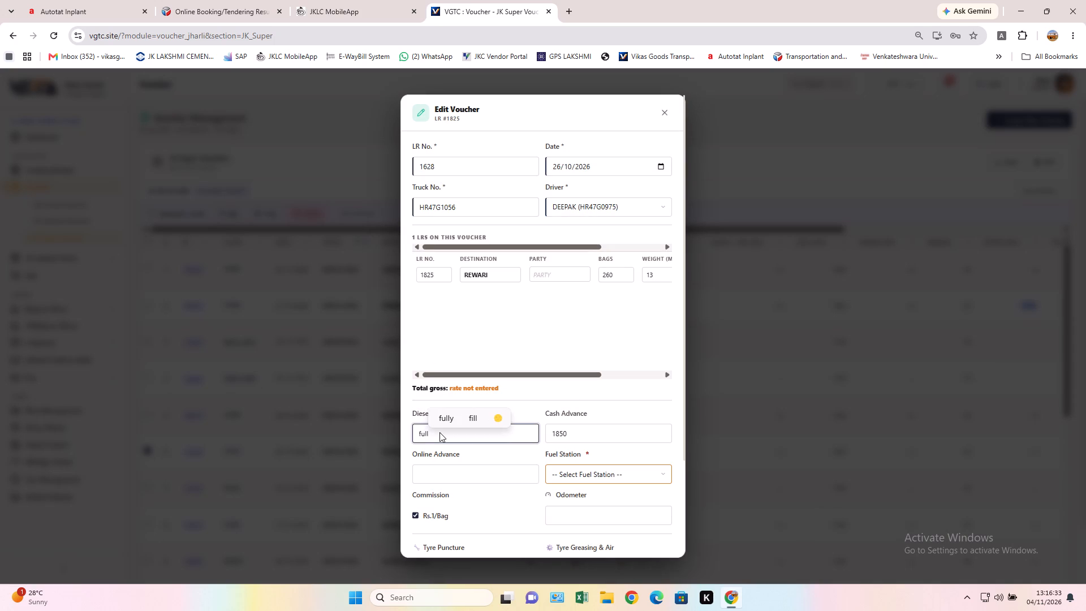
click(614, 478)
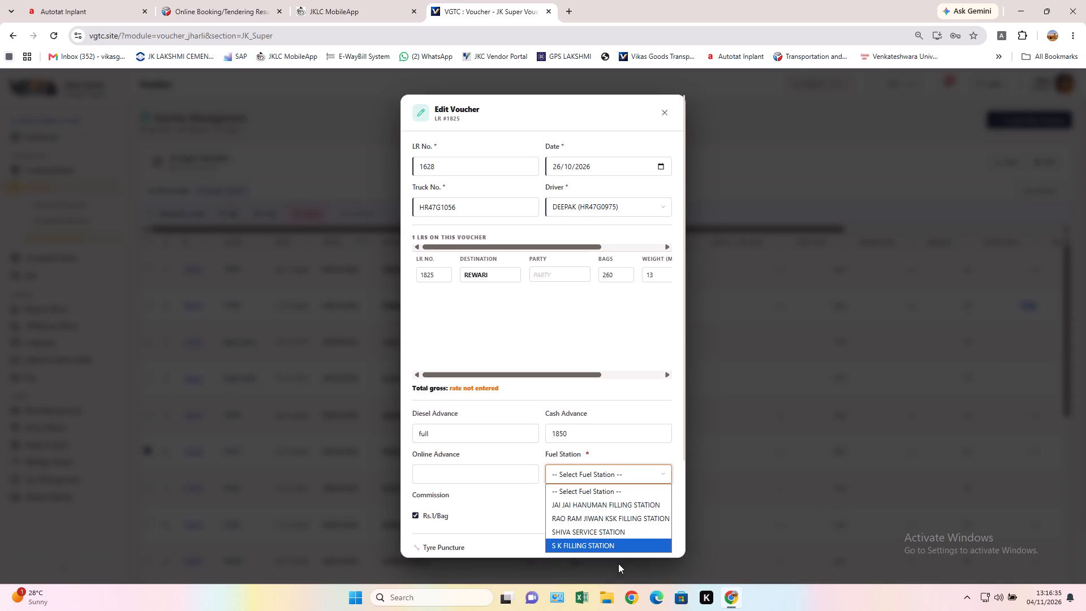
click(612, 547)
scroll(606, 522, down, 4)
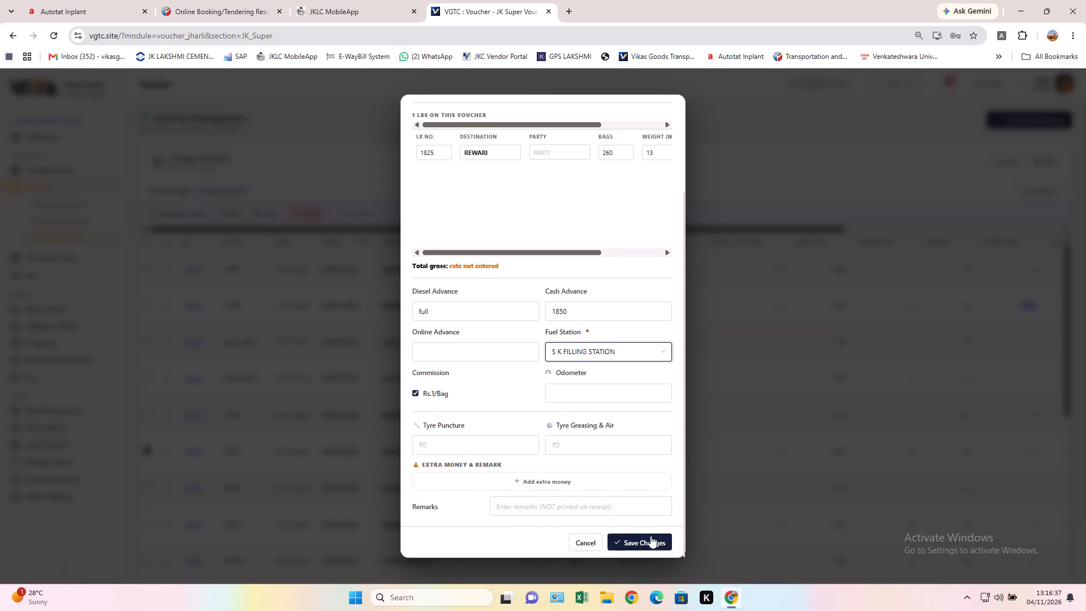
click(650, 539)
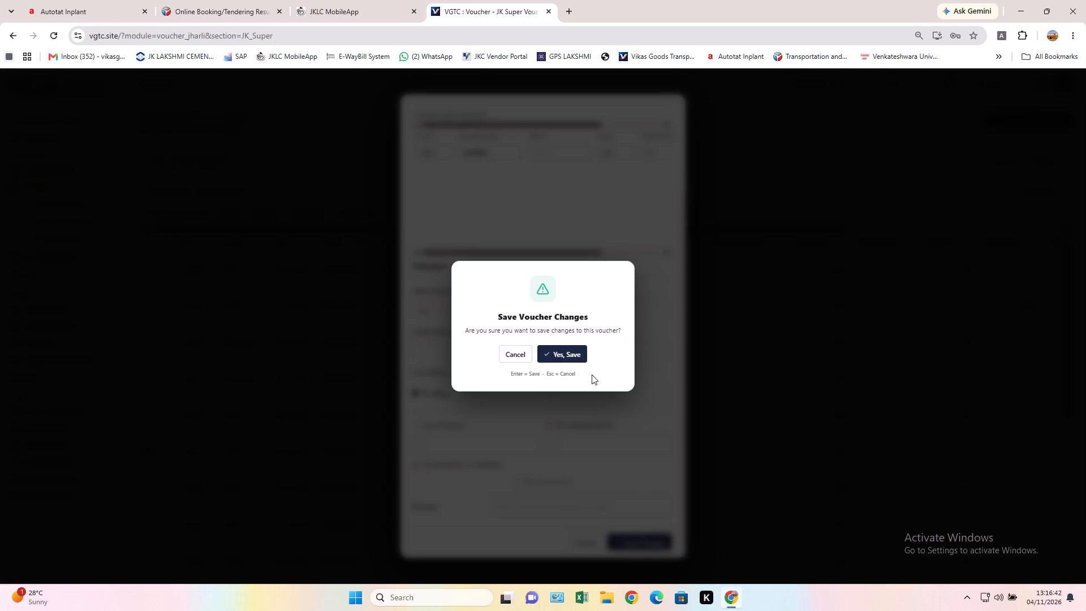
click(571, 348)
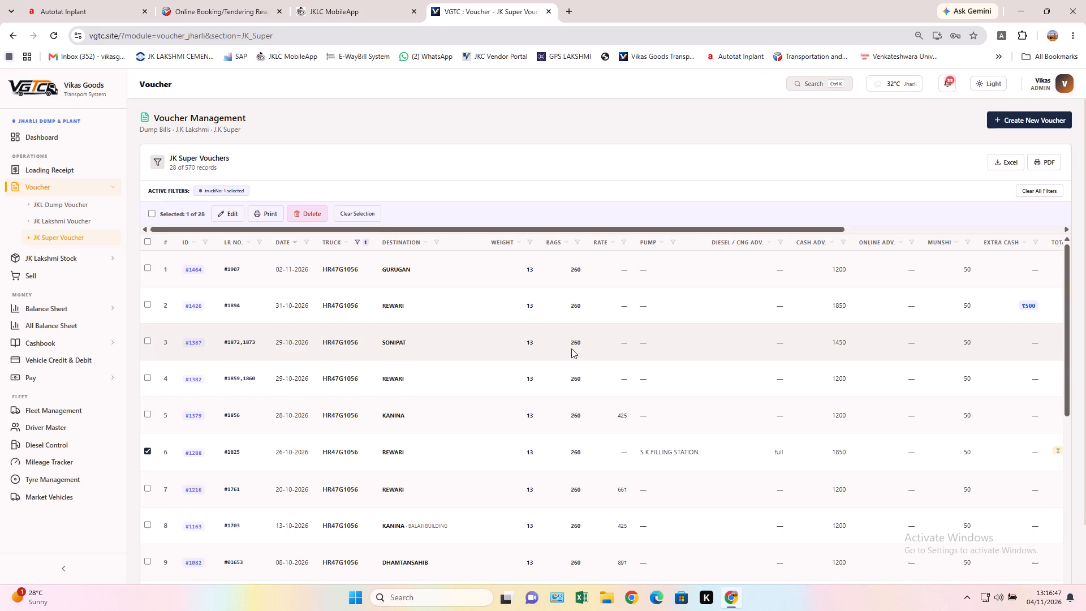
click(147, 451)
click(359, 243)
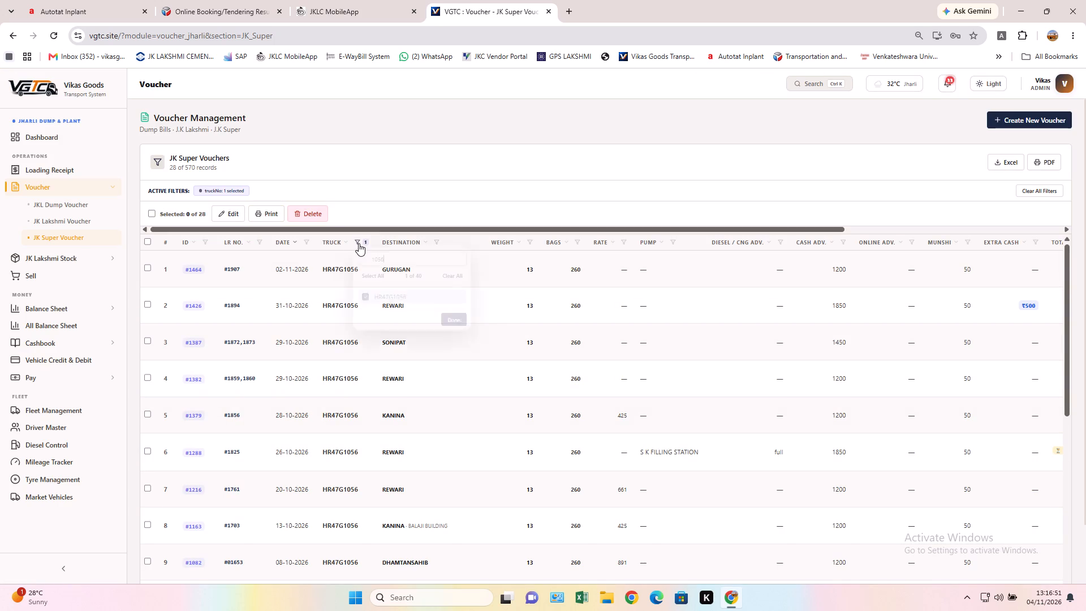
click(367, 298)
click(395, 257)
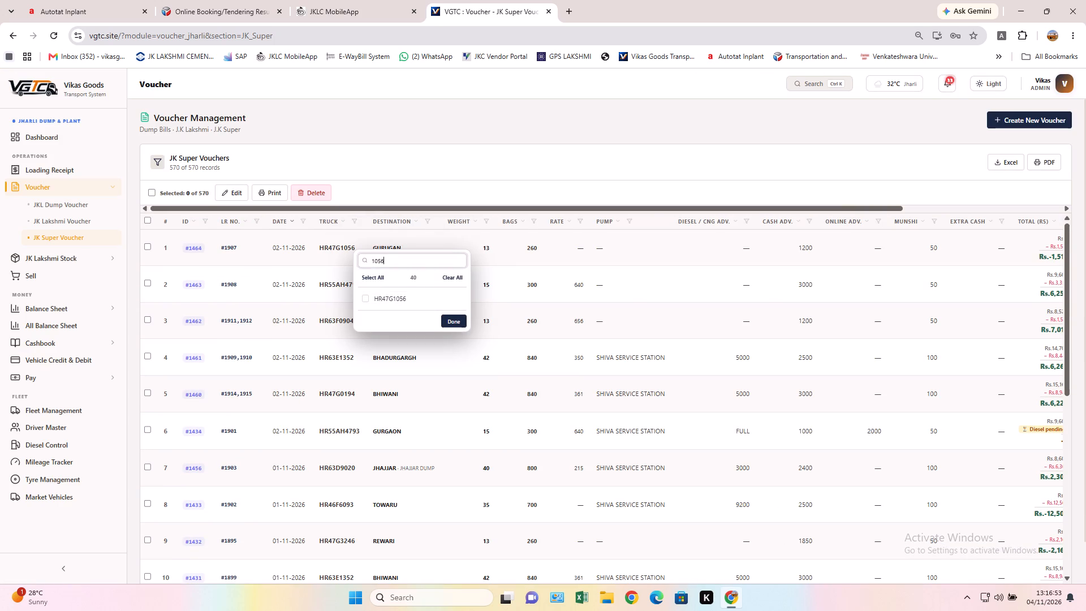
key(BackSpace)
key(BackSpace)
key(BackSpace)
key(BackSpace)
key(BackSpace)
key(BackSpace)
key(BackSpace)
key(BackSpace)
key(BackSpace)
key(BackSpace)
key(BackSpace)
key(BackSpace)
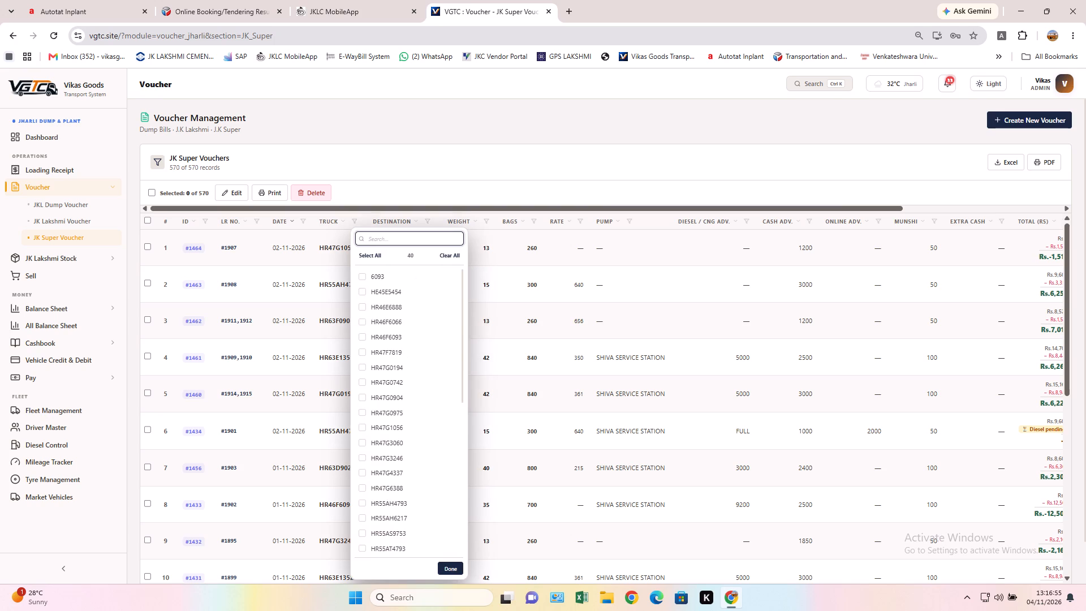
text(0742)
click(358, 273)
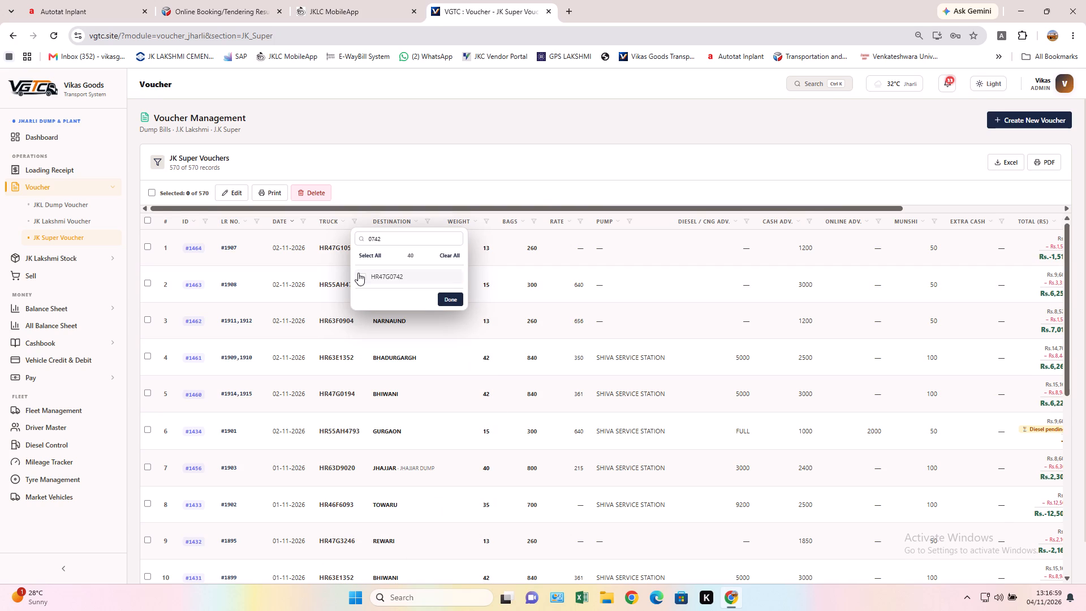
click(447, 299)
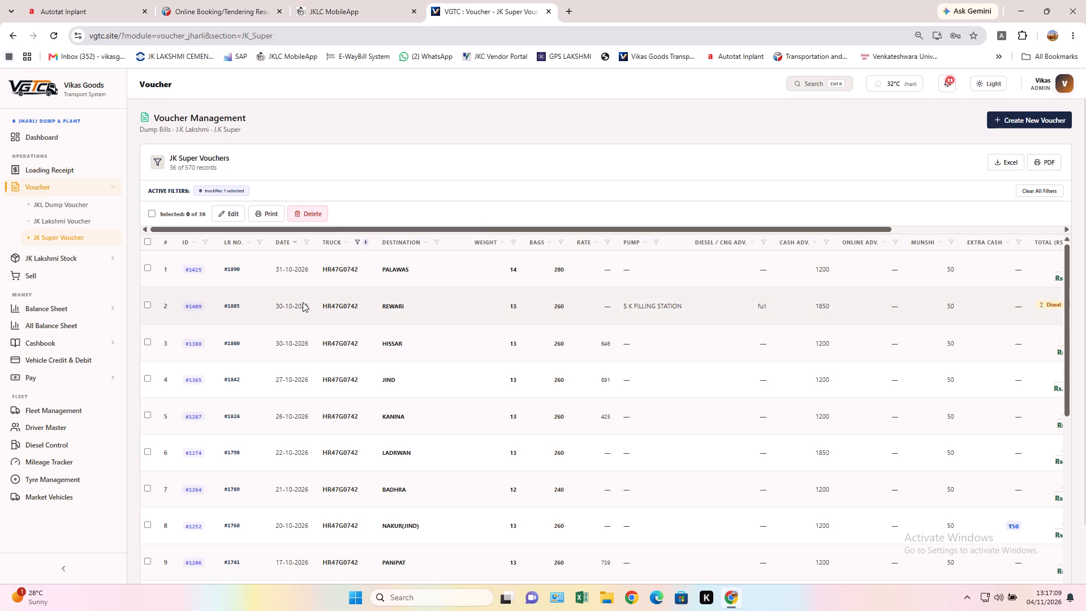
click(355, 239)
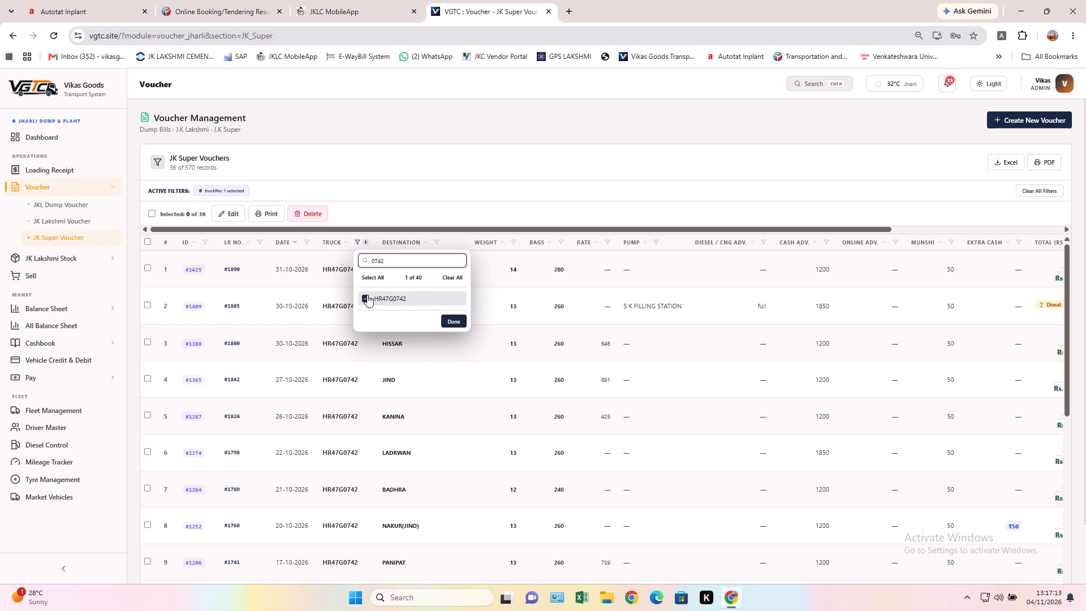
click(367, 295)
click(385, 260)
key(BackSpace)
key(BackSpace)
key(BackSpace)
key(BackSpace)
key(BackSpace)
key(BackSpace)
key(BackSpace)
key(BackSpace)
key(BackSpace)
key(BackSpace)
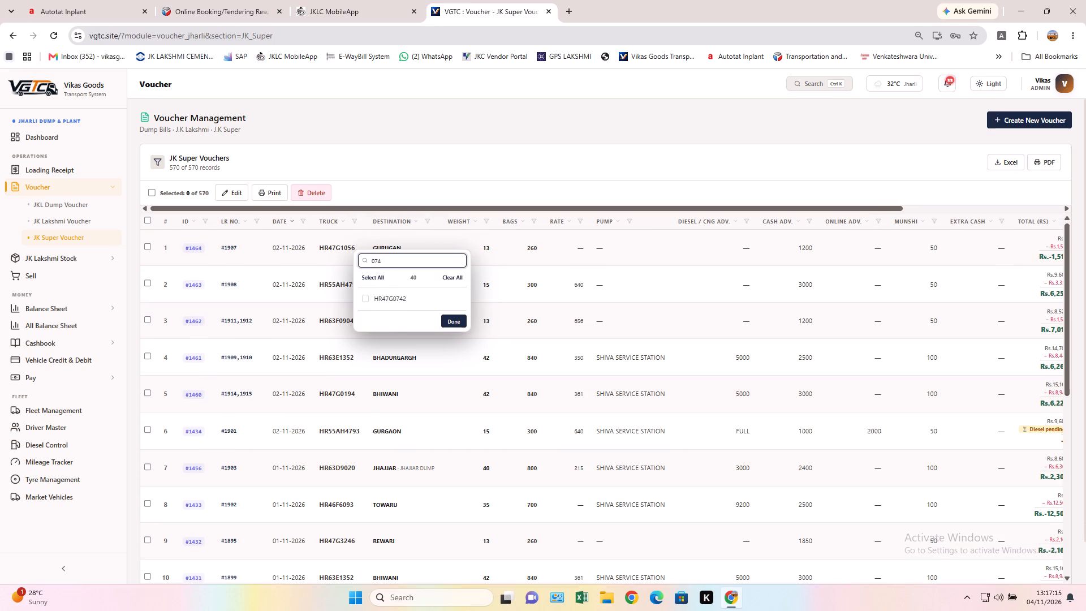
click(89, 217)
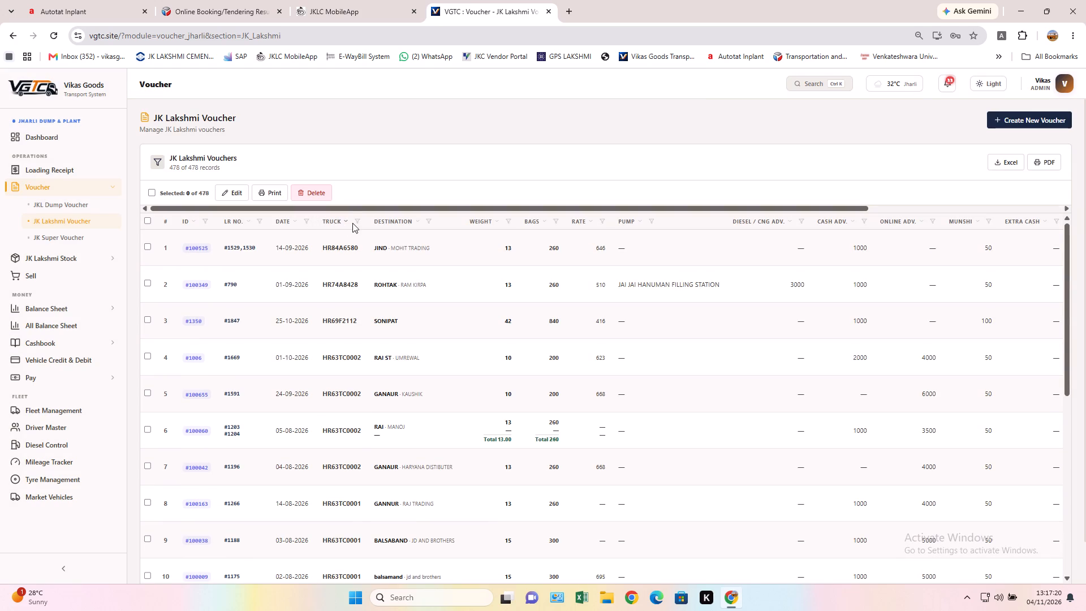
click(357, 221)
text(0742)
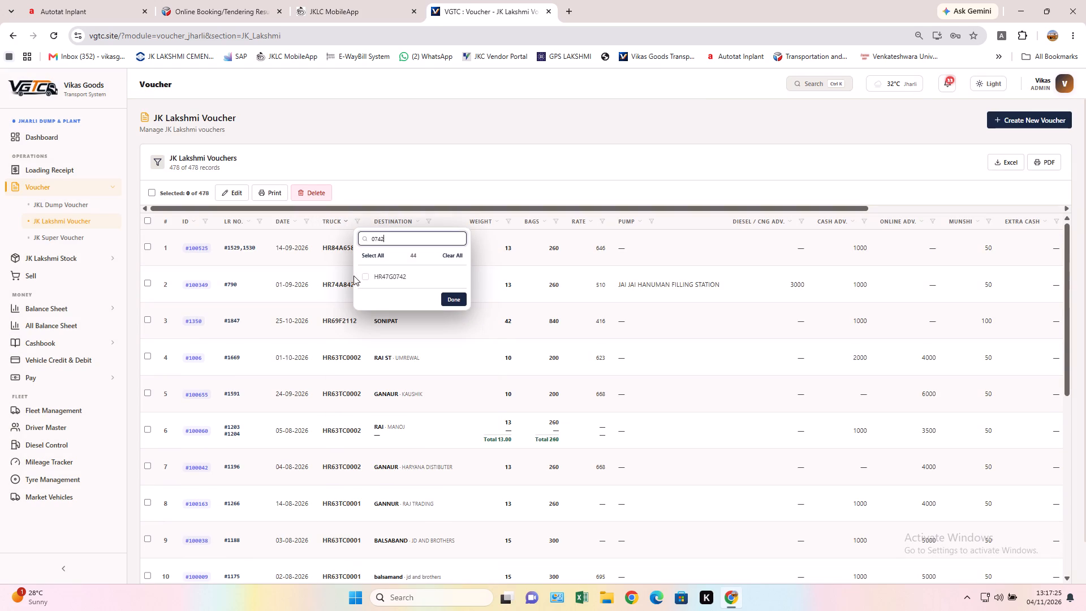
click(360, 276)
click(447, 299)
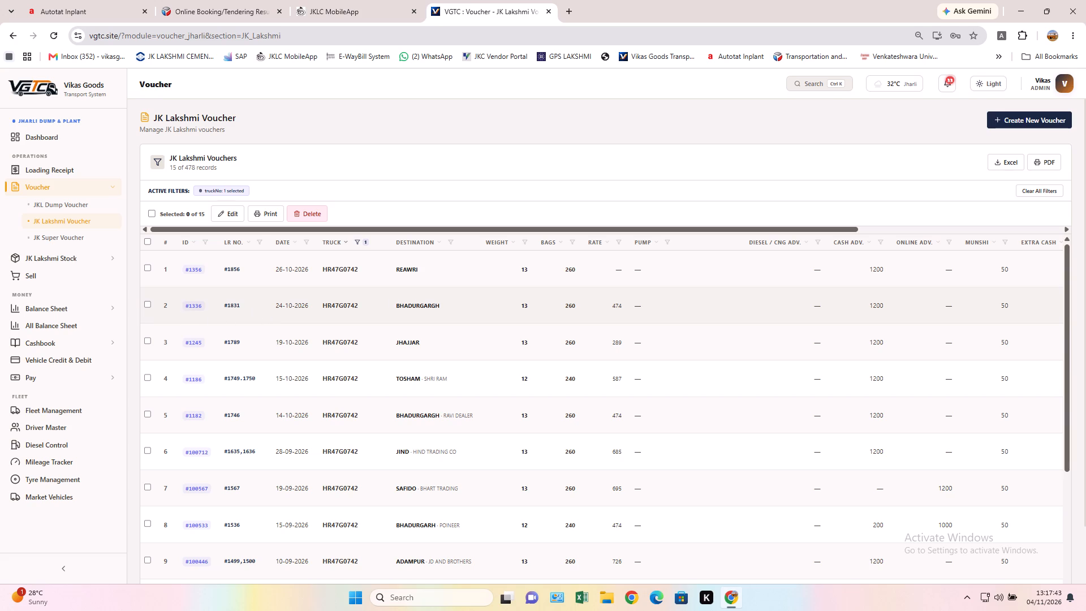
click(357, 240)
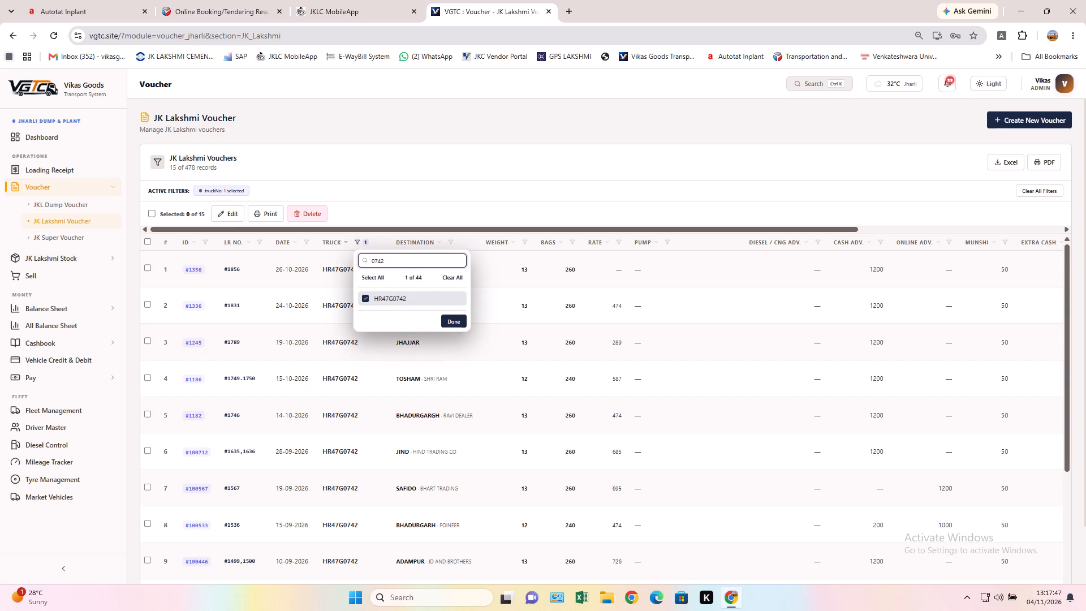
click(364, 297)
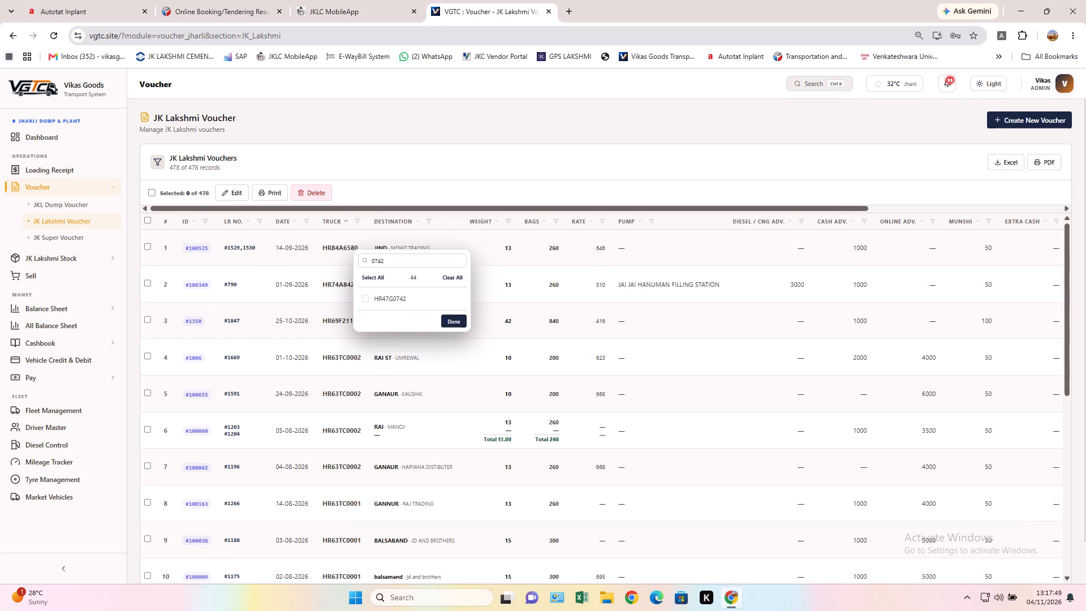
click(398, 257)
key(BackSpace)
key(BackSpace)
key(BackSpace)
key(BackSpace)
key(BackSpace)
key(BackSpace)
key(BackSpace)
key(BackSpace)
key(BackSpace)
key(BackSpace)
key(BackSpace)
key(BackSpace)
key(BackSpace)
key(BackSpace)
key(BackSpace)
key(BackSpace)
key(BackSpace)
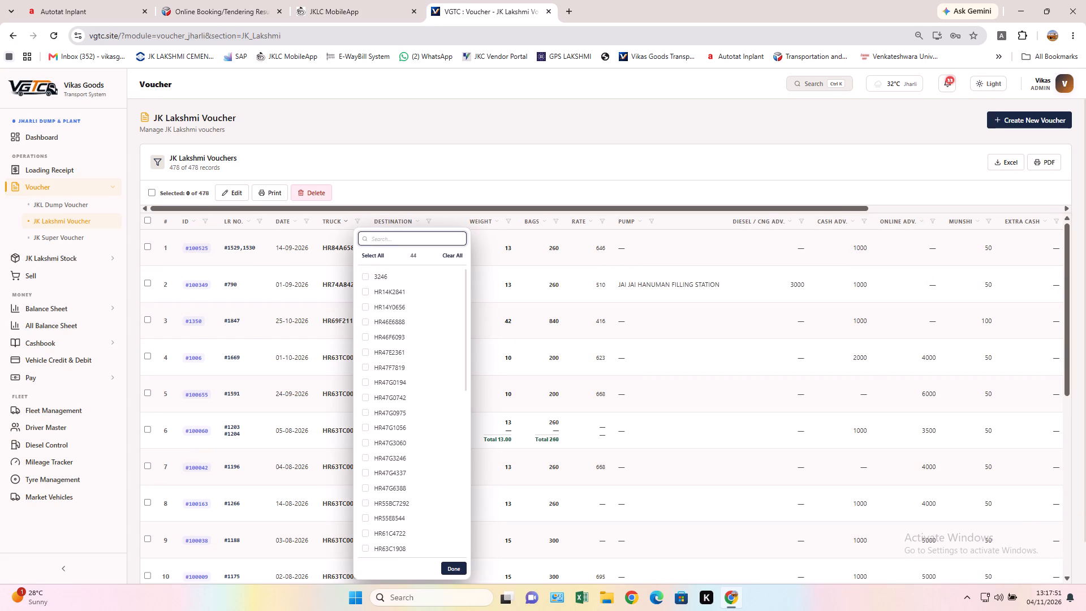
click(89, 203)
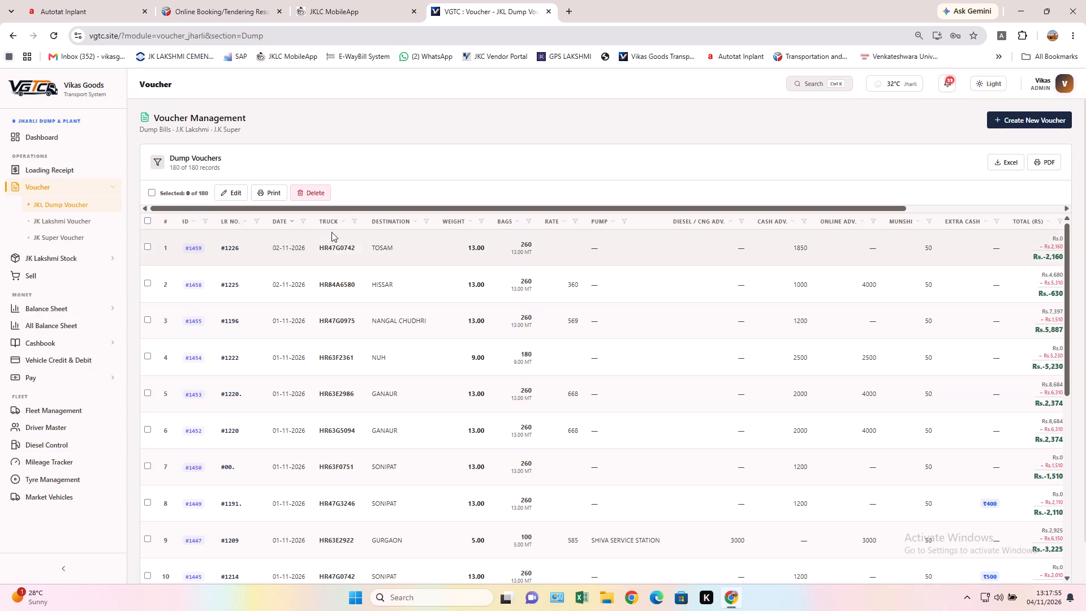
click(354, 220)
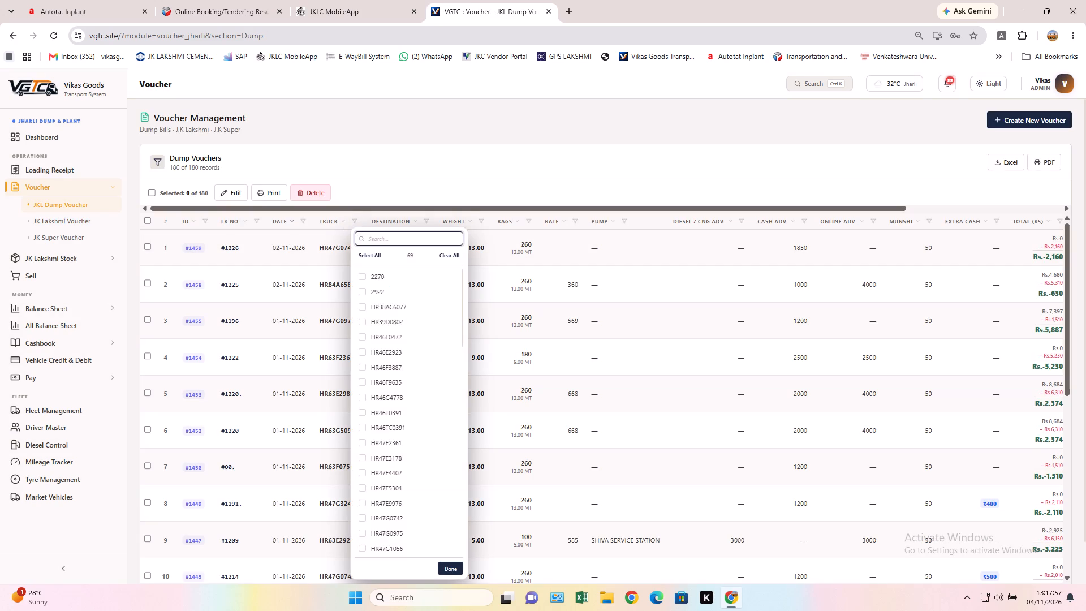
text(0742)
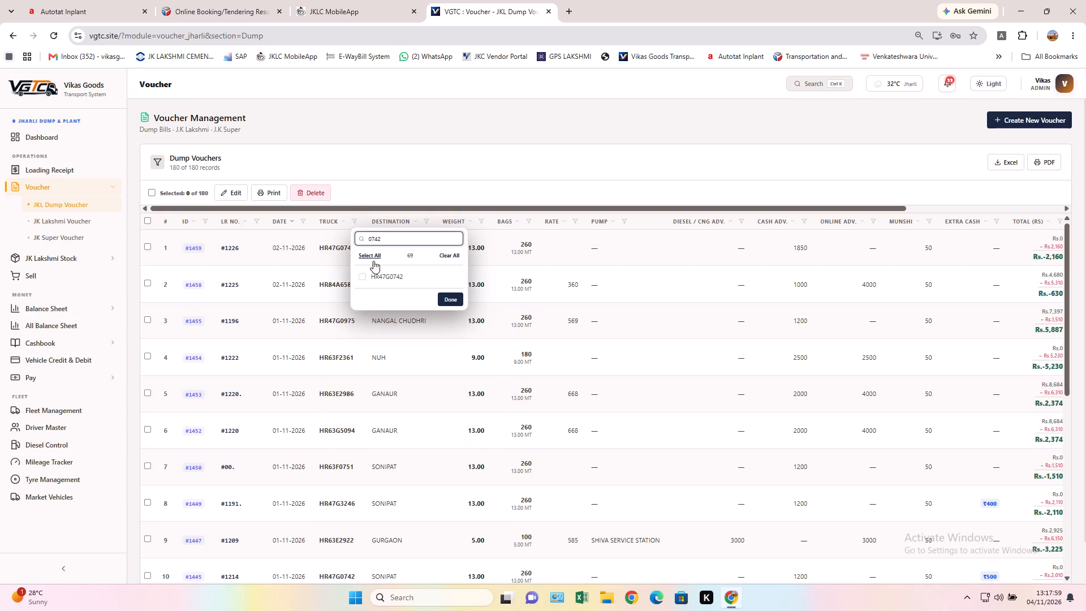
click(381, 281)
click(449, 301)
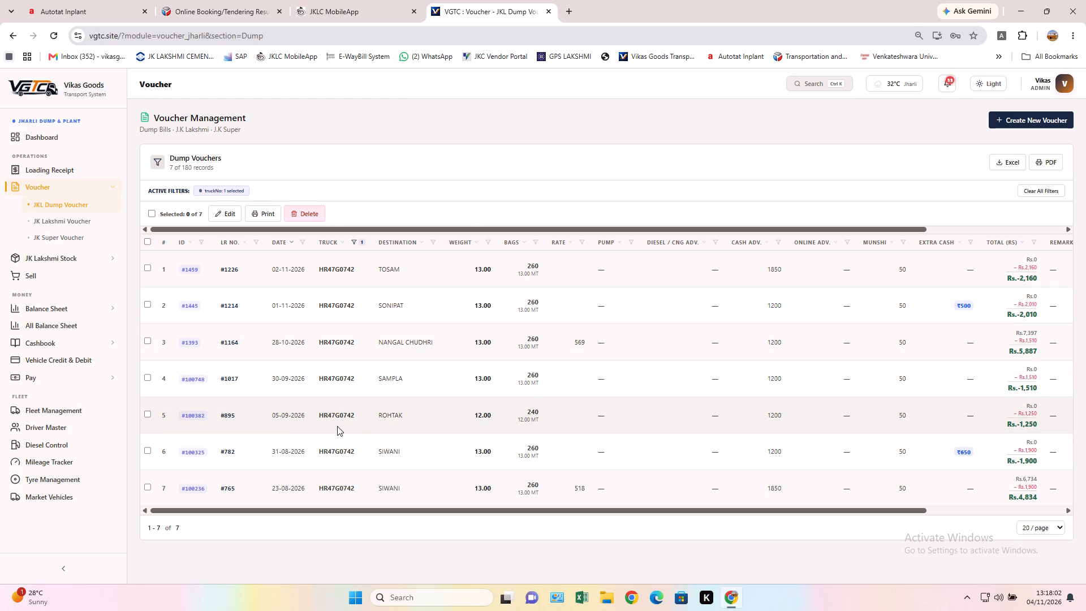
scroll(331, 461, down, 4)
scroll(327, 454, up, 3)
click(352, 239)
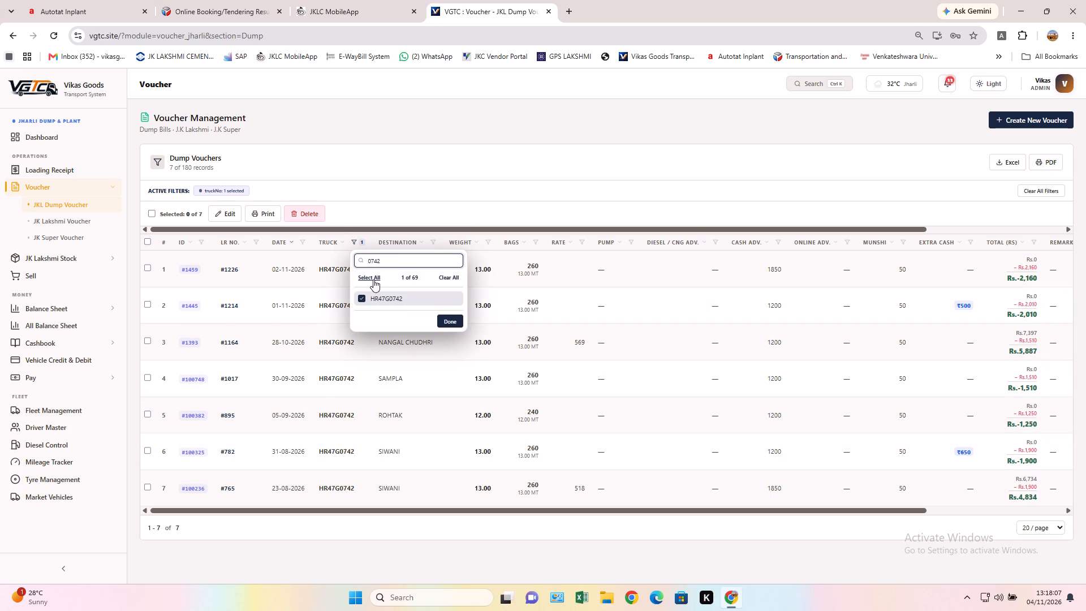
click(362, 295)
click(385, 259)
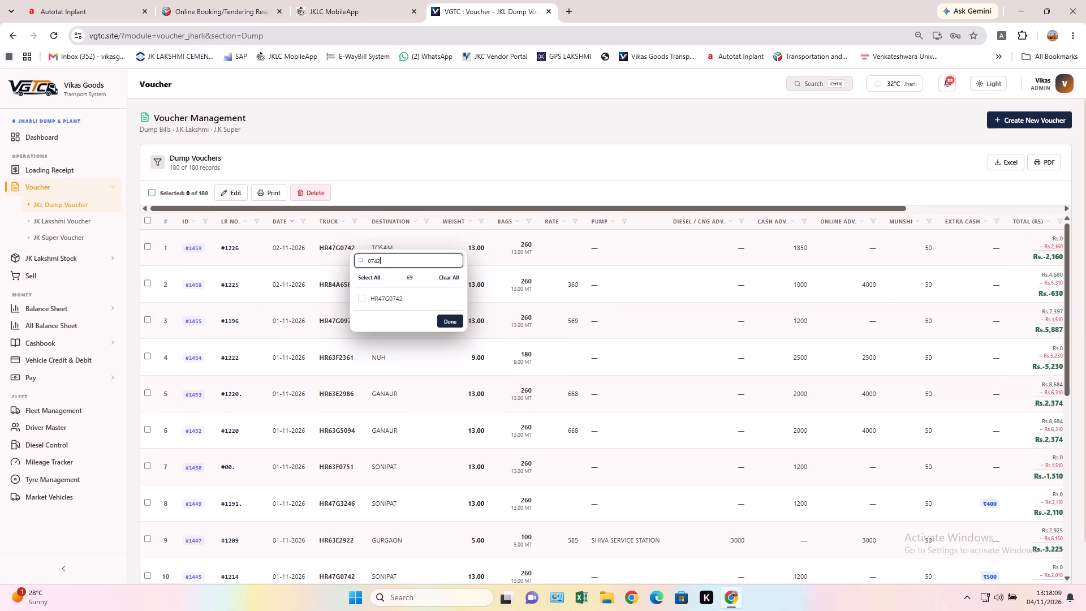
key(BackSpace)
key(BackSpace)
key(BackSpace)
key(BackSpace)
key(BackSpace)
key(BackSpace)
key(BackSpace)
key(BackSpace)
key(BackSpace)
key(BackSpace)
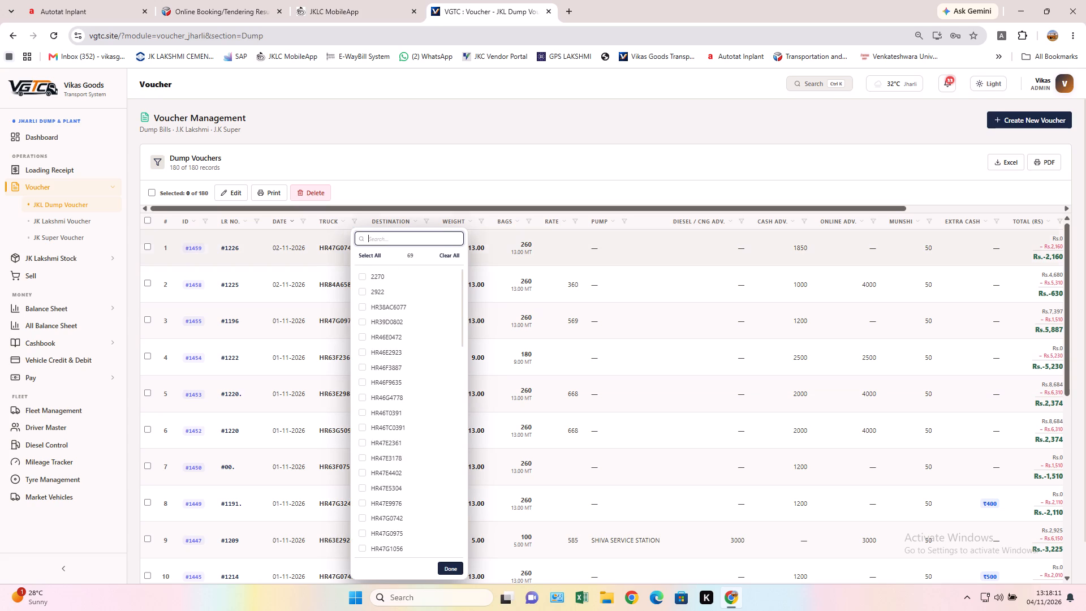
click(67, 221)
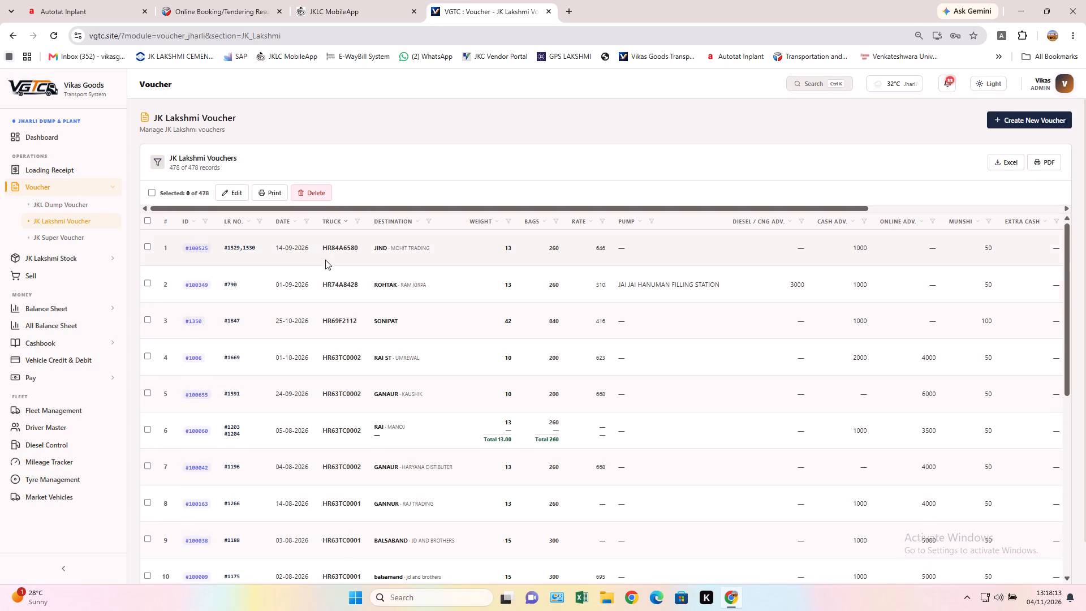
click(355, 218)
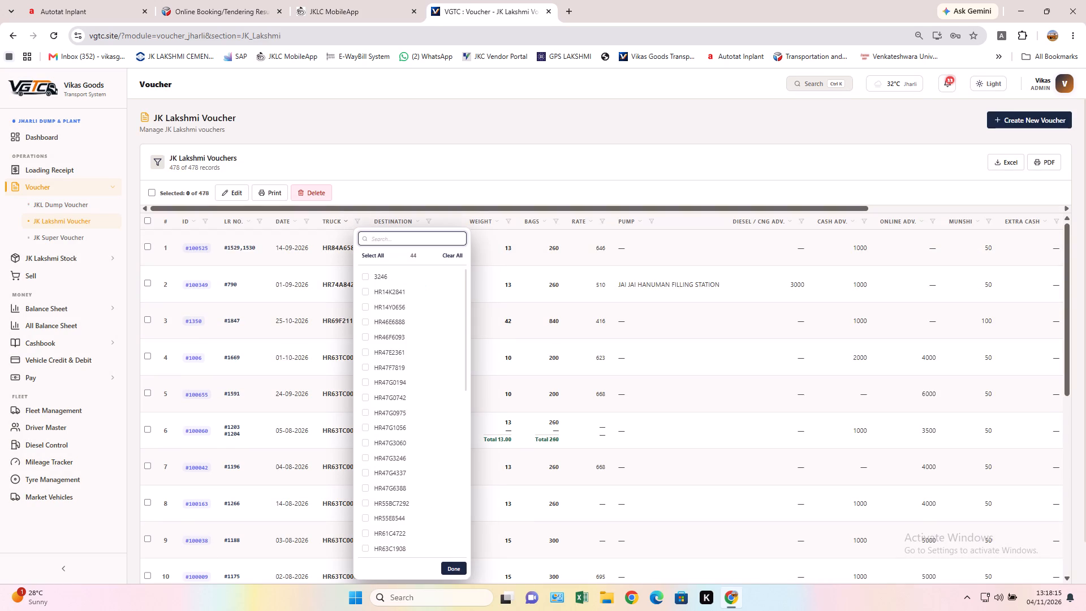
text(0742)
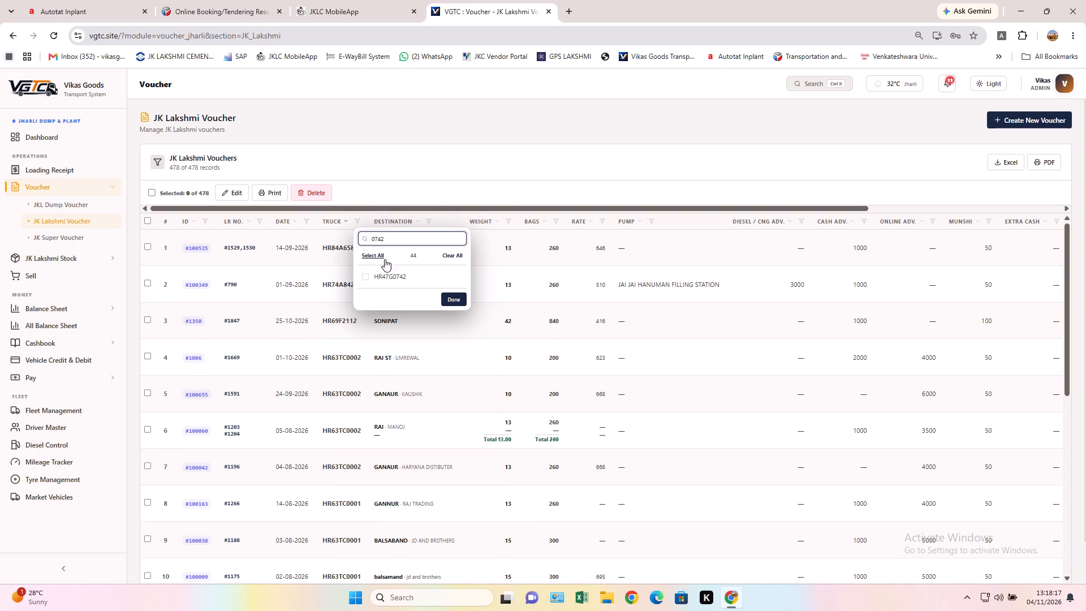
click(389, 270)
click(451, 299)
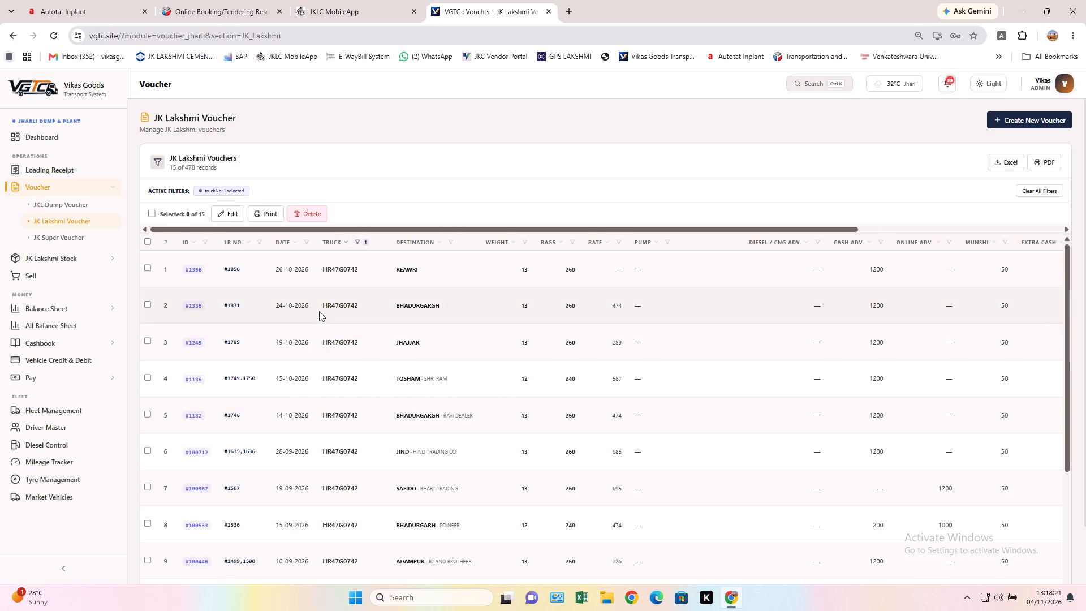
Set voucher LR 1831 of 24-10-2026 to diesel advance "full" with S K FILLING STATION as fuel station, save it and deselect it.
click(148, 302)
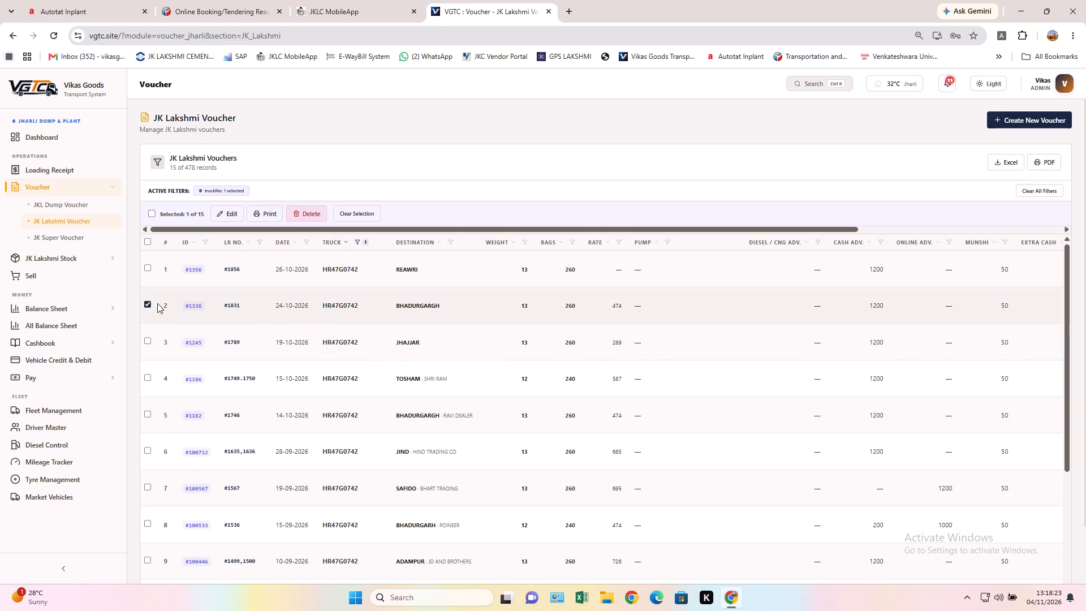
click(222, 209)
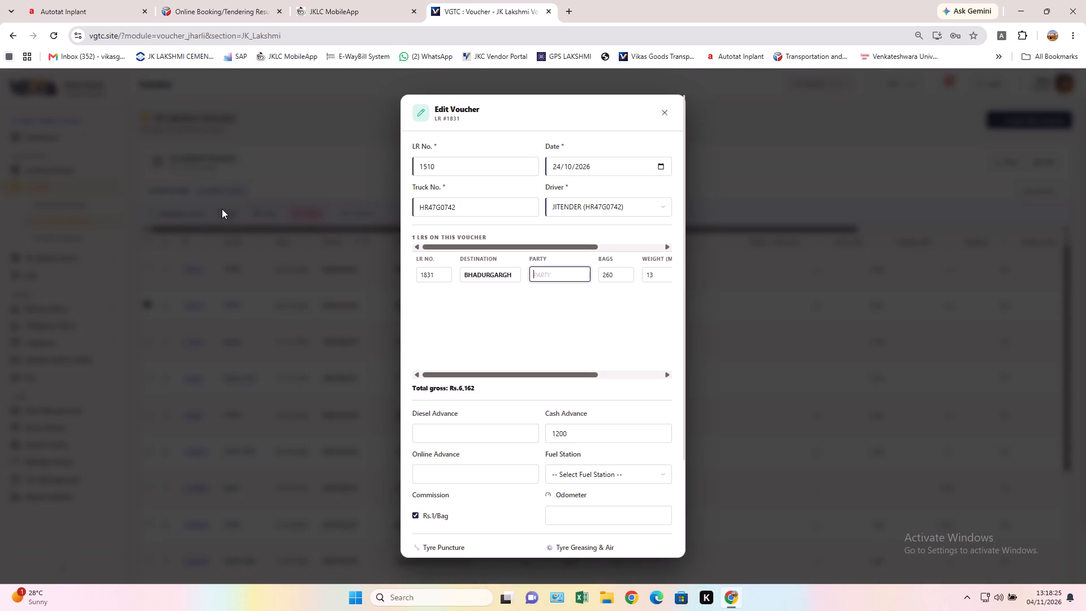
click(477, 434)
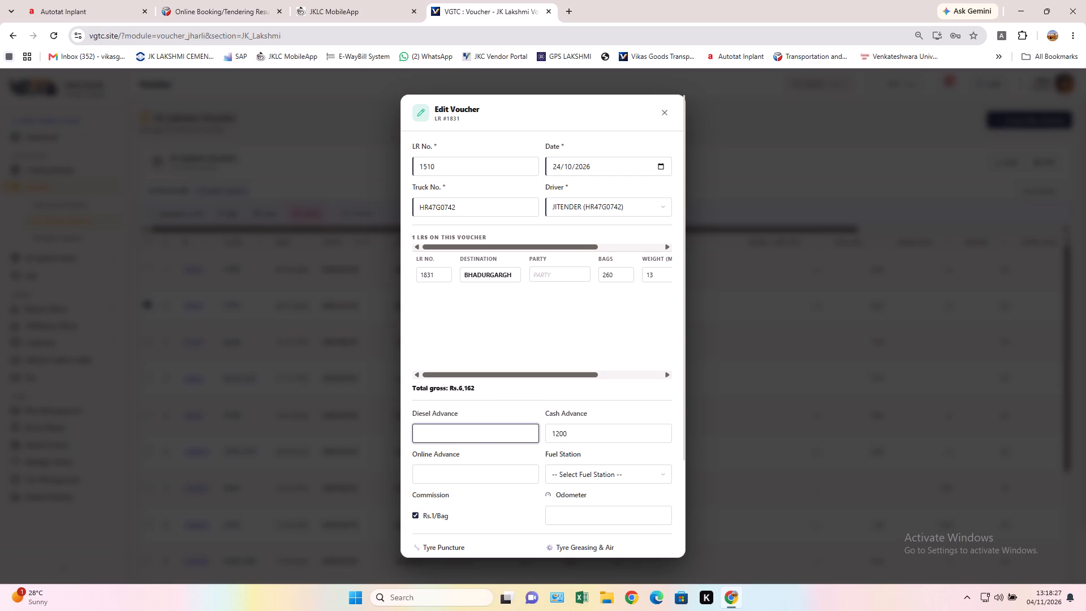
text(full)
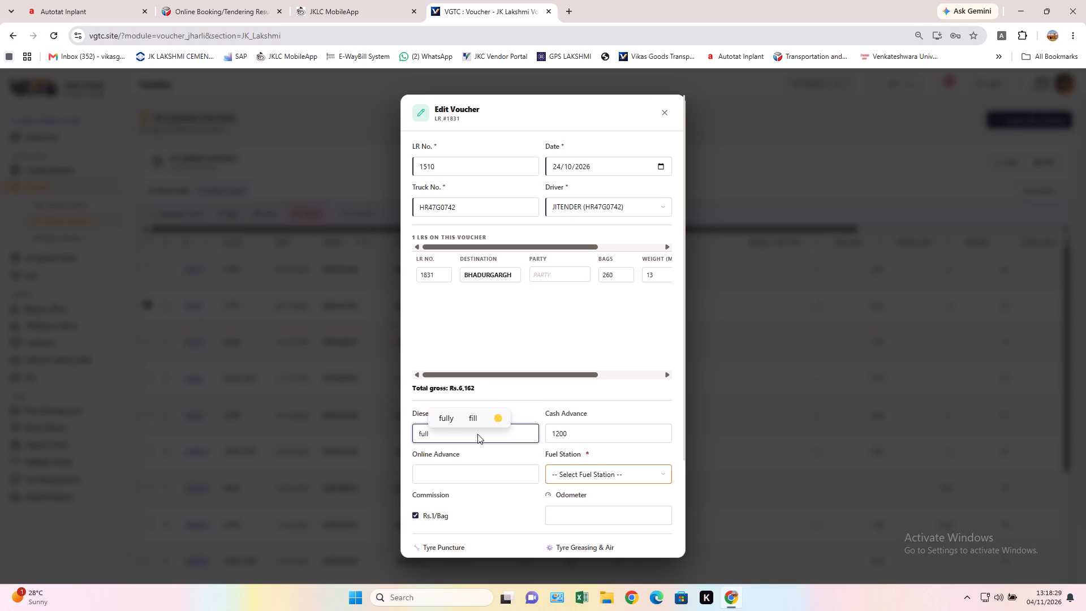
click(603, 479)
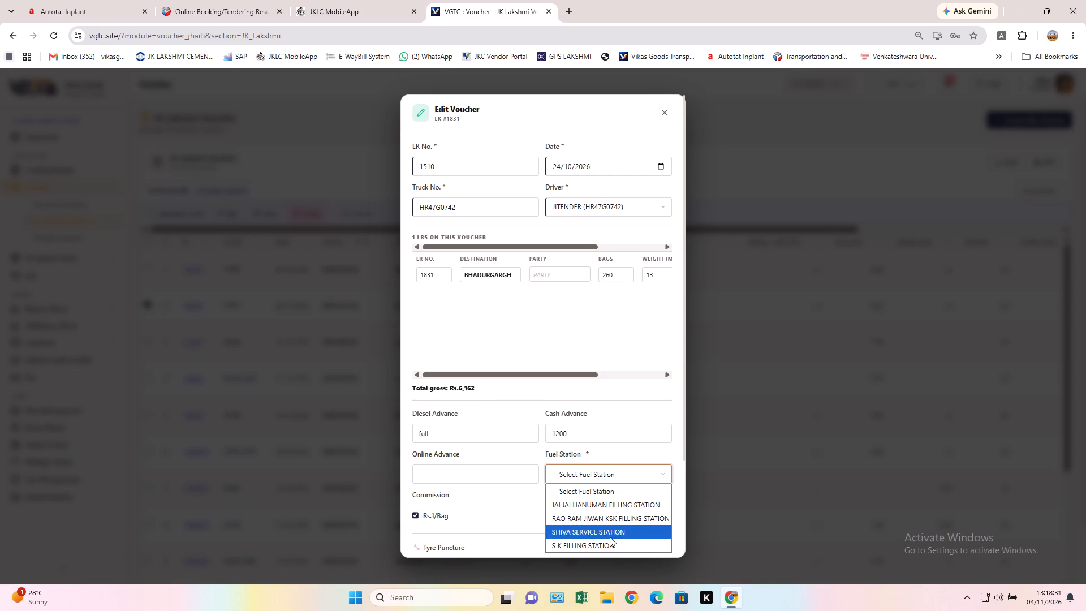
click(611, 545)
scroll(598, 470, down, 3)
click(649, 541)
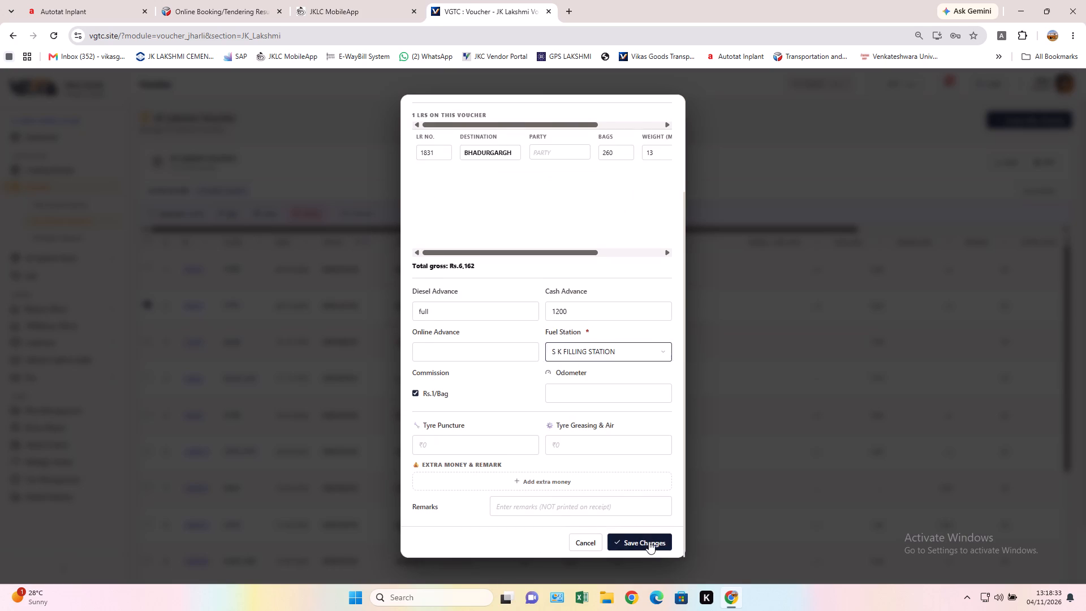
click(576, 355)
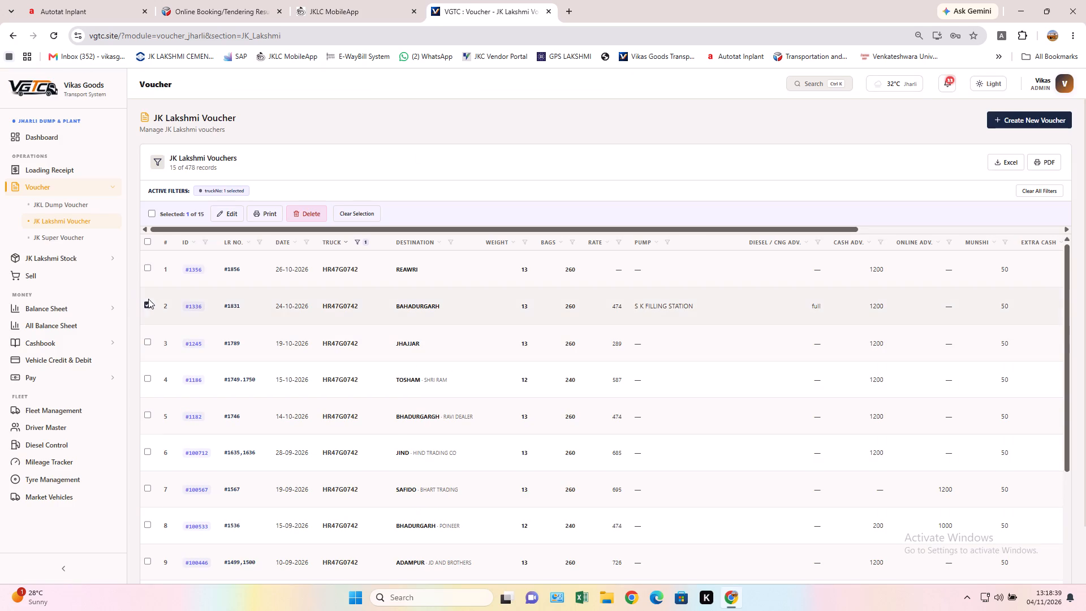
click(149, 302)
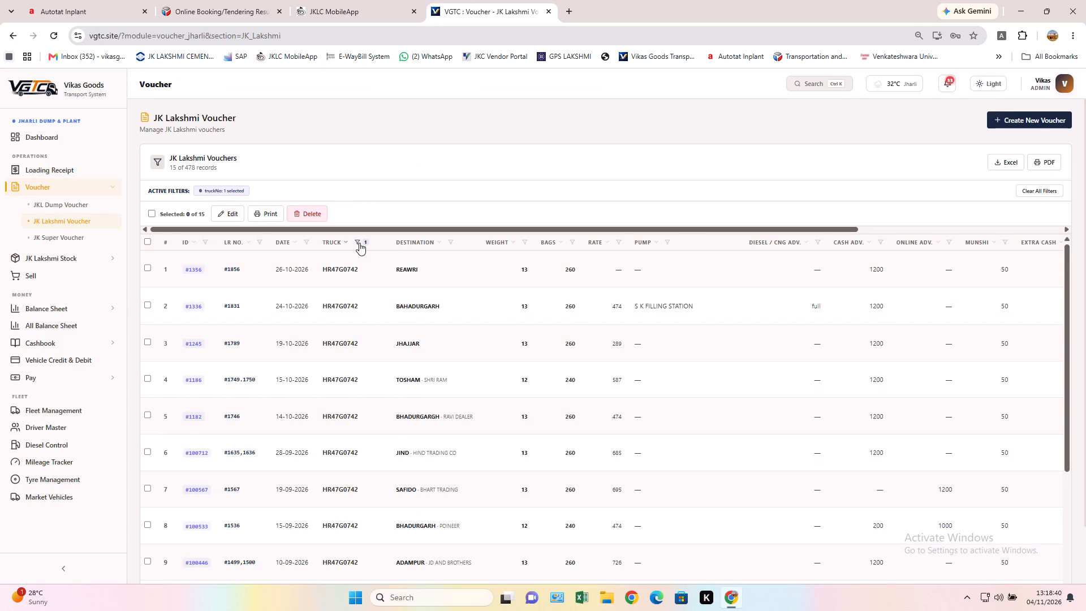
click(359, 243)
click(365, 299)
click(396, 260)
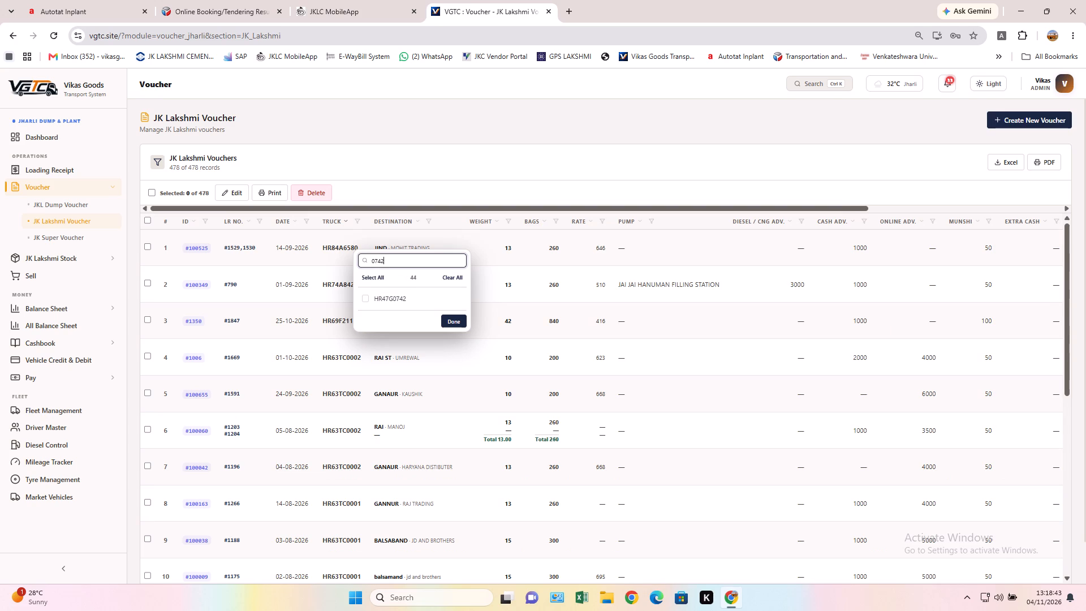
key(BackSpace)
key(BackSpace)
key(BackSpace)
key(BackSpace)
key(BackSpace)
key(BackSpace)
key(BackSpace)
key(BackSpace)
key(BackSpace)
key(BackSpace)
key(BackSpace)
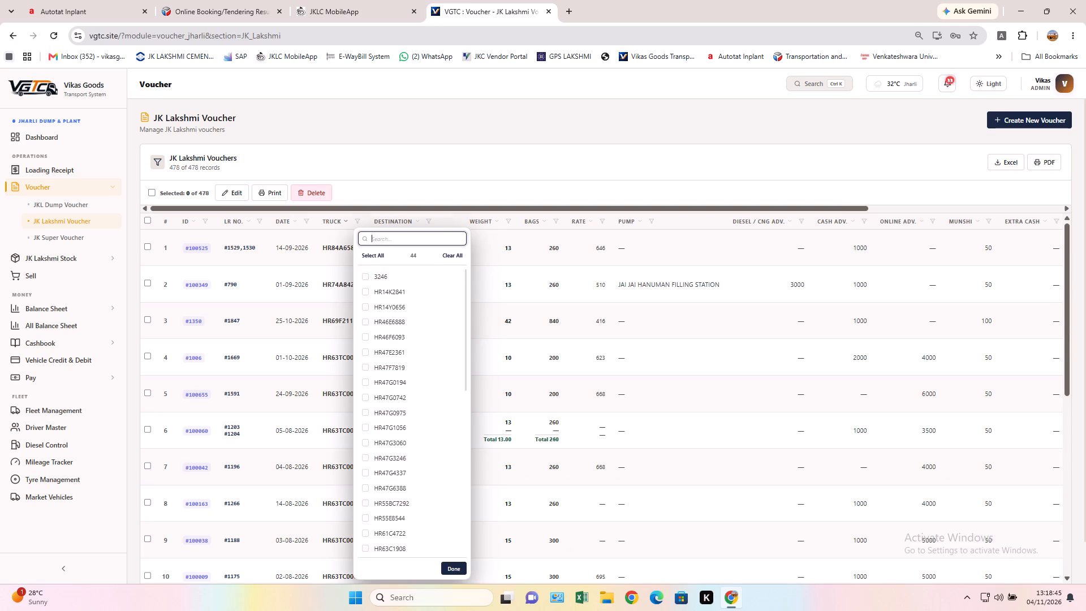
text(094)
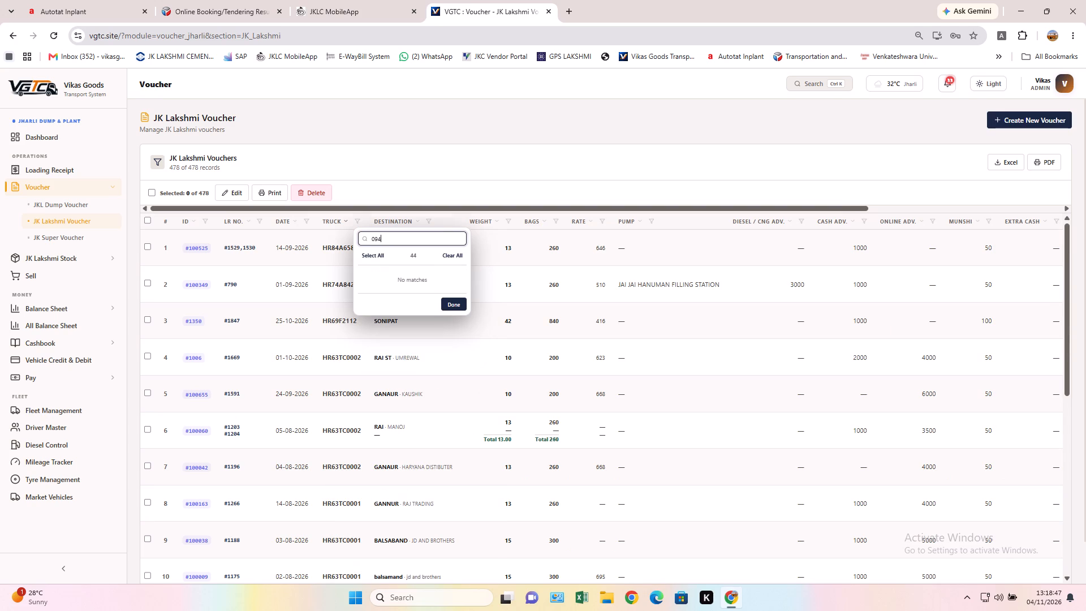
key(BackSpace)
text(04)
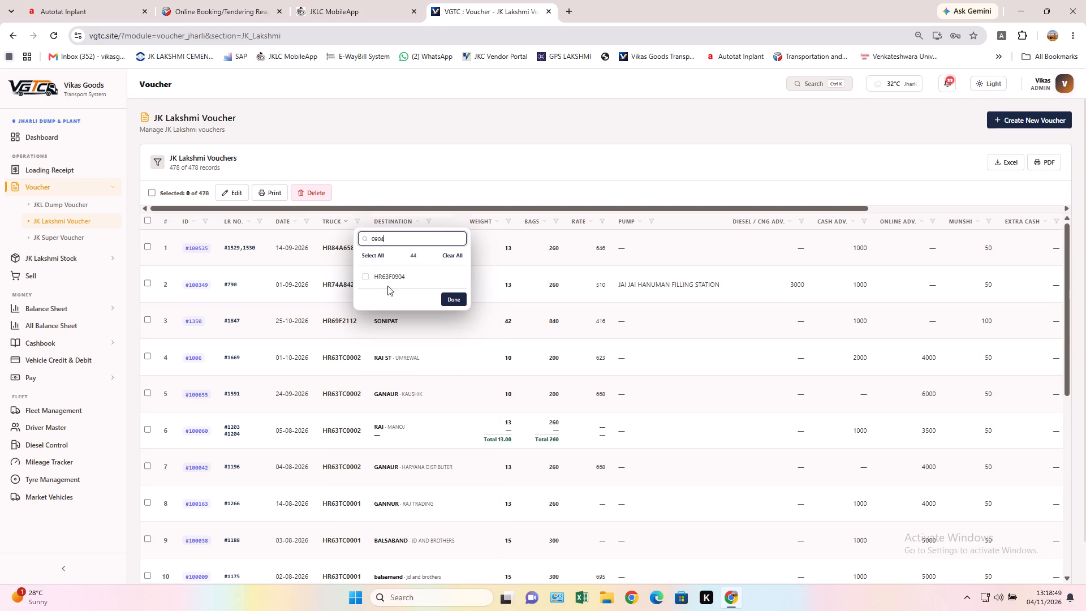
click(386, 277)
click(454, 297)
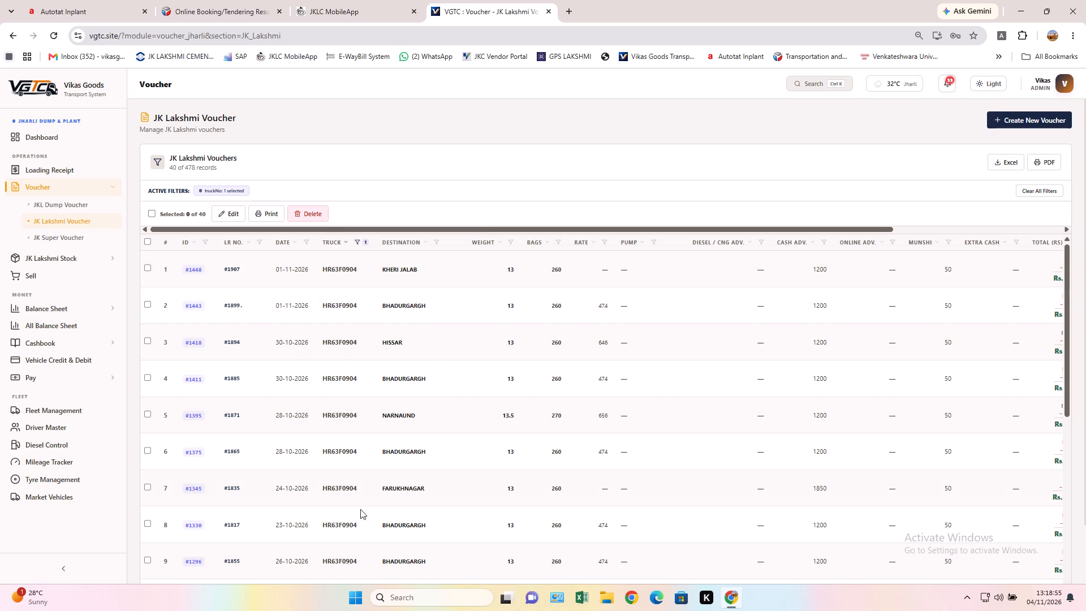
Set voucher LR 1835 of 24-10-2026 to diesel advance "full" with S K FILLING STATION as fuel station, save it and deselect it.
click(146, 484)
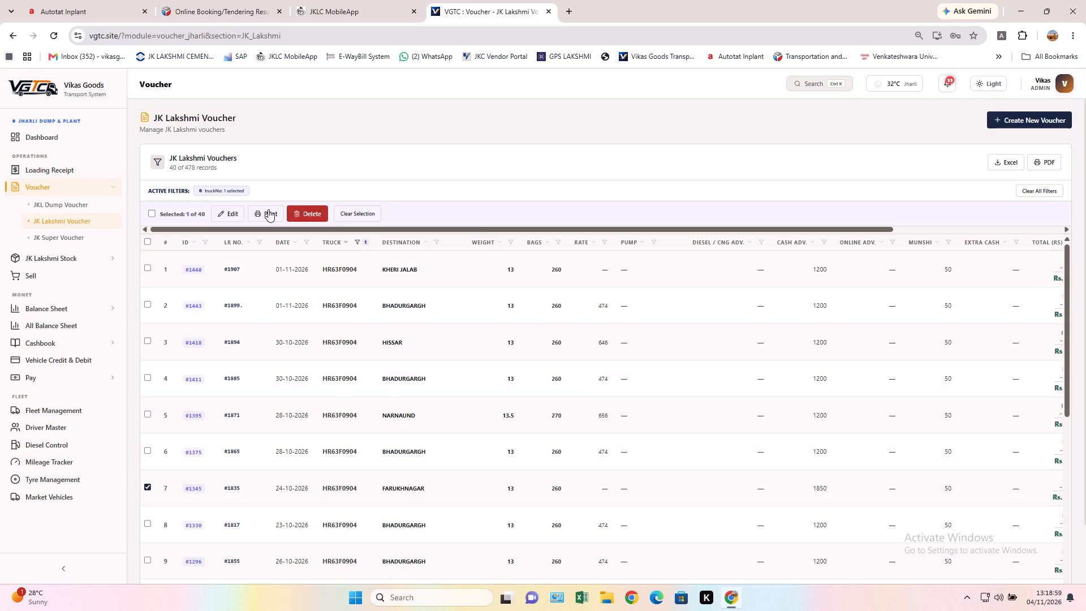
click(226, 210)
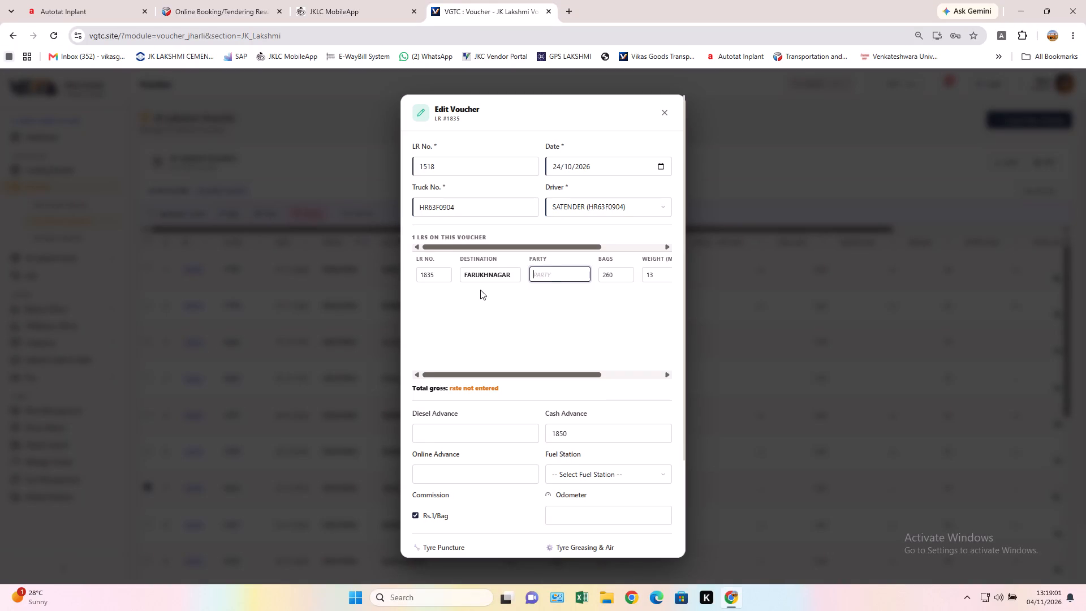
click(482, 432)
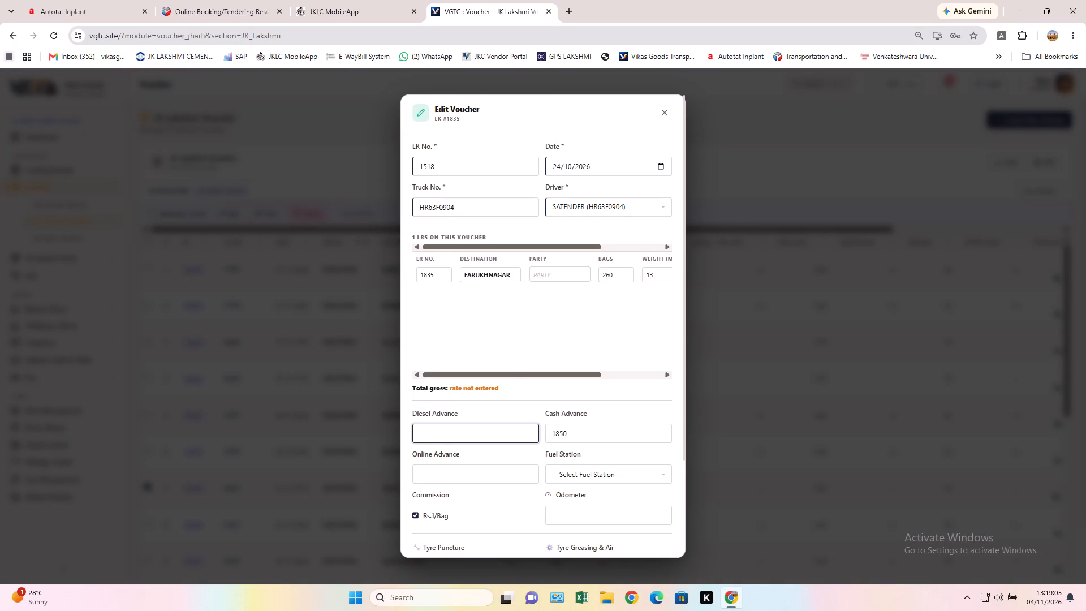
text(full)
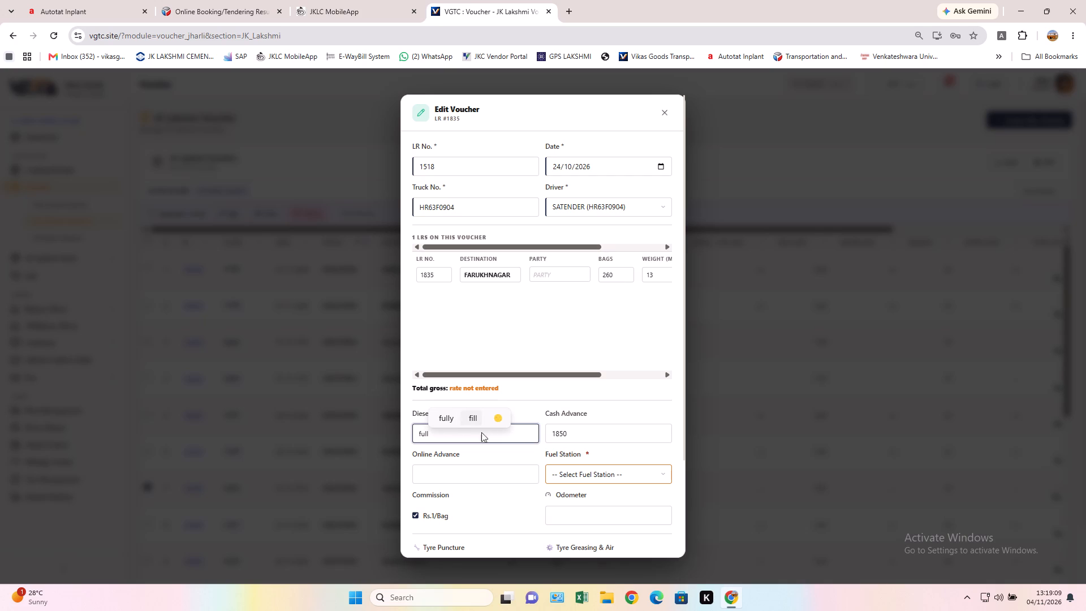
click(580, 471)
click(588, 542)
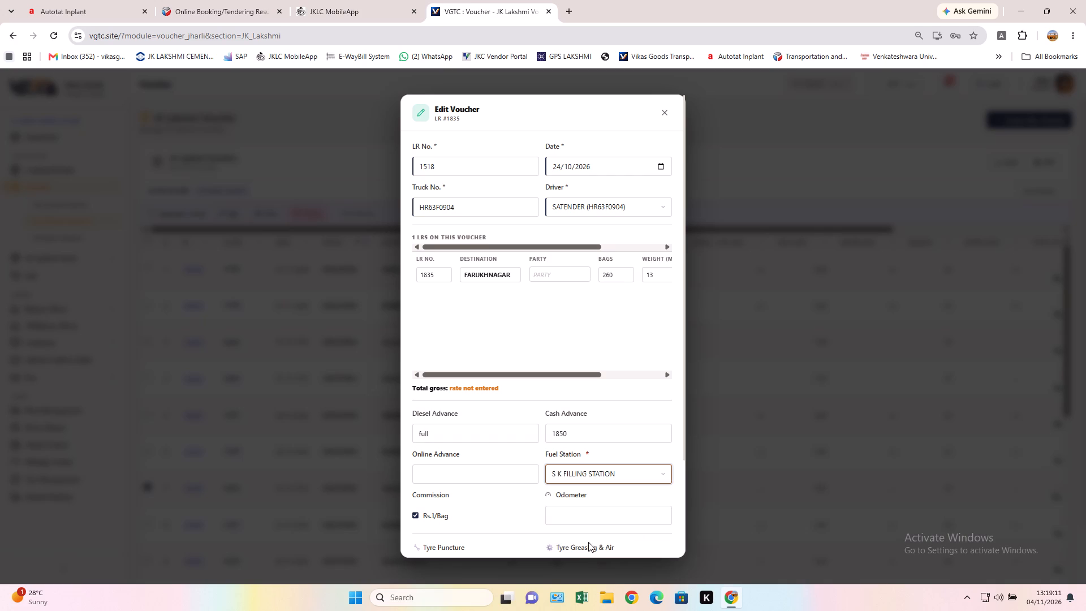
scroll(587, 510, down, 3)
click(630, 535)
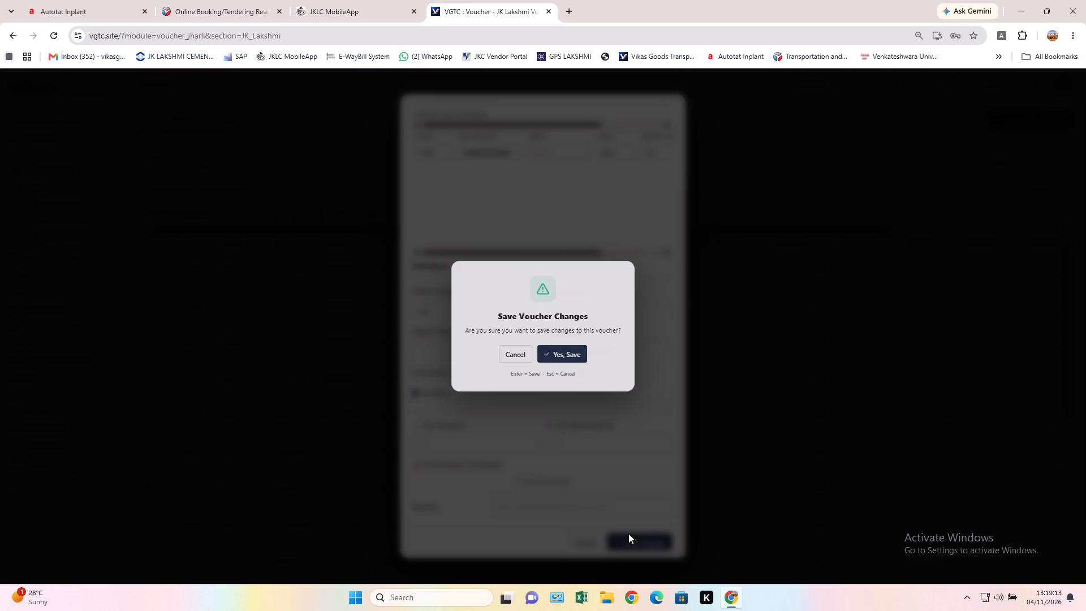
click(576, 354)
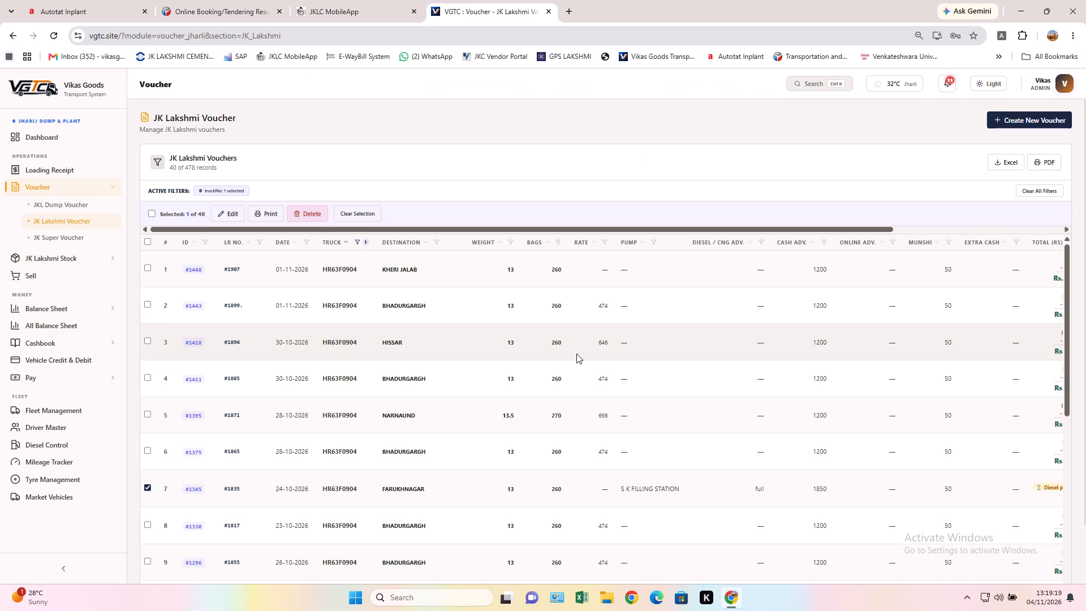
click(146, 488)
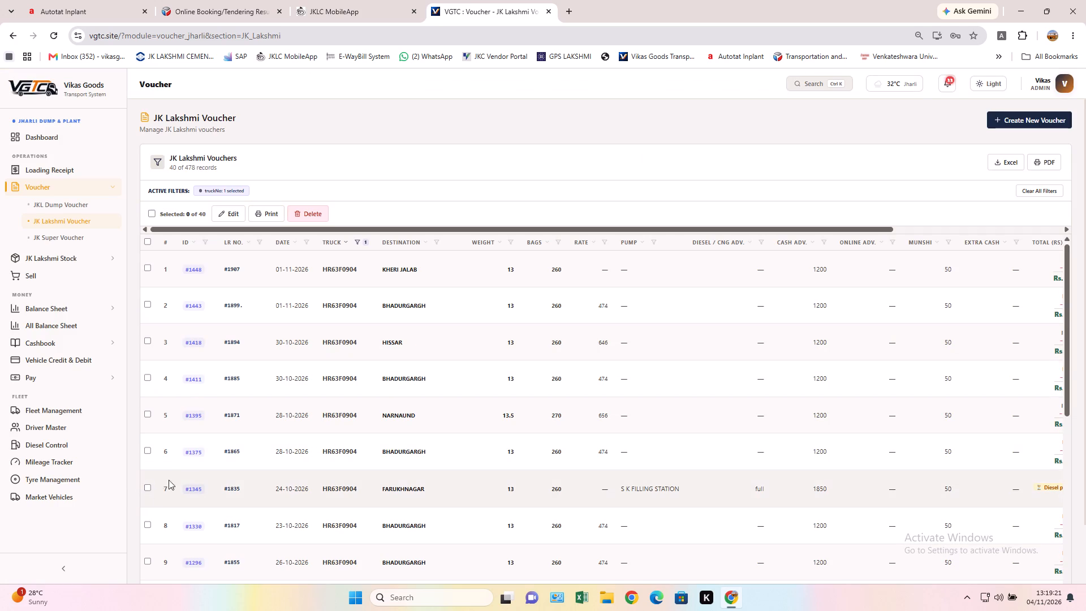
click(359, 239)
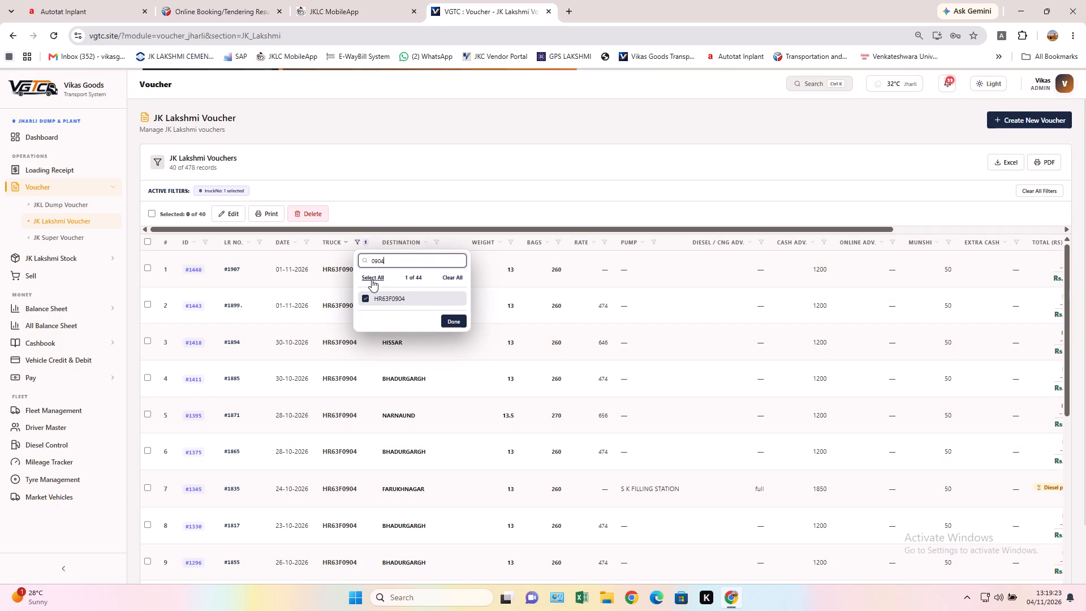
click(364, 300)
click(401, 262)
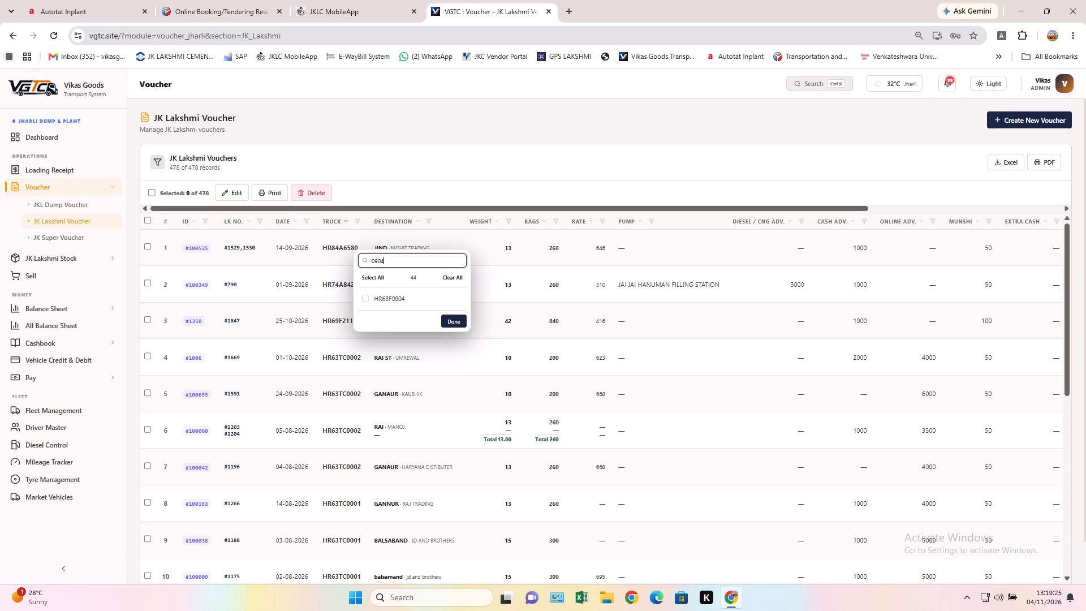
key(BackSpace)
key(BackSpace)
key(BackSpace)
key(BackSpace)
key(BackSpace)
key(BackSpace)
key(BackSpace)
key(BackSpace)
key(BackSpace)
key(BackSpace)
key(BackSpace)
key(BackSpace)
key(BackSpace)
key(BackSpace)
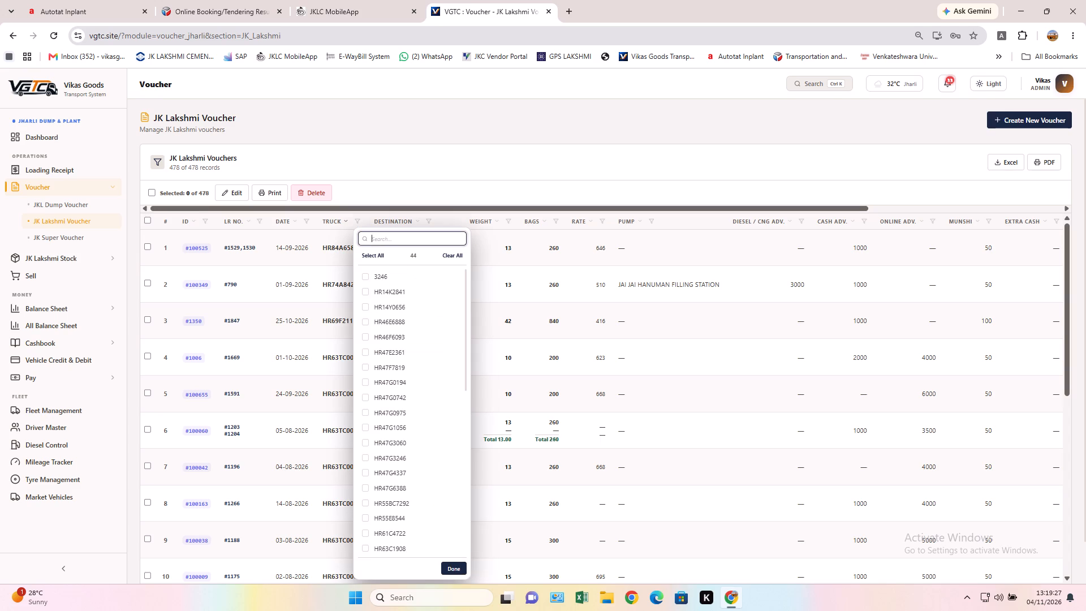
text(1056)
click(368, 275)
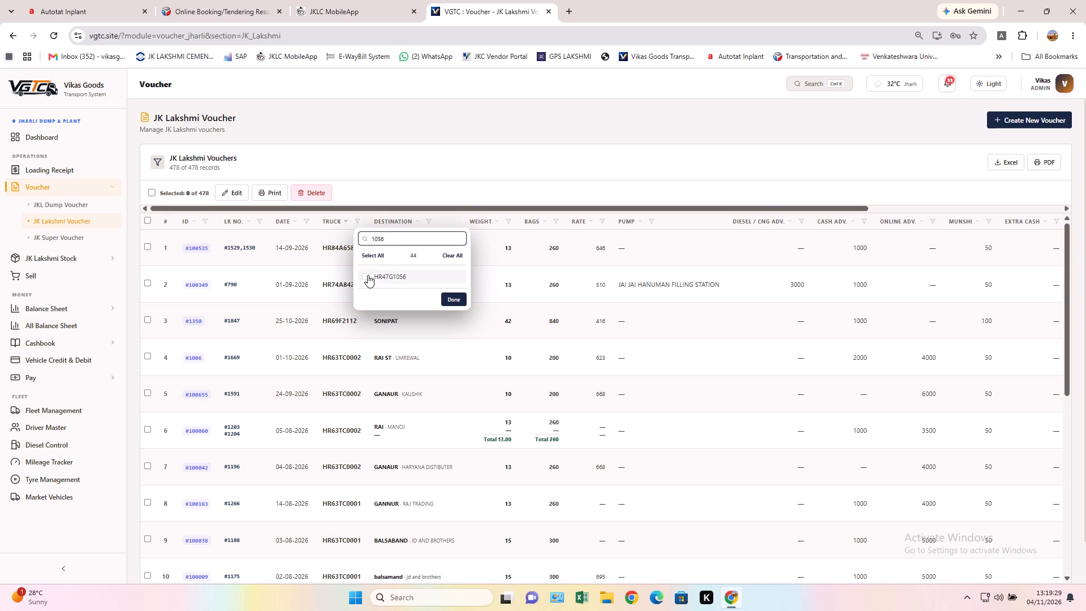
click(454, 300)
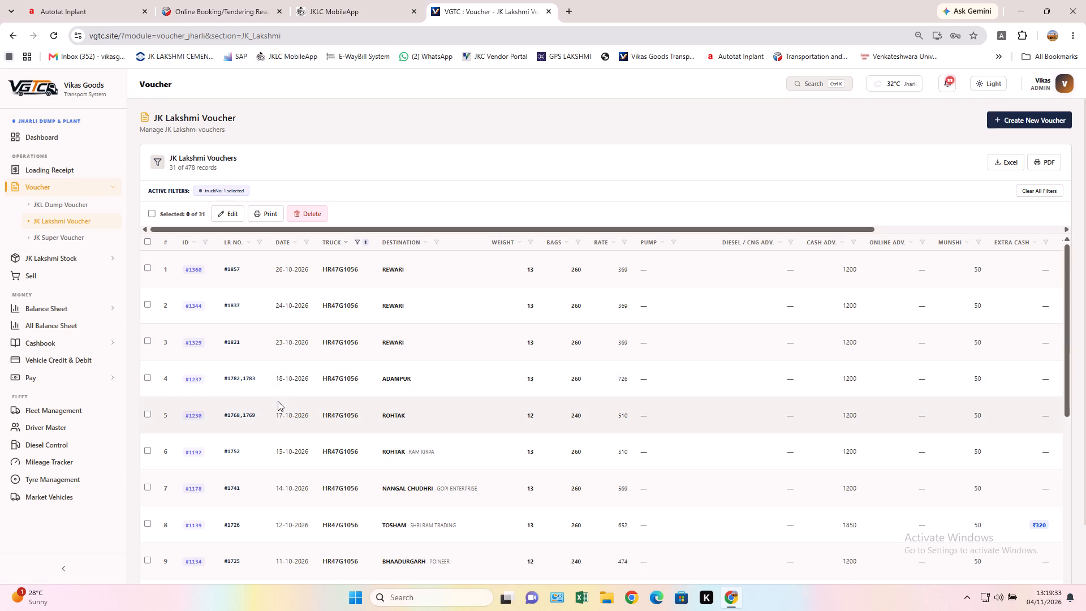
Set voucher LR 1821 of 23-10-2026 to diesel advance "full" with S K FILLING STATION as fuel station, save it and deselect it.
scroll(278, 405, down, 5)
scroll(279, 411, up, 3)
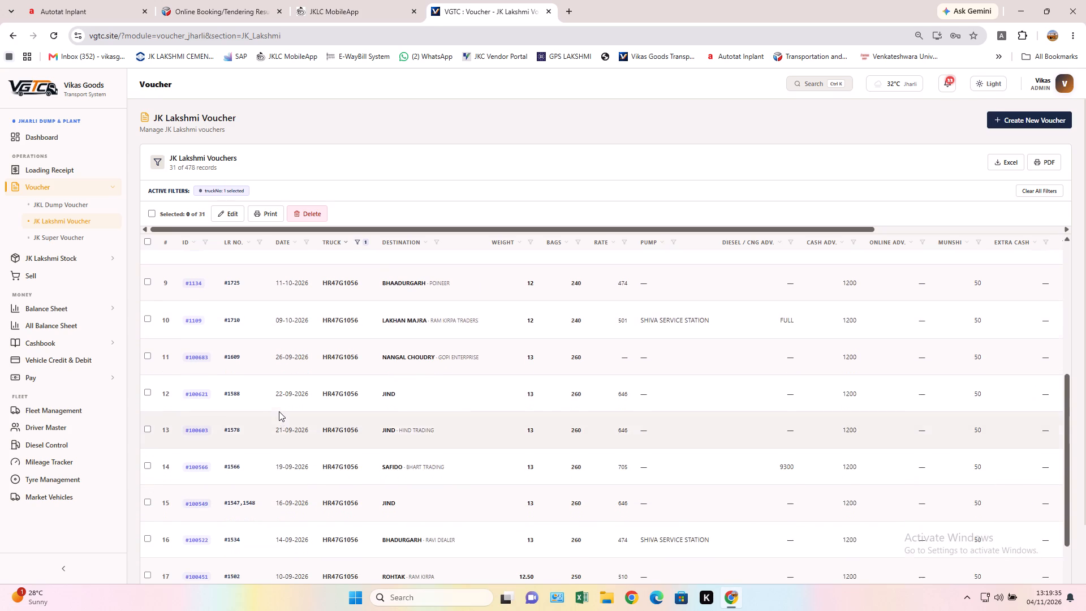
scroll(279, 411, up, 4)
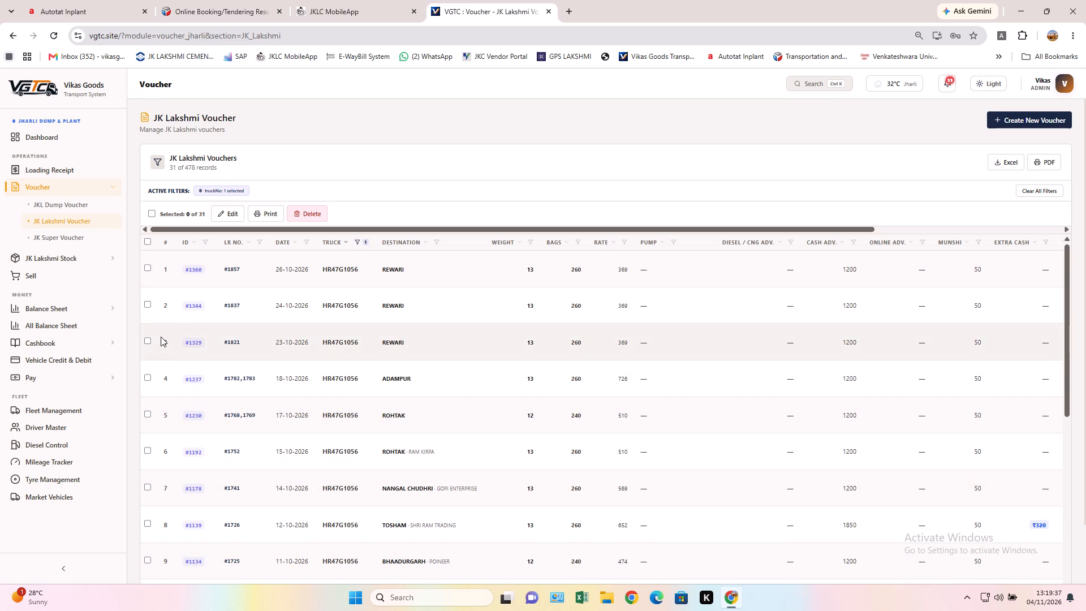
click(149, 340)
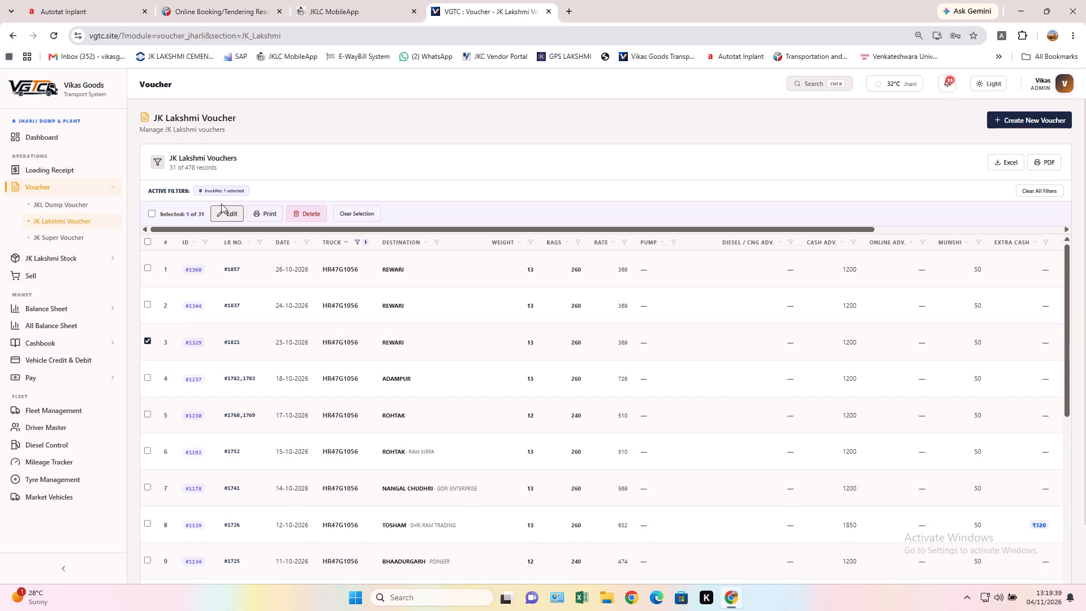
click(218, 217)
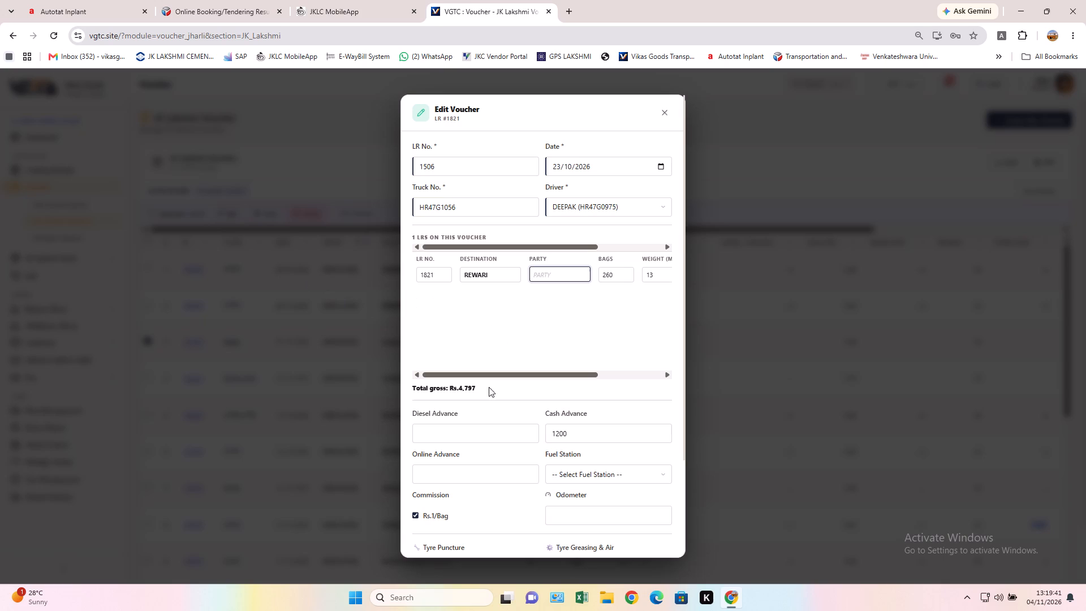
click(472, 433)
text(full)
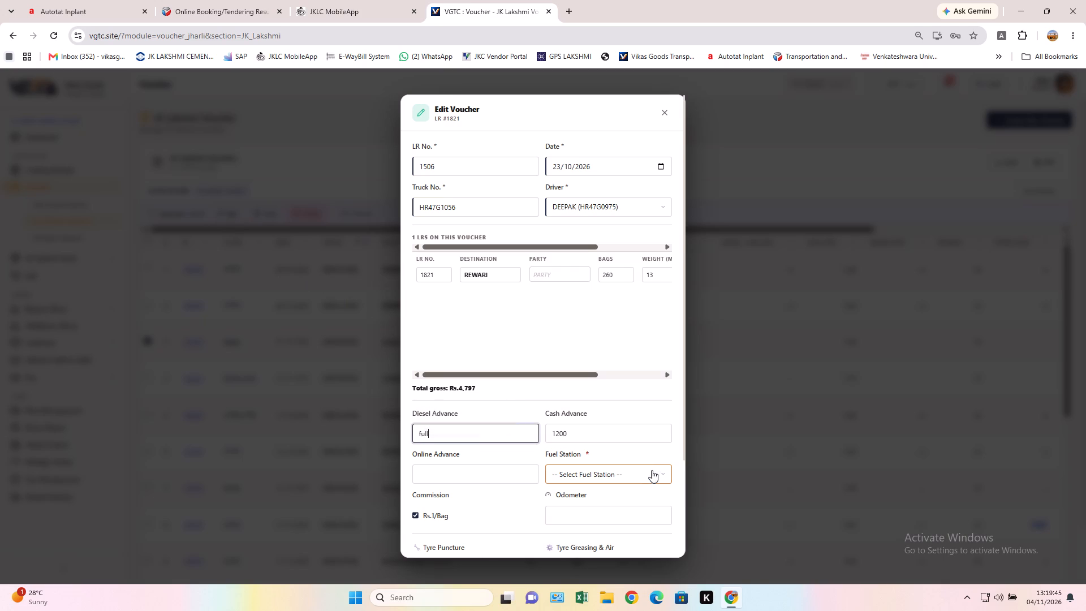
click(652, 470)
scroll(651, 474, down, 4)
click(626, 347)
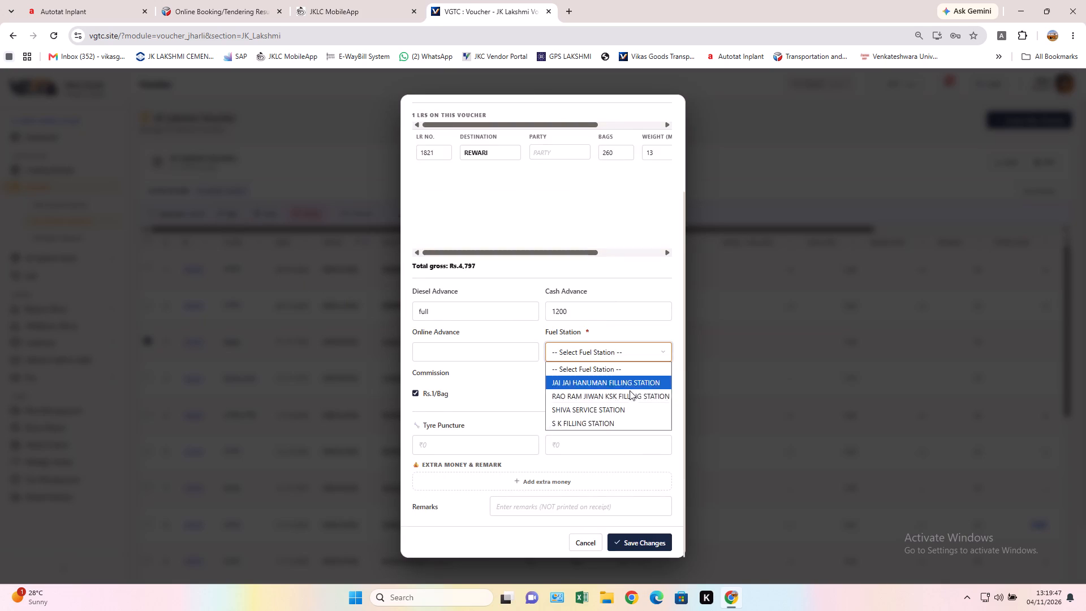
click(620, 425)
click(630, 545)
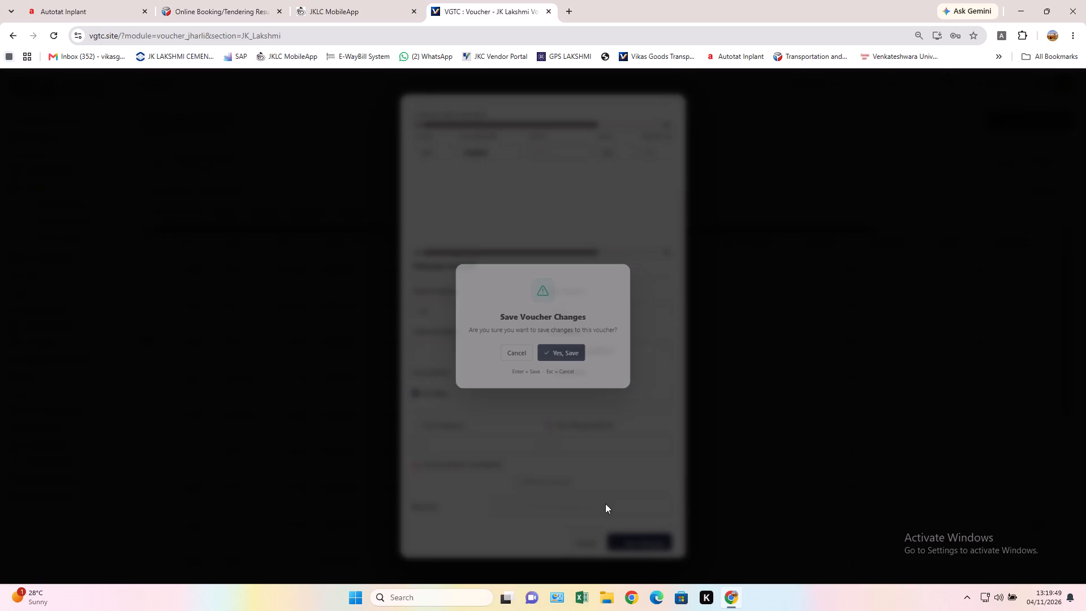
click(568, 348)
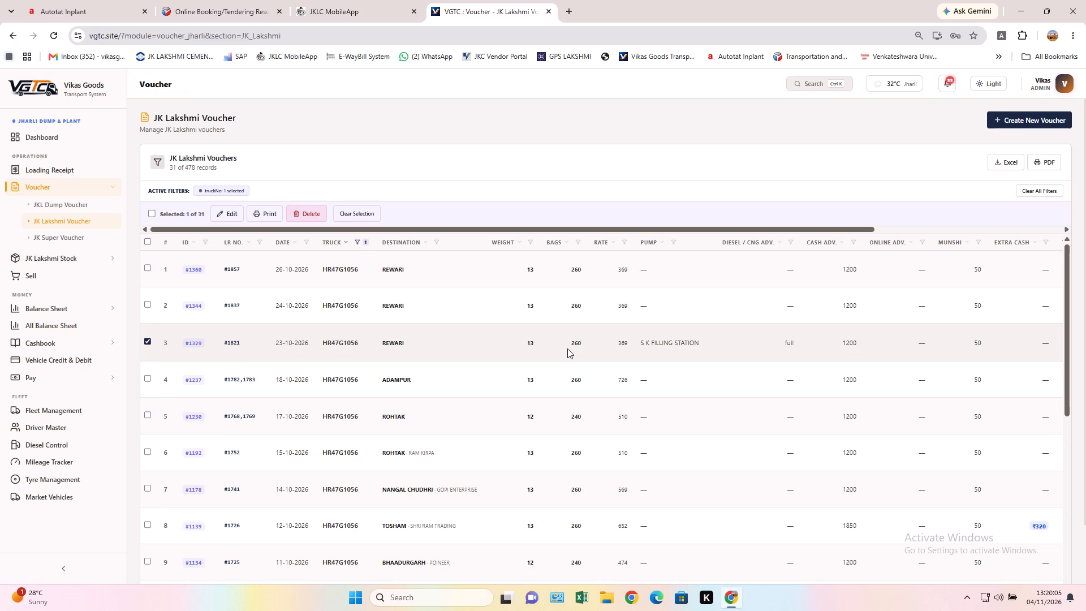
click(148, 342)
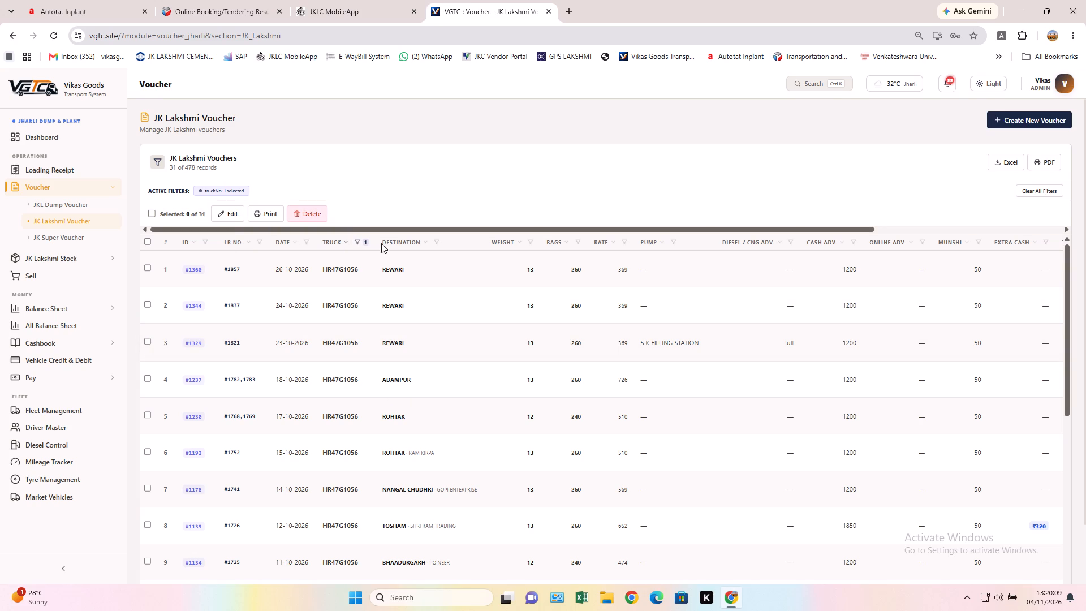
click(356, 239)
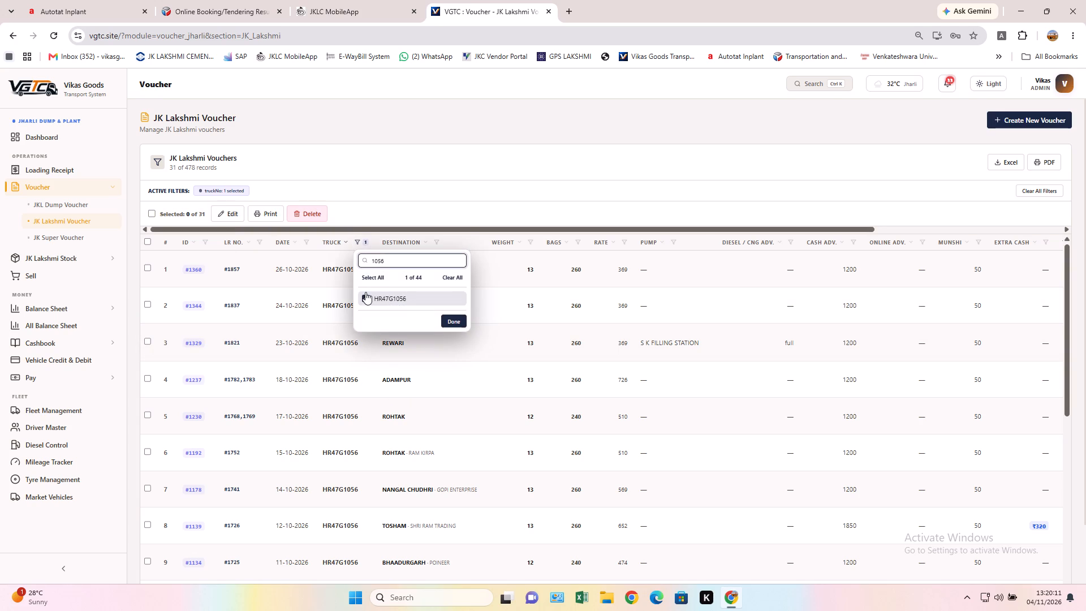
click(363, 298)
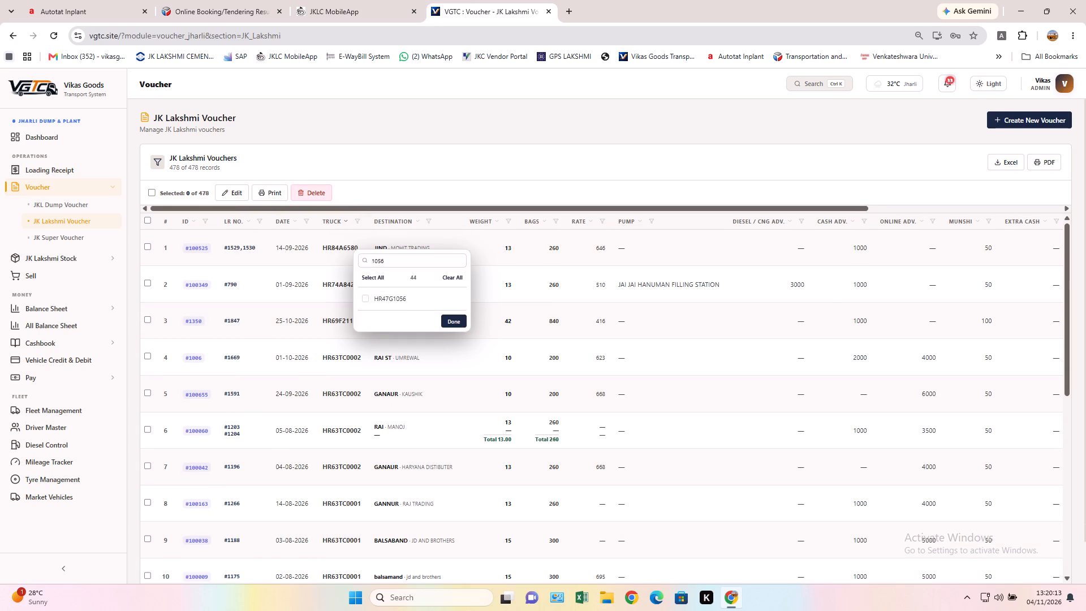
click(402, 258)
key(BackSpace)
key(BackSpace)
key(BackSpace)
key(BackSpace)
key(BackSpace)
key(BackSpace)
key(BackSpace)
key(BackSpace)
key(BackSpace)
key(BackSpace)
key(BackSpace)
key(BackSpace)
key(BackSpace)
key(BackSpace)
key(BackSpace)
key(BackSpace)
key(BackSpace)
key(BackSpace)
key(BackSpace)
key(BackSpace)
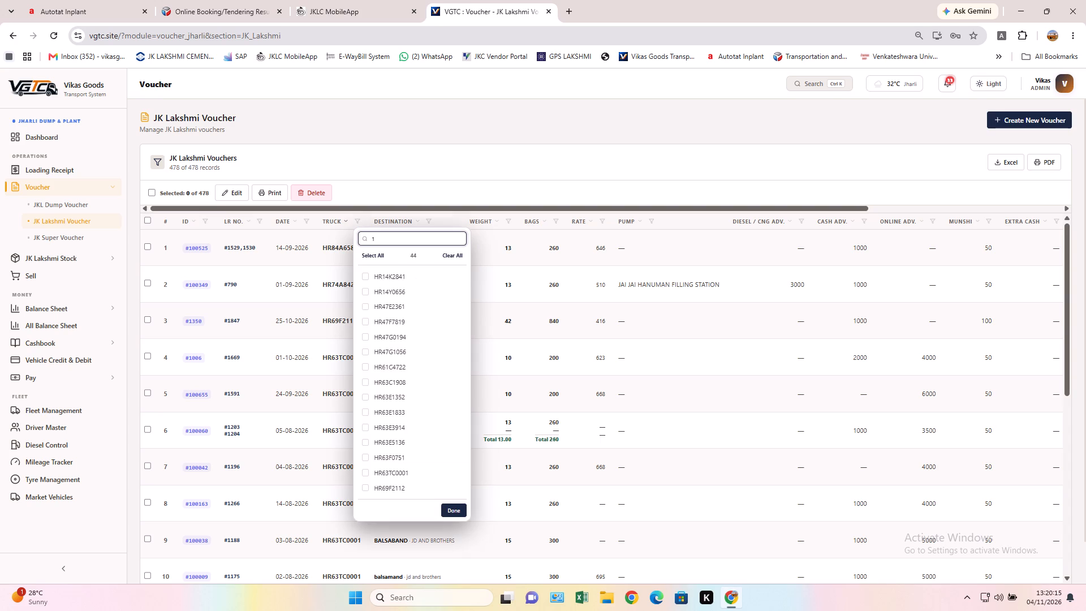
text(6388)
click(389, 283)
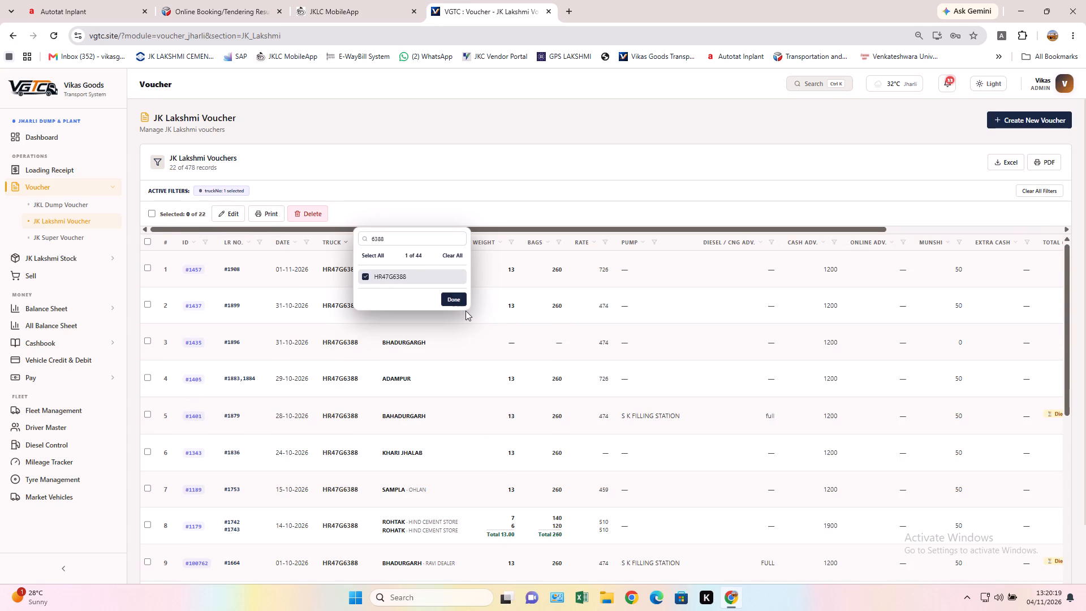
click(459, 299)
scroll(367, 427, down, 2)
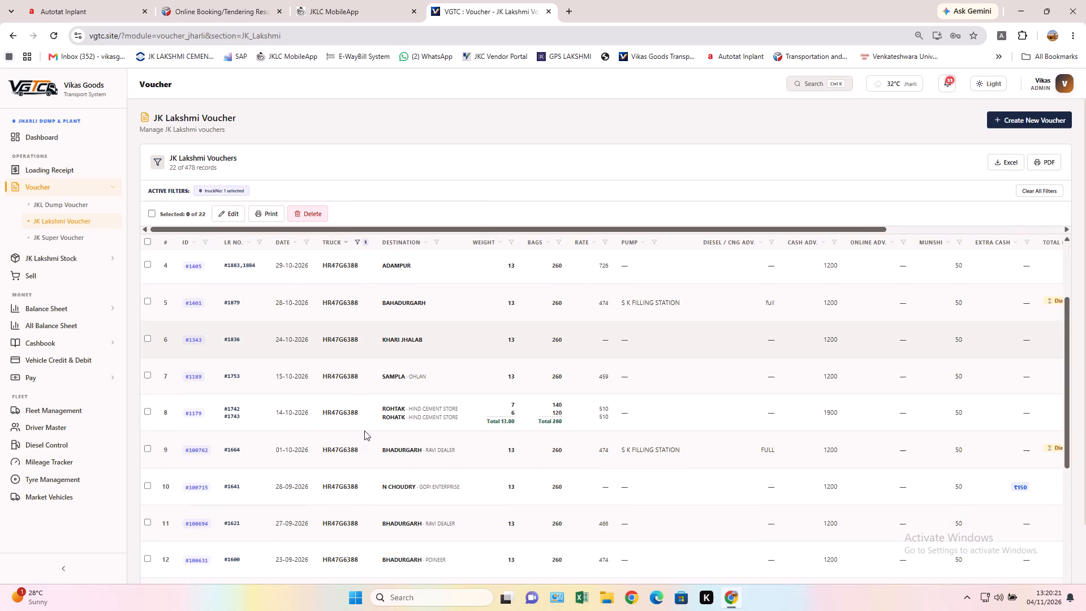
scroll(364, 431, up, 4)
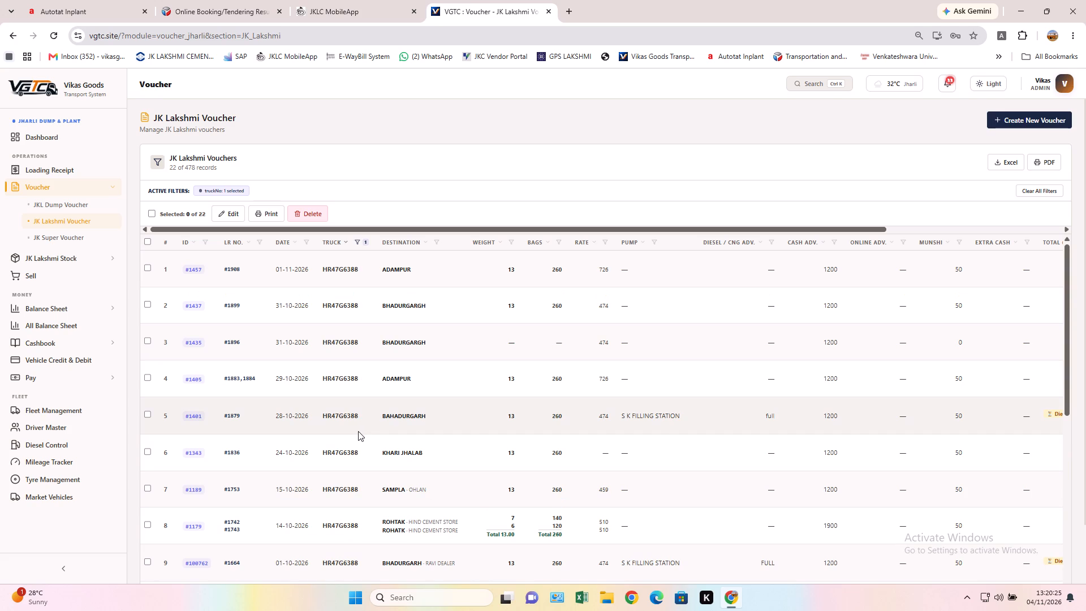
click(354, 239)
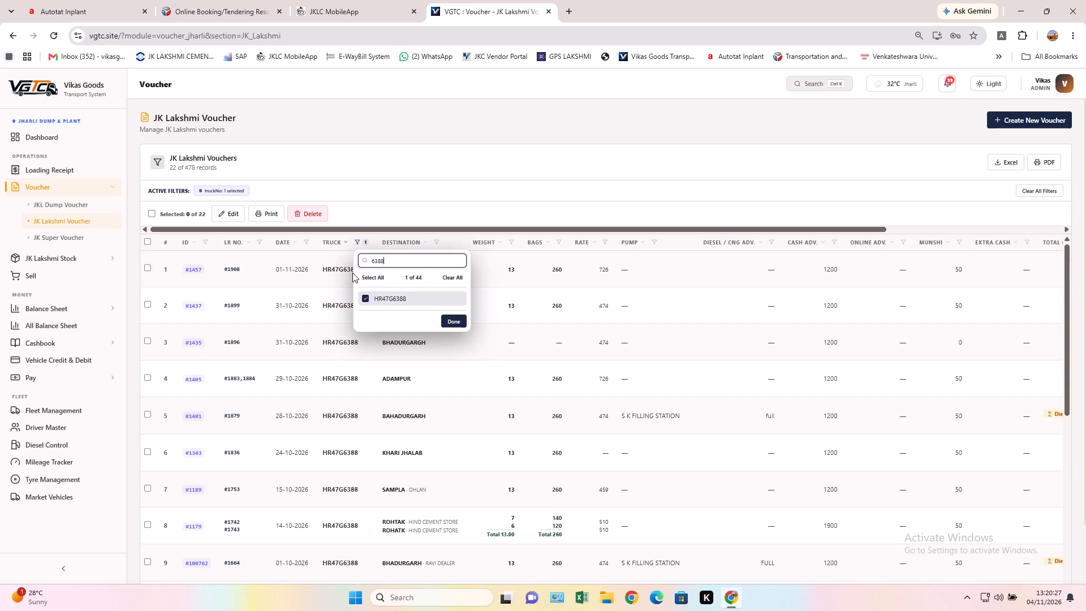
click(362, 298)
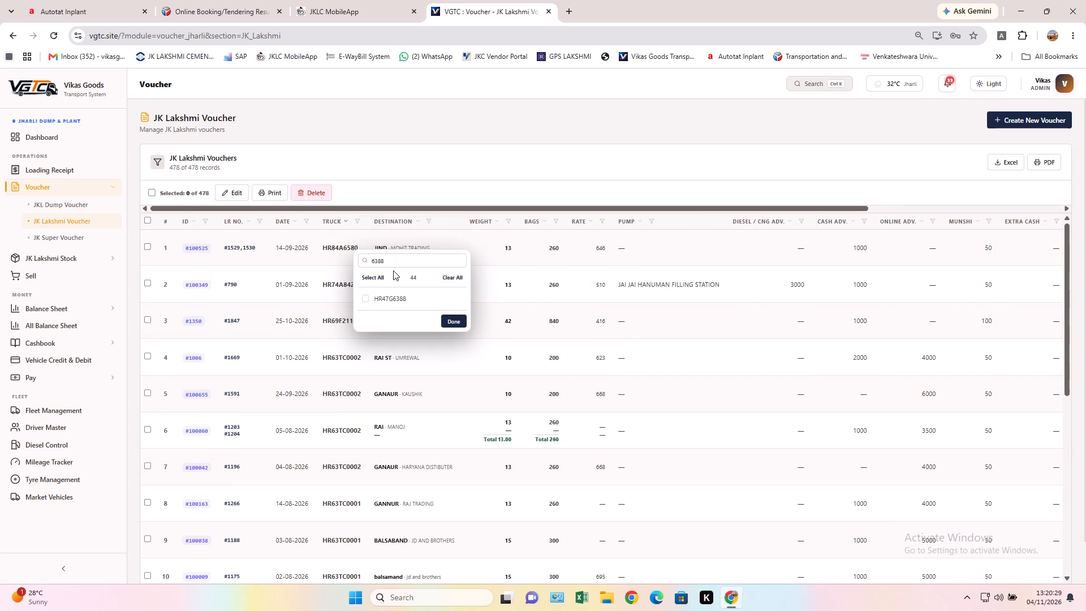
click(394, 266)
key(BackSpace)
key(BackSpace)
key(BackSpace)
key(BackSpace)
key(BackSpace)
key(BackSpace)
key(BackSpace)
key(BackSpace)
key(BackSpace)
key(BackSpace)
key(BackSpace)
key(BackSpace)
key(BackSpace)
key(BackSpace)
key(BackSpace)
key(BackSpace)
key(BackSpace)
key(BackSpace)
key(BackSpace)
key(BackSpace)
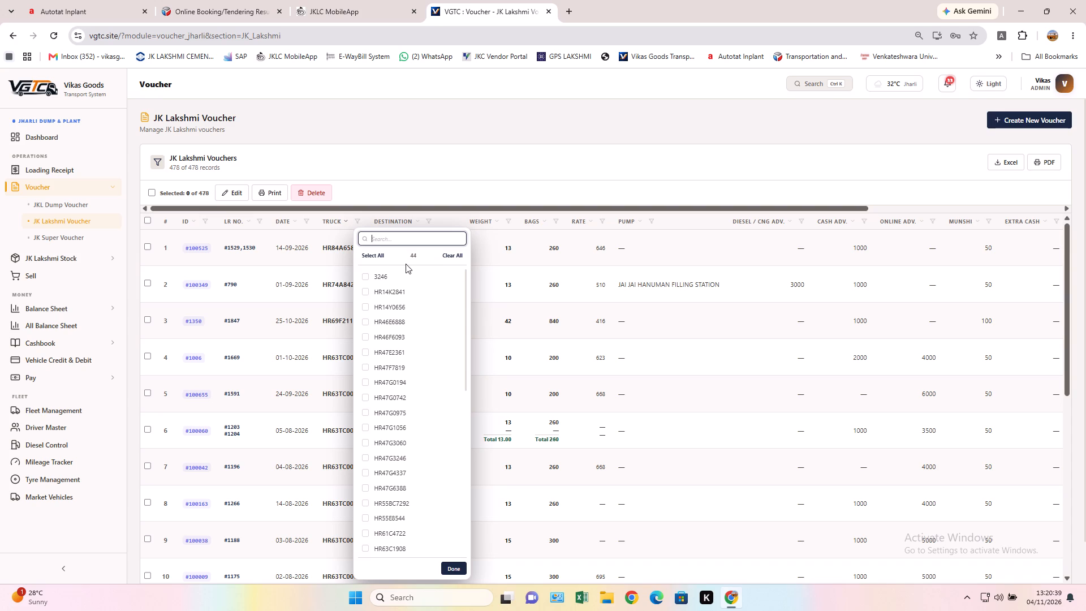
click(85, 240)
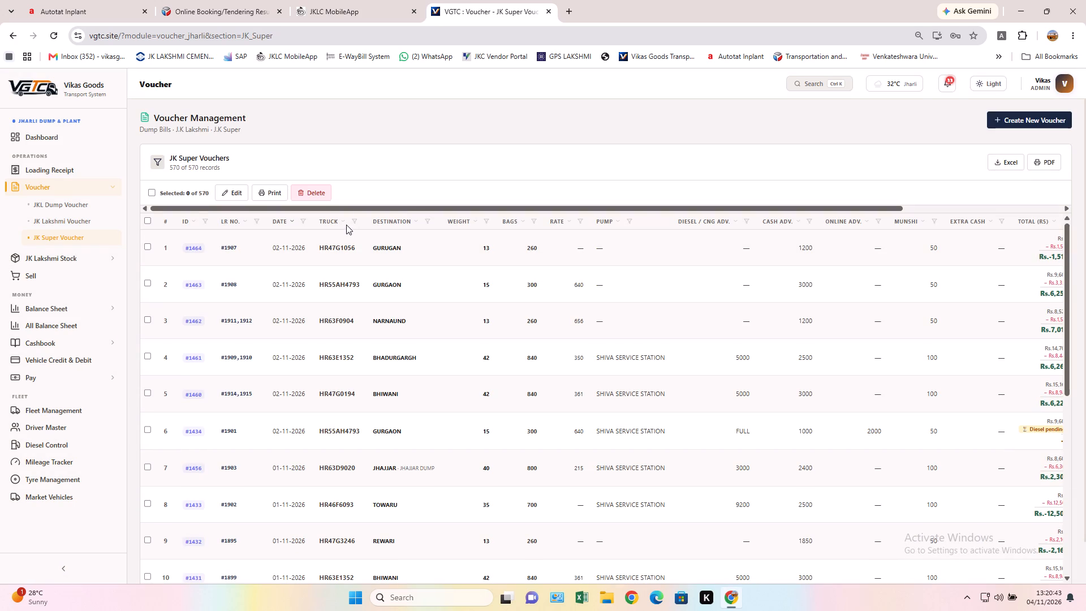
click(343, 222)
click(343, 221)
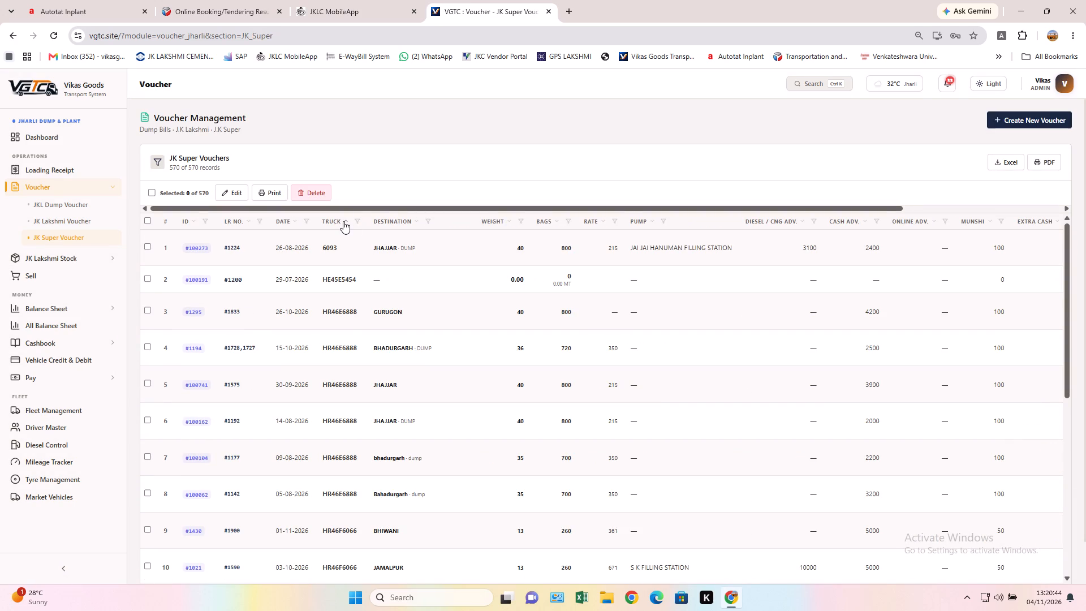
click(357, 223)
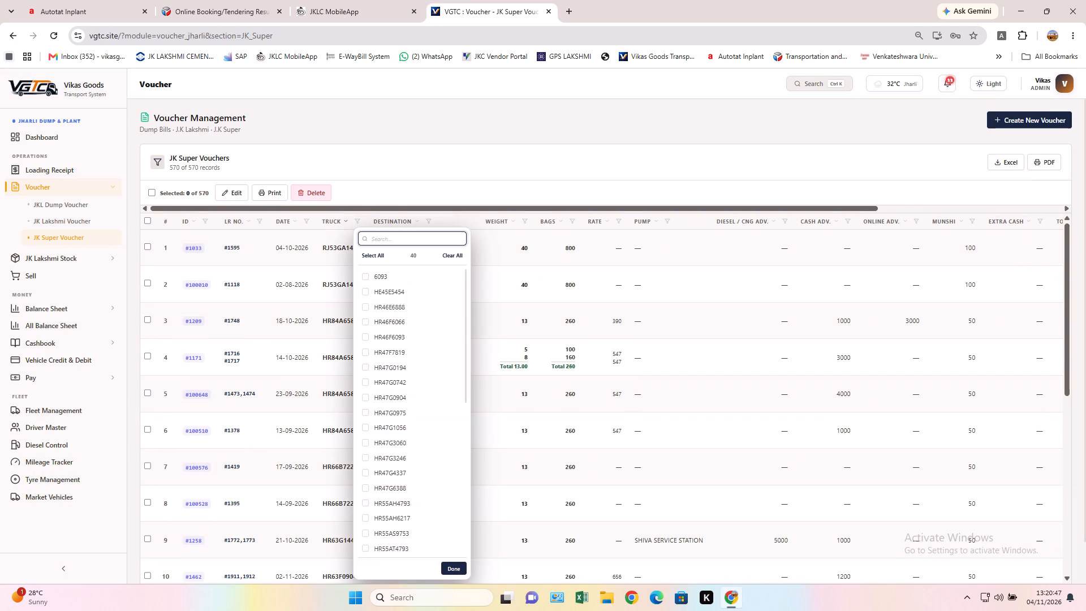
text(6388)
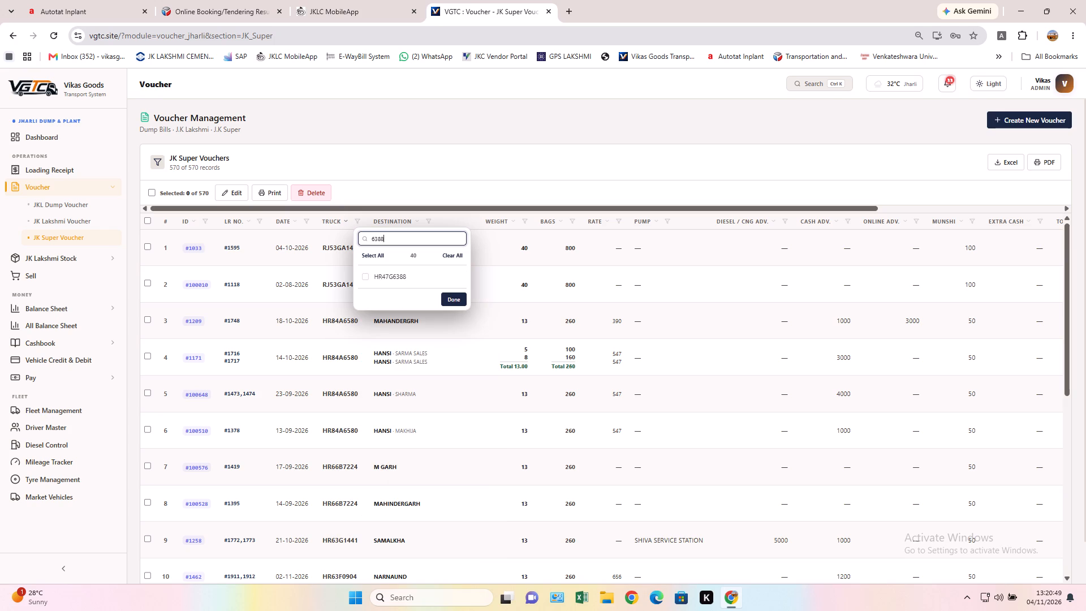
click(387, 274)
click(451, 297)
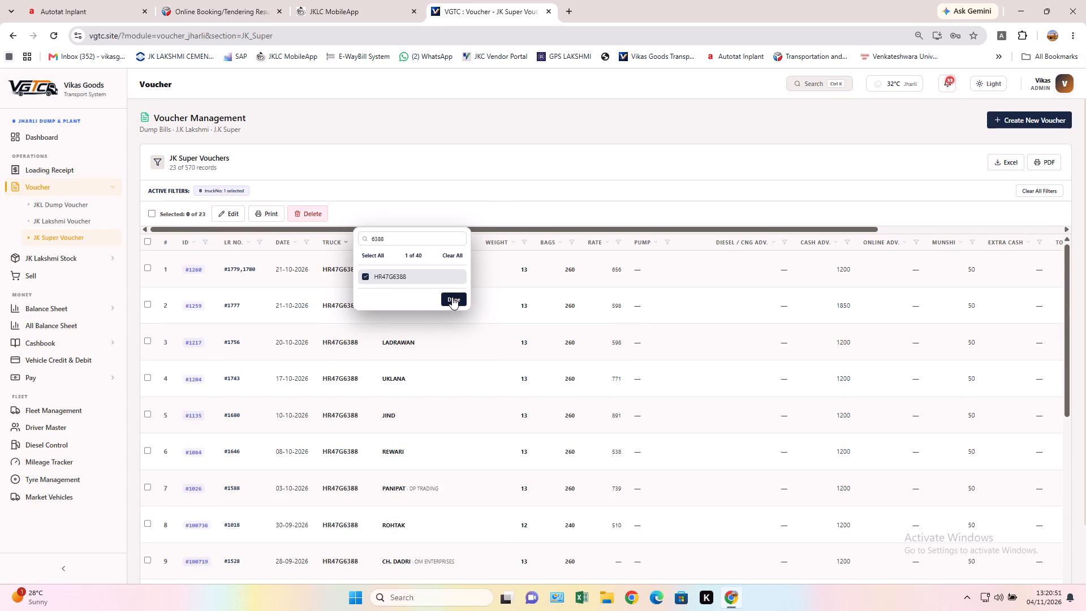
Set voucher LR 1777 of 21-10-2026 to diesel advance "full" with S K FILLING STATION as fuel station, save it and deselect it.
click(143, 304)
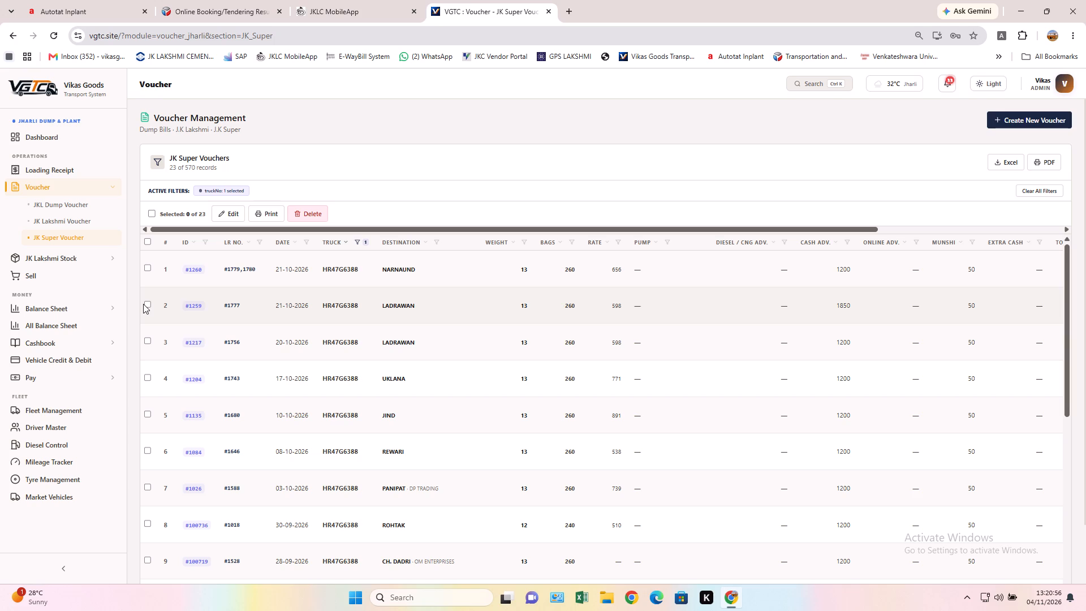
click(144, 304)
click(222, 211)
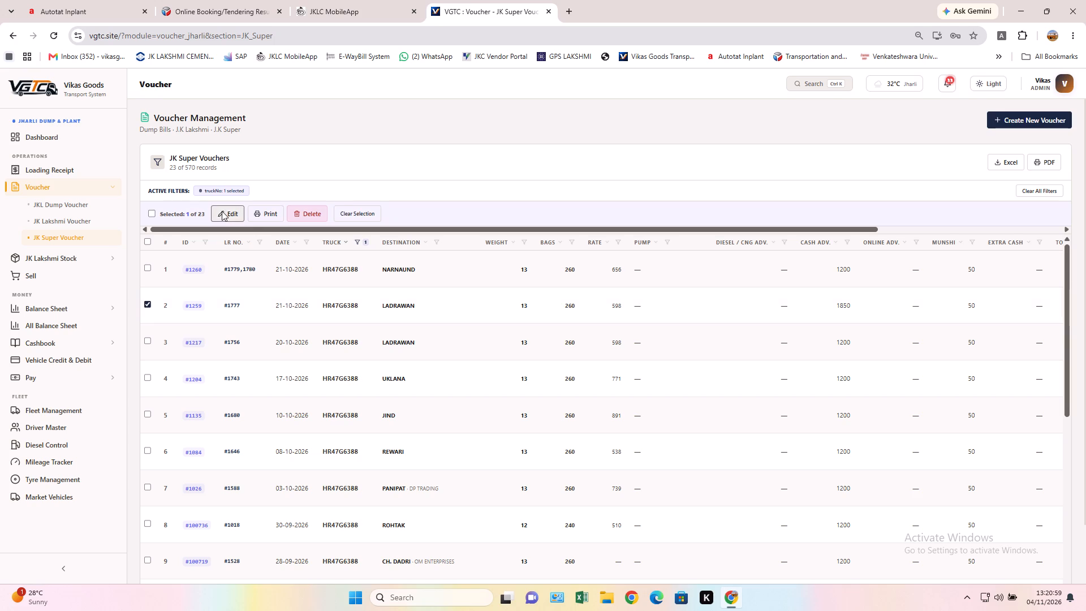
click(467, 423)
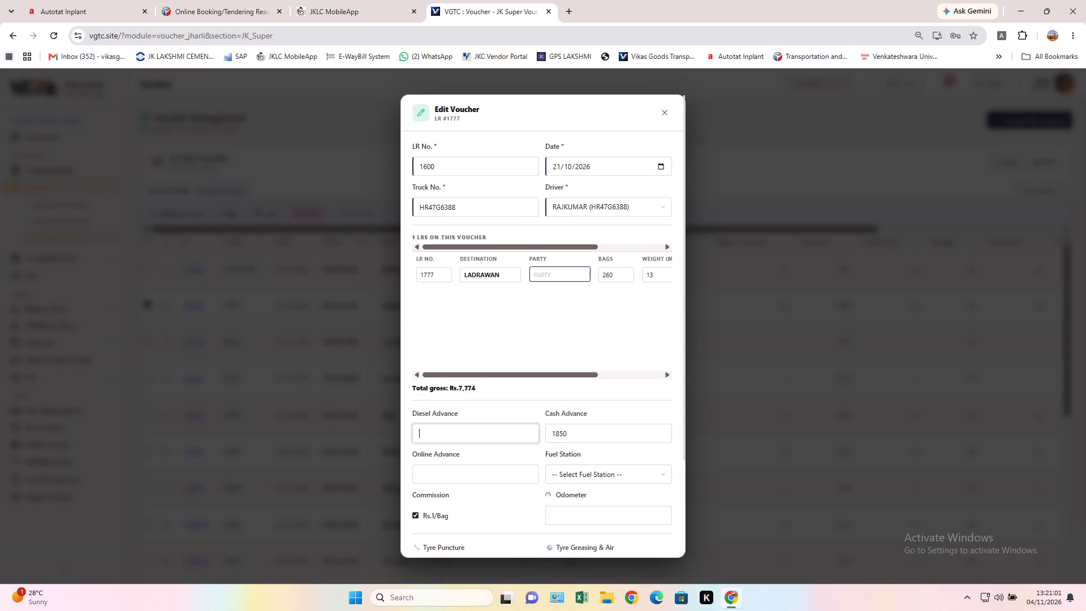
text(full)
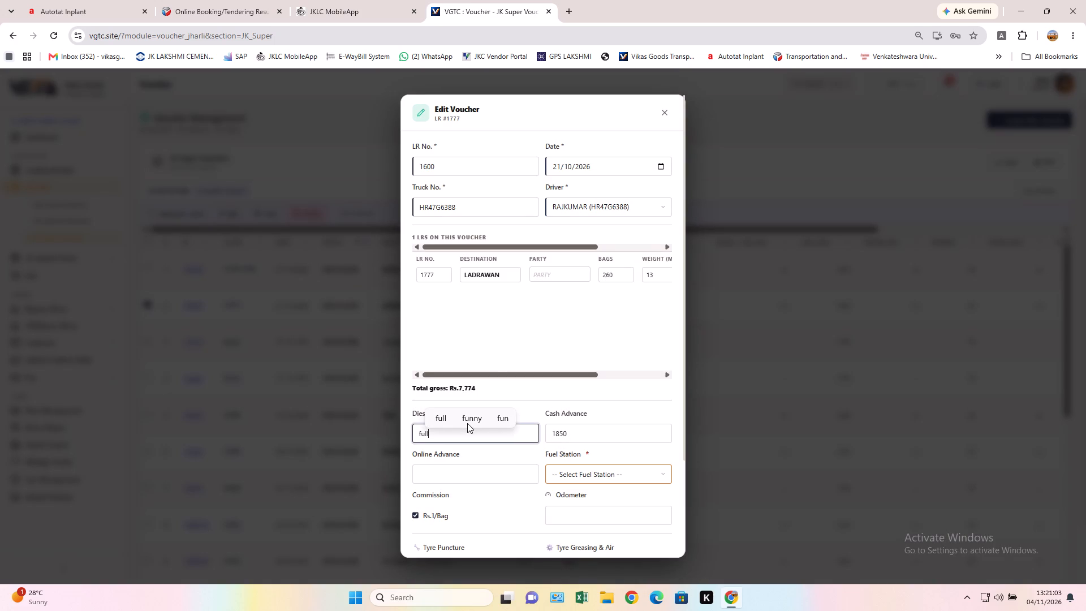
click(622, 468)
click(625, 541)
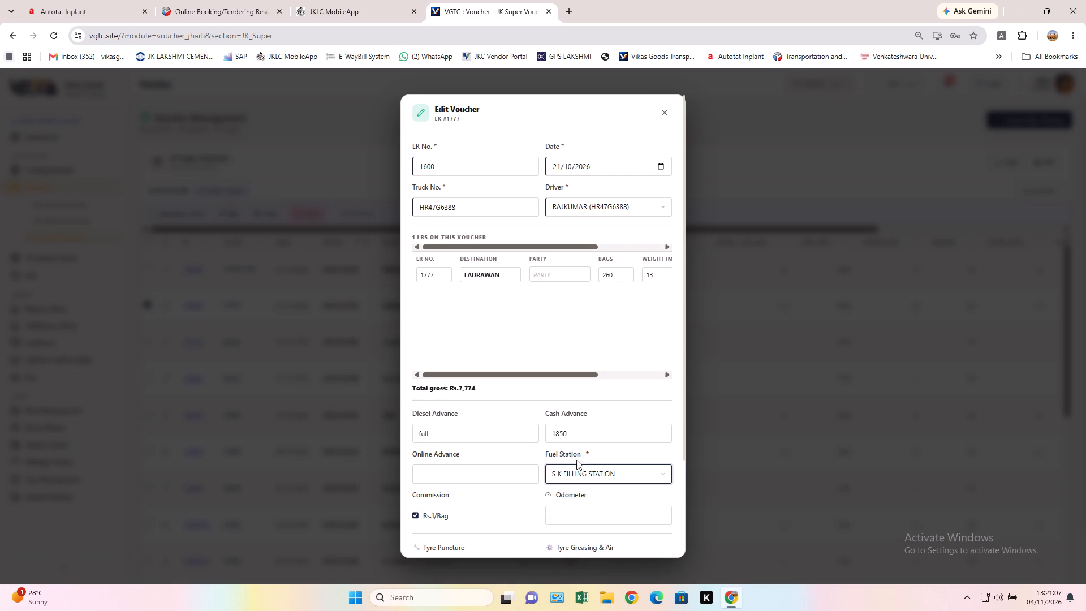
scroll(576, 457, down, 3)
click(635, 542)
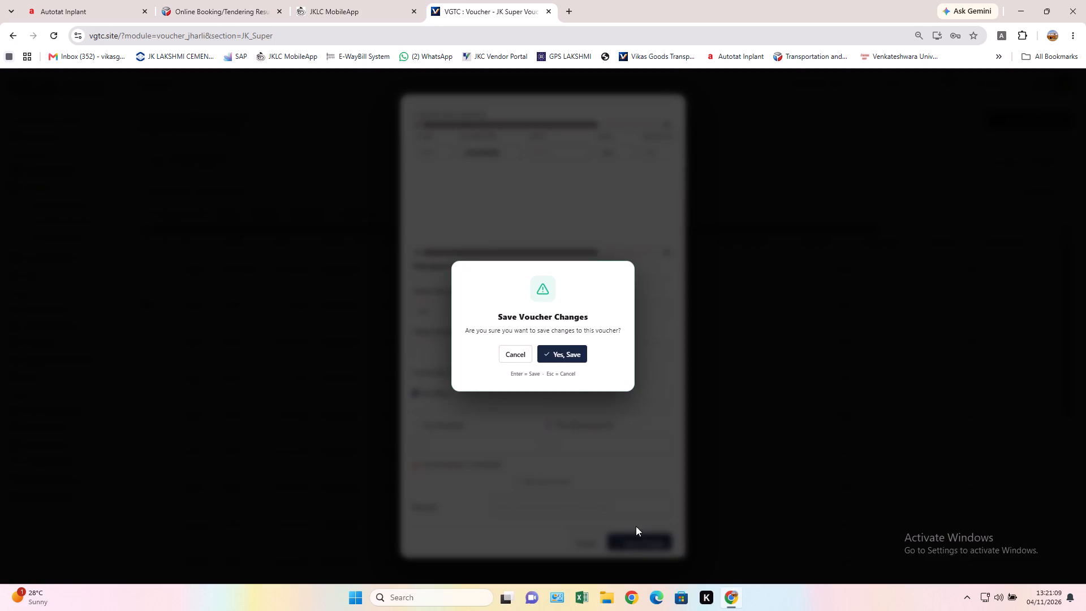
click(564, 351)
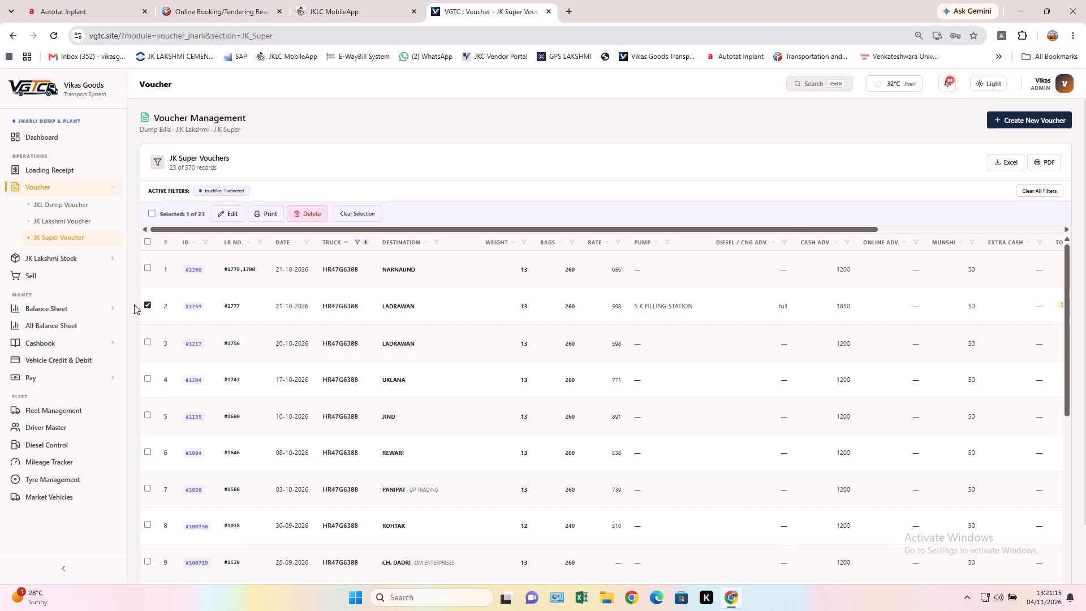
click(149, 307)
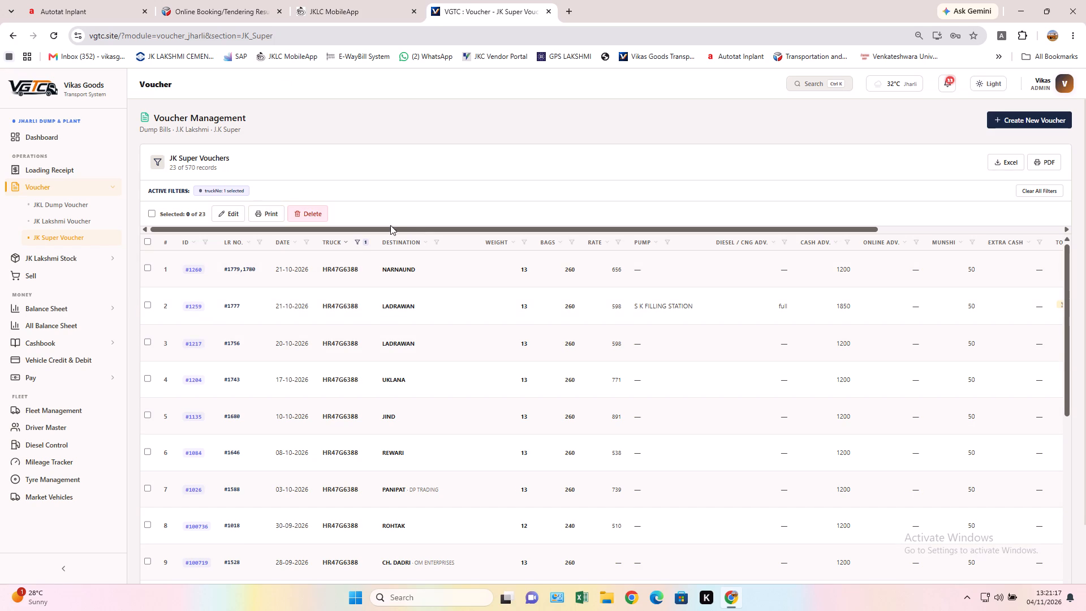
click(358, 242)
click(367, 295)
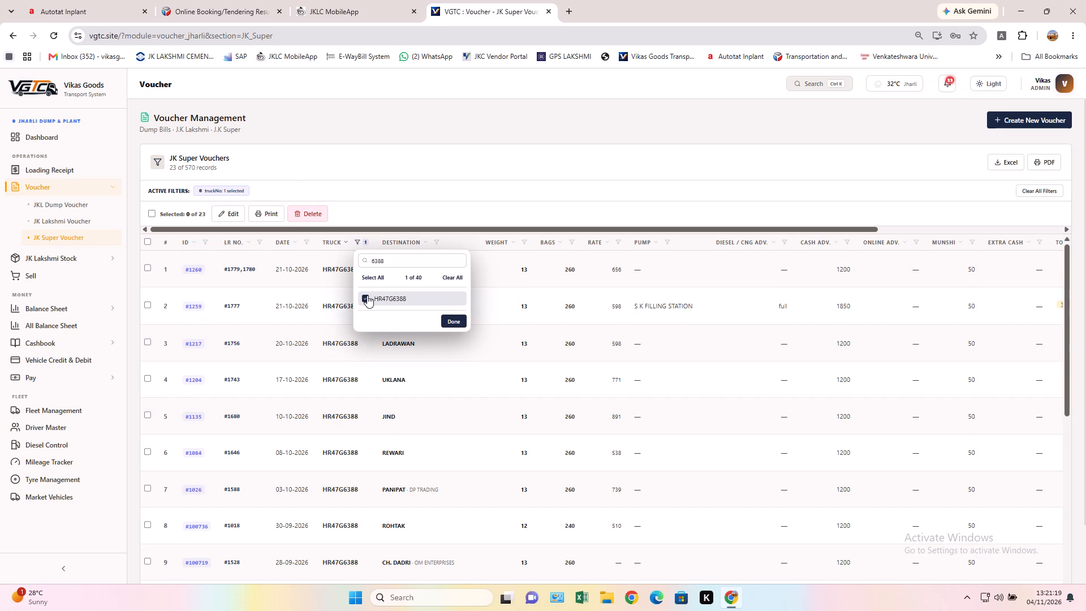
click(392, 258)
key(BackSpace)
key(BackSpace)
key(BackSpace)
key(BackSpace)
key(BackSpace)
key(BackSpace)
key(BackSpace)
key(BackSpace)
key(BackSpace)
key(BackSpace)
key(BackSpace)
key(BackSpace)
key(BackSpace)
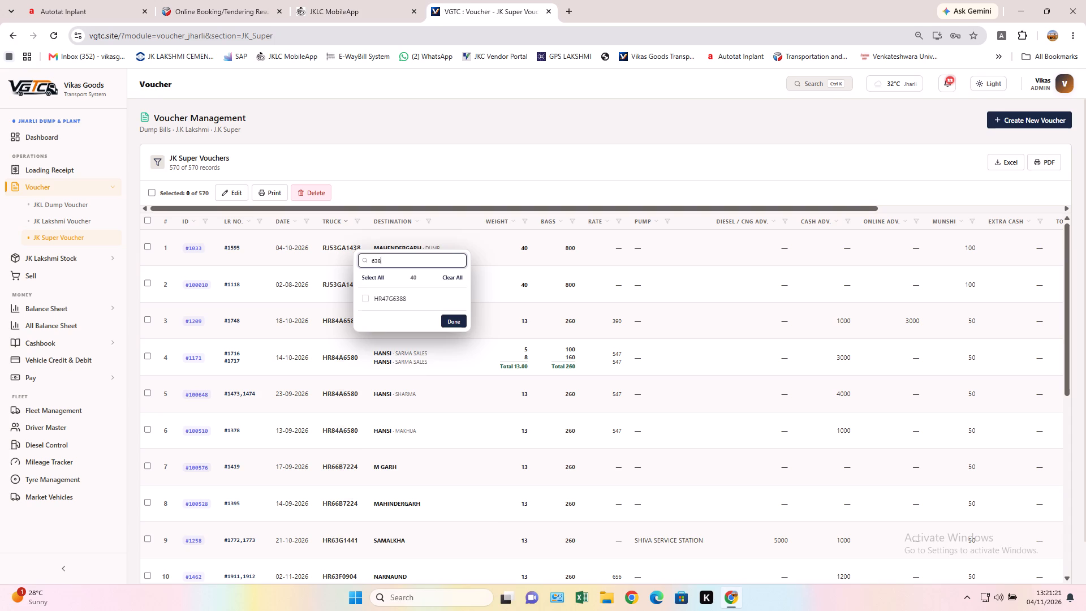
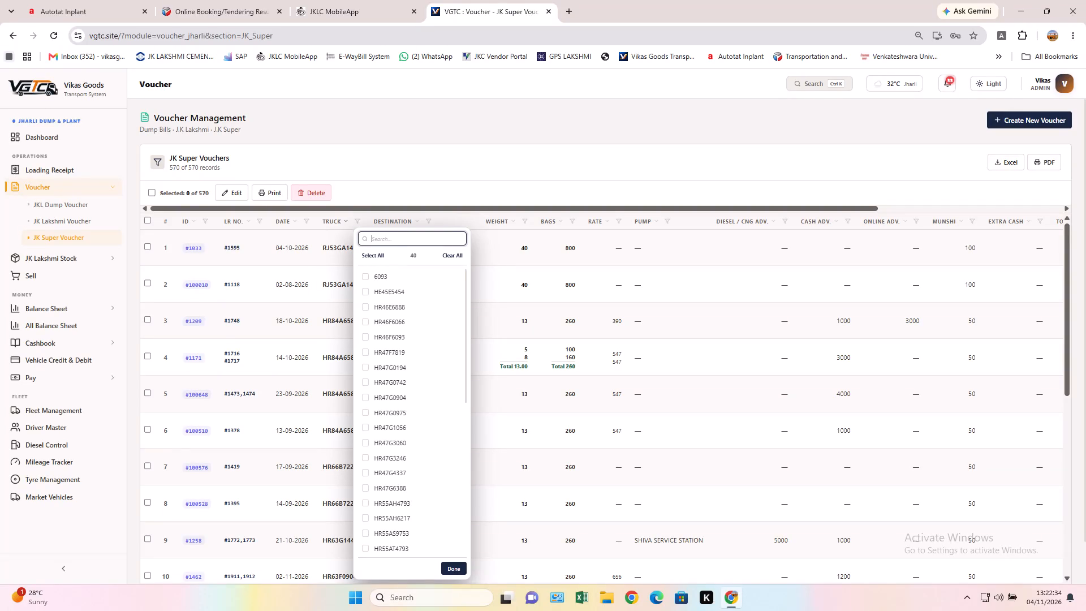
text(6388)
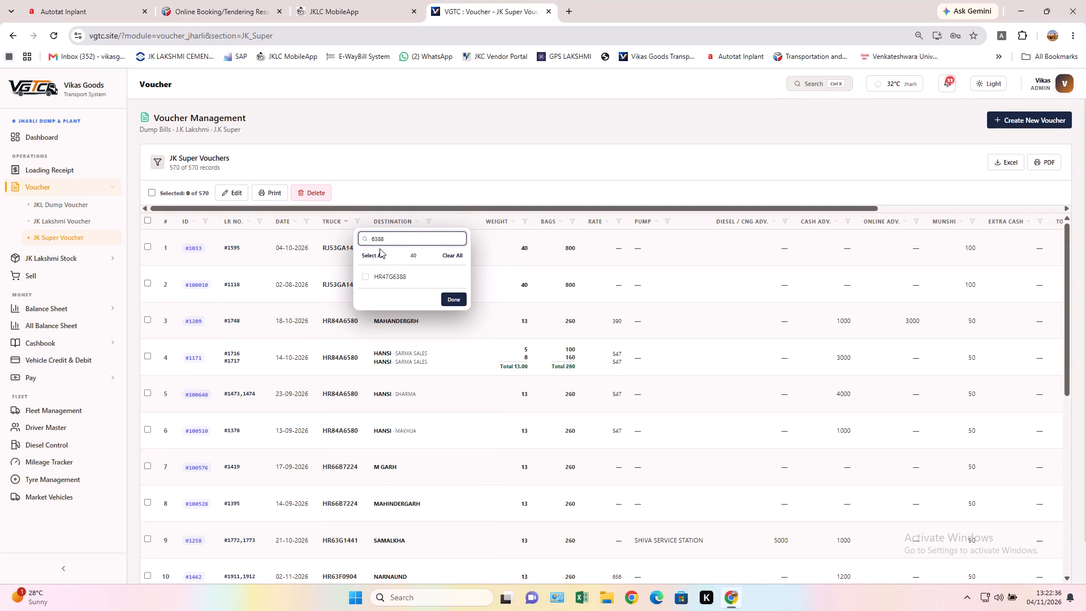
click(365, 277)
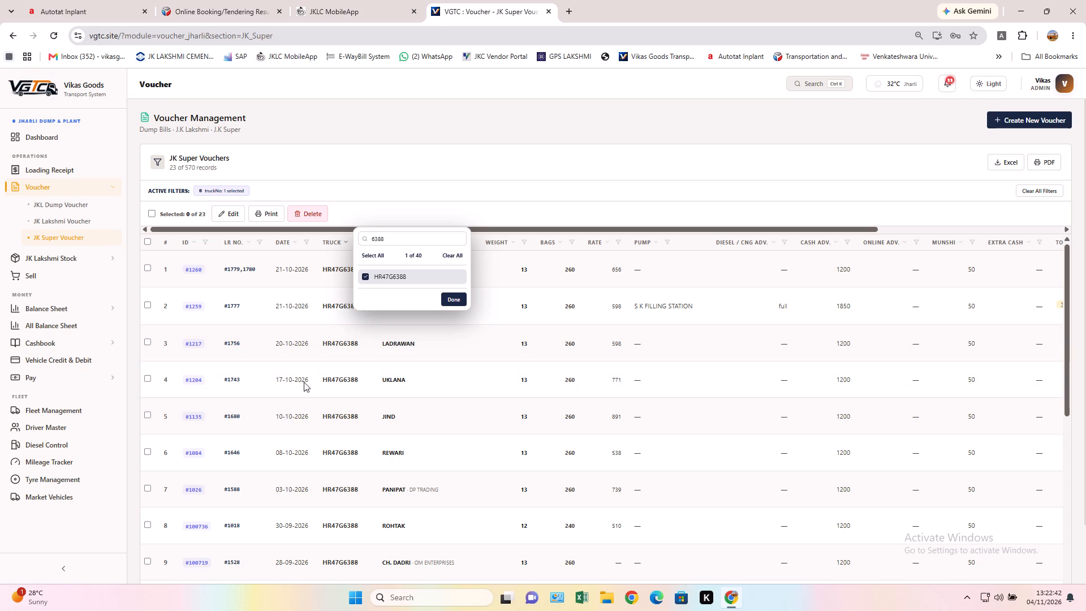
scroll(299, 319, up, 1)
click(364, 274)
click(389, 238)
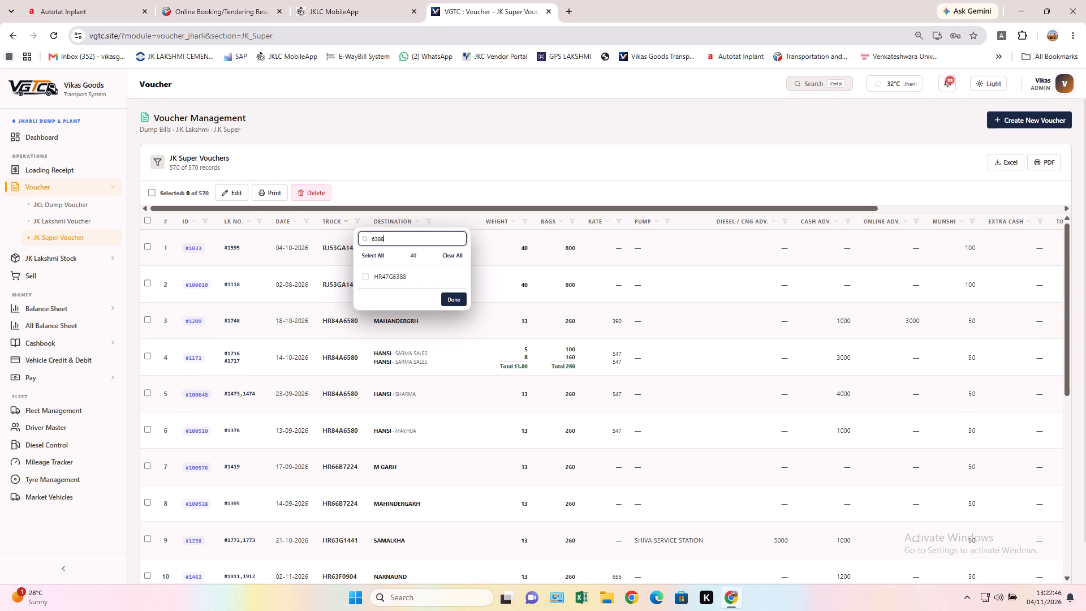
key(BackSpace)
key(BackSpace)
key(BackSpace)
key(BackSpace)
key(BackSpace)
key(BackSpace)
key(BackSpace)
key(BackSpace)
key(BackSpace)
key(BackSpace)
key(BackSpace)
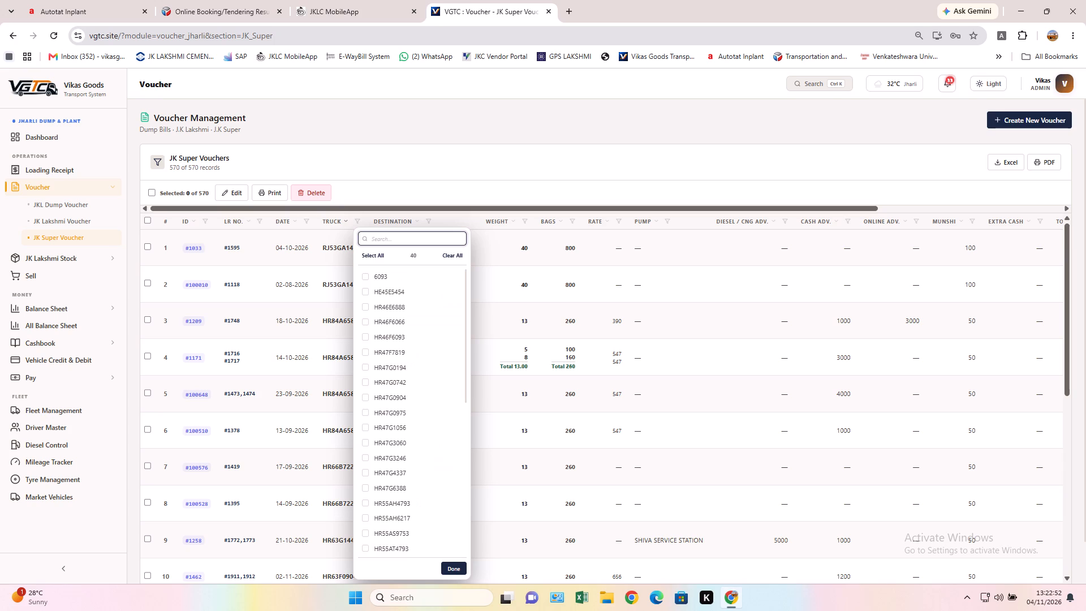
text(0975)
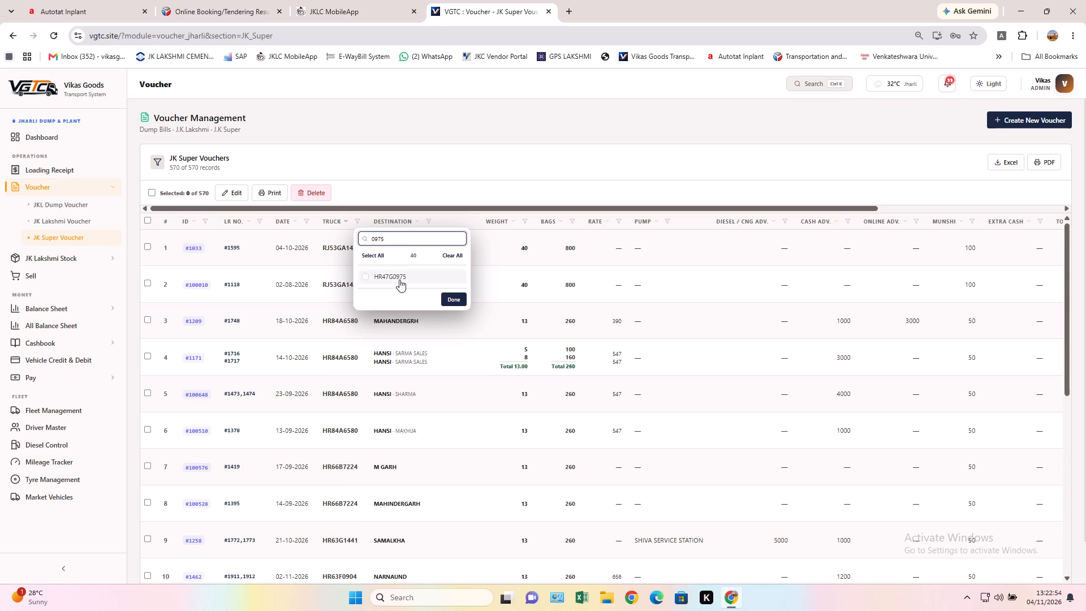
click(399, 273)
click(459, 298)
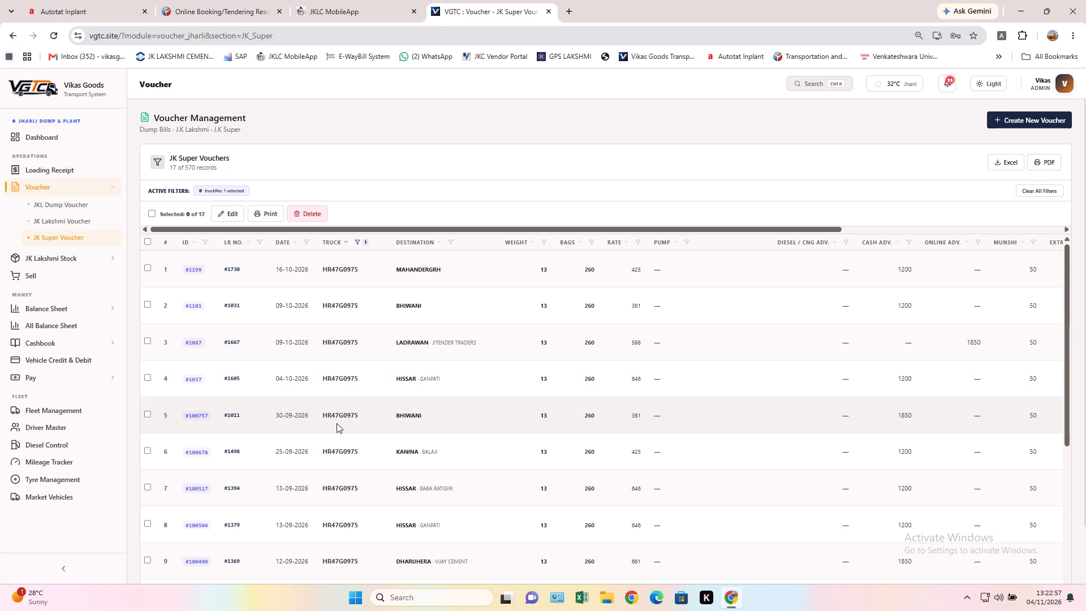
scroll(337, 423, down, 1)
scroll(337, 423, up, 1)
click(358, 240)
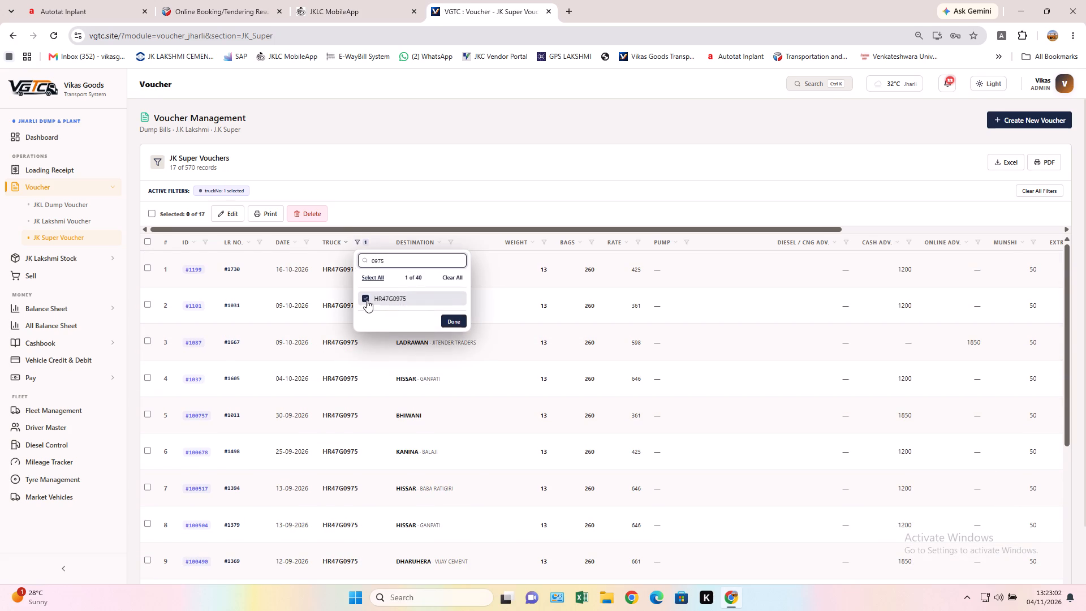
click(365, 299)
click(386, 259)
key(BackSpace)
key(BackSpace)
key(BackSpace)
key(BackSpace)
key(BackSpace)
key(BackSpace)
key(BackSpace)
key(BackSpace)
key(BackSpace)
key(BackSpace)
key(BackSpace)
key(BackSpace)
key(BackSpace)
key(BackSpace)
key(BackSpace)
key(BackSpace)
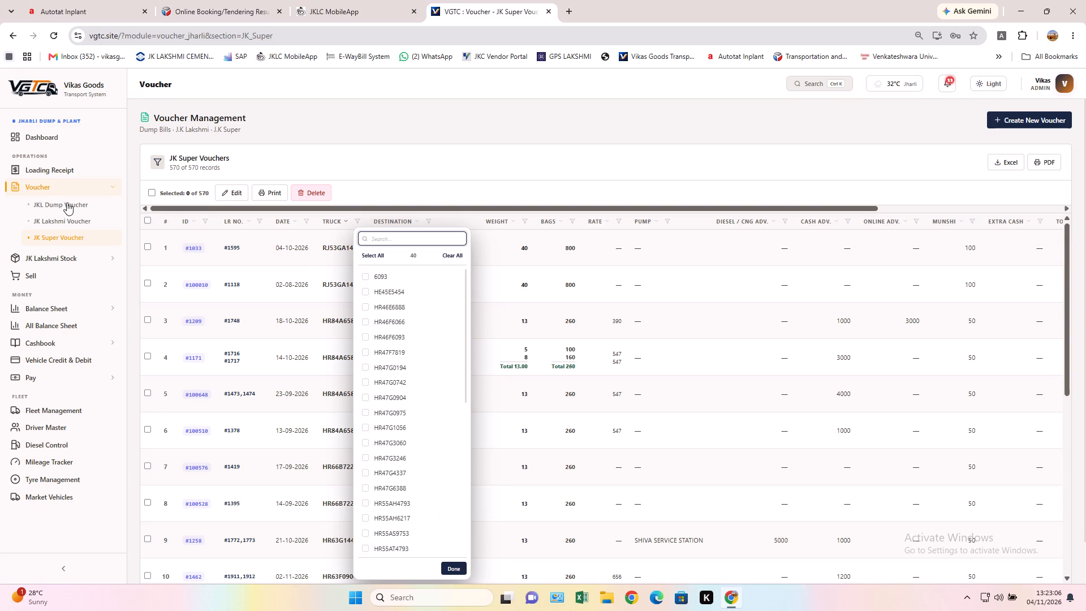
click(85, 216)
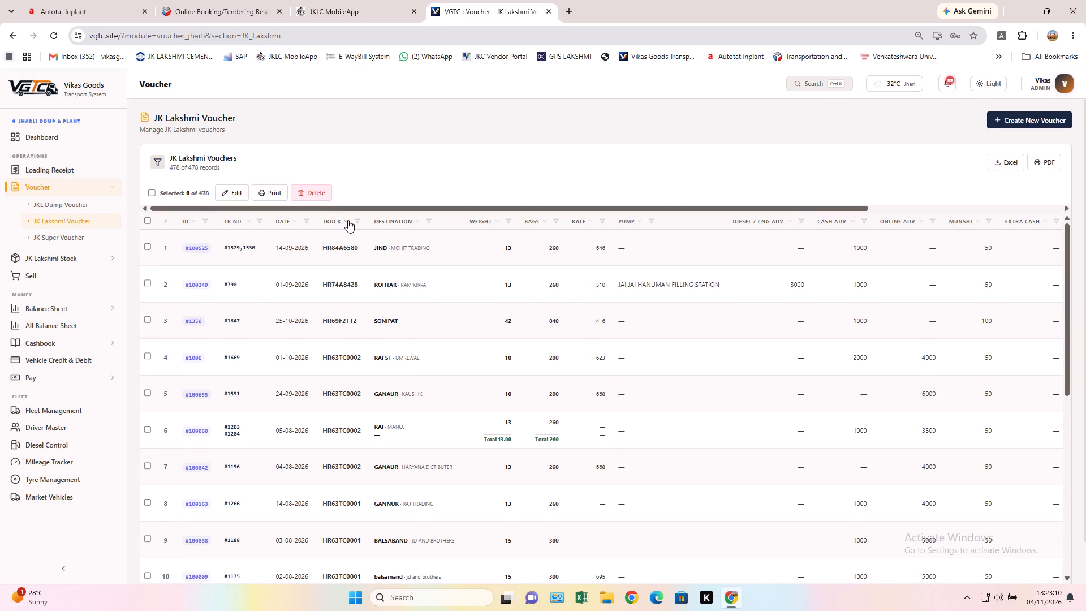
click(355, 220)
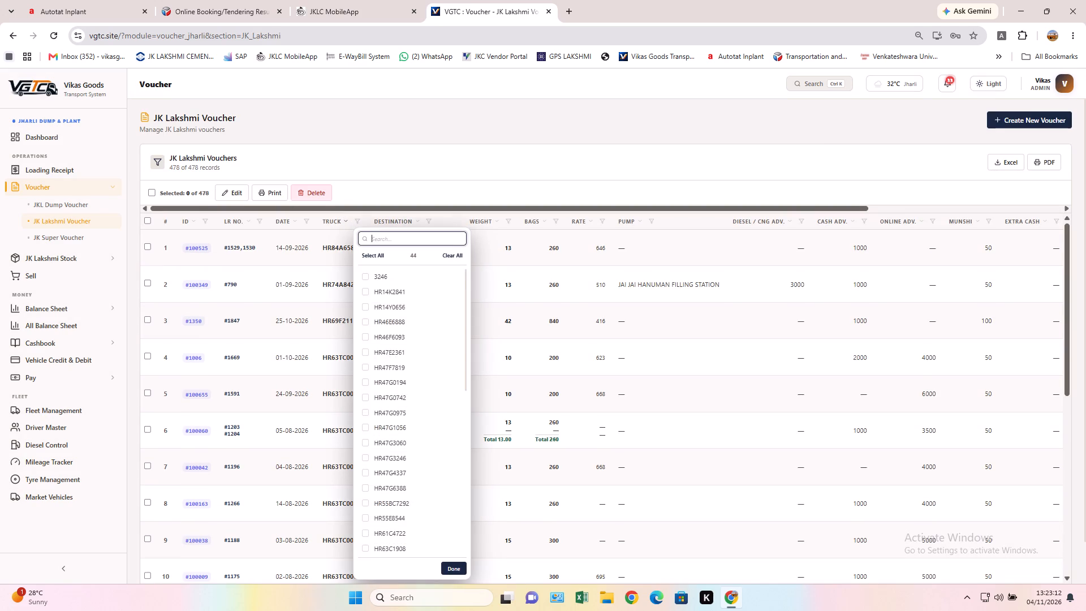
text(09)
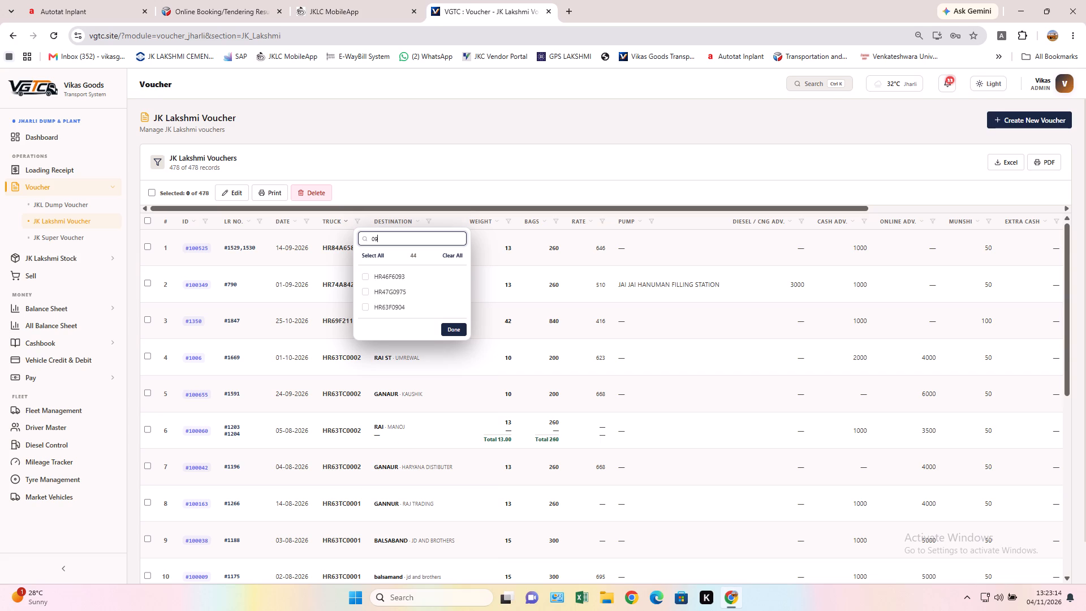
text(75)
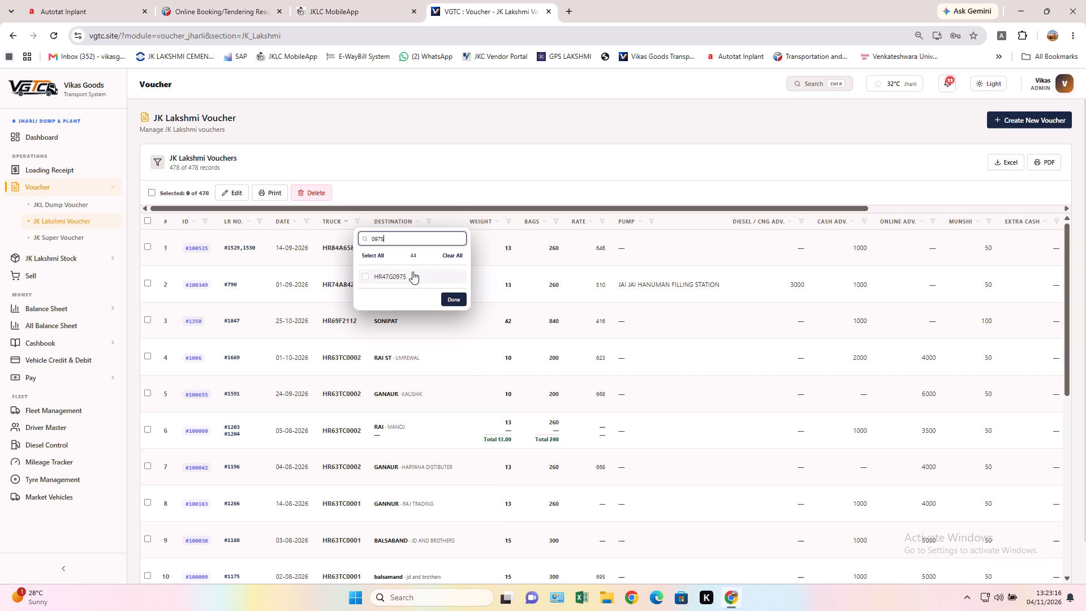
click(412, 272)
click(456, 302)
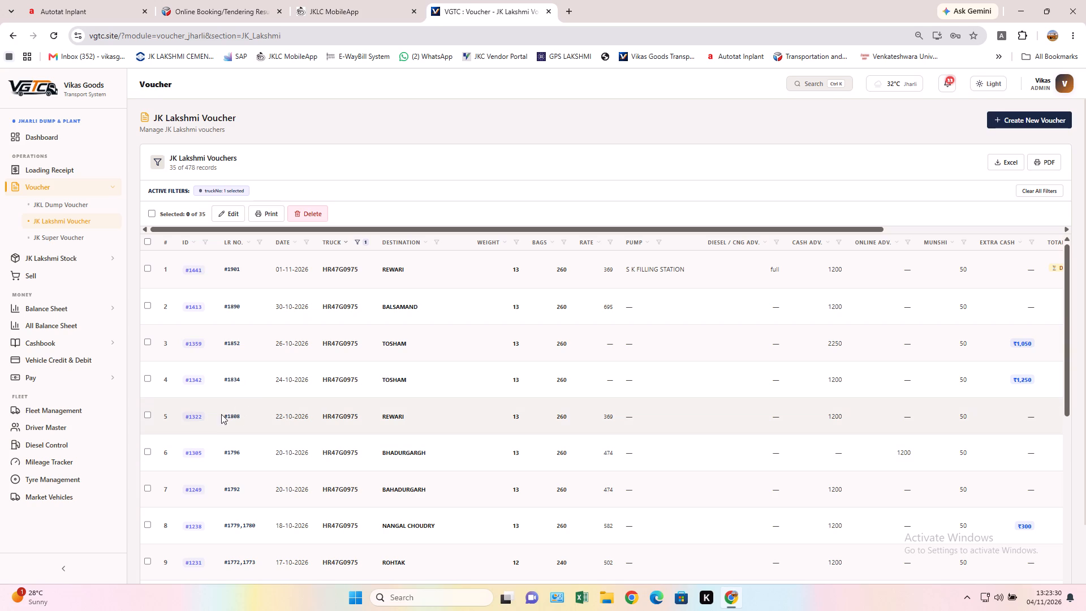
Set voucher LR 1796 of 20-10-2026 to diesel advance "full" with S K FILLING STATION as fuel station, save it and deselect it.
click(144, 450)
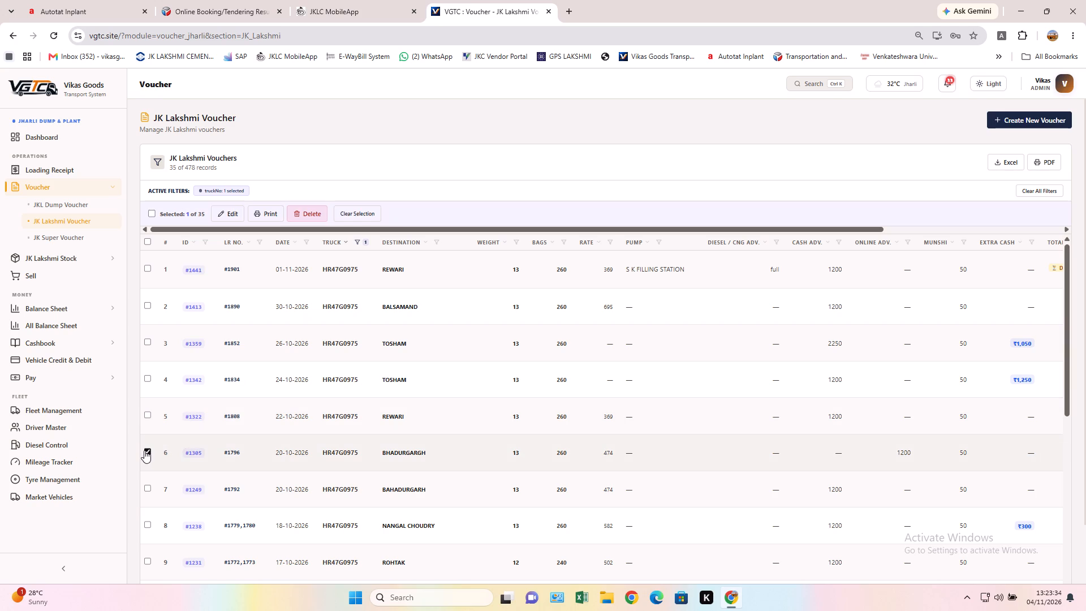
click(233, 214)
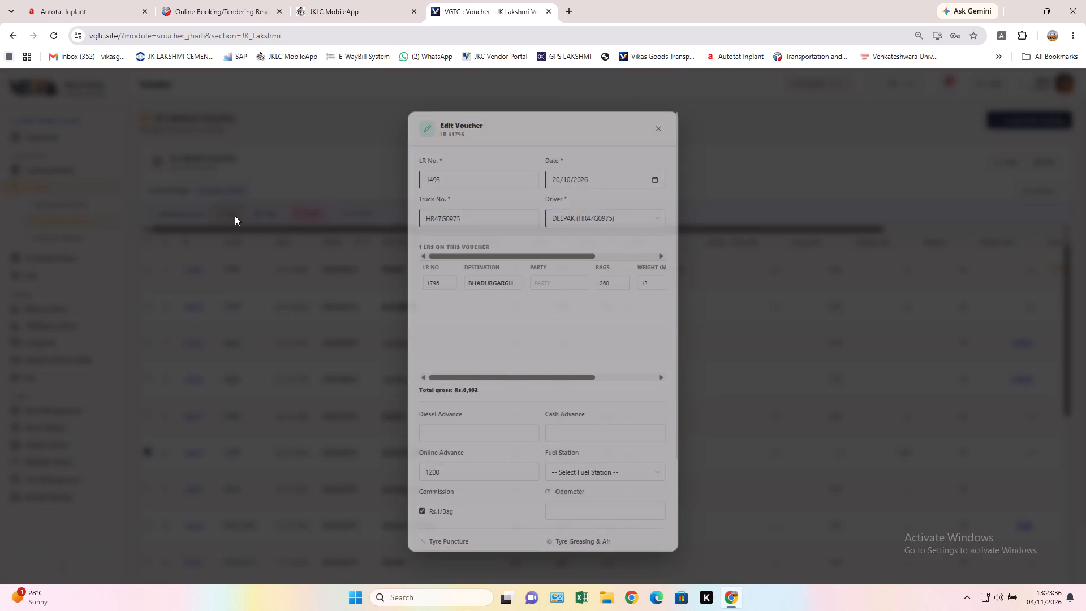
click(472, 438)
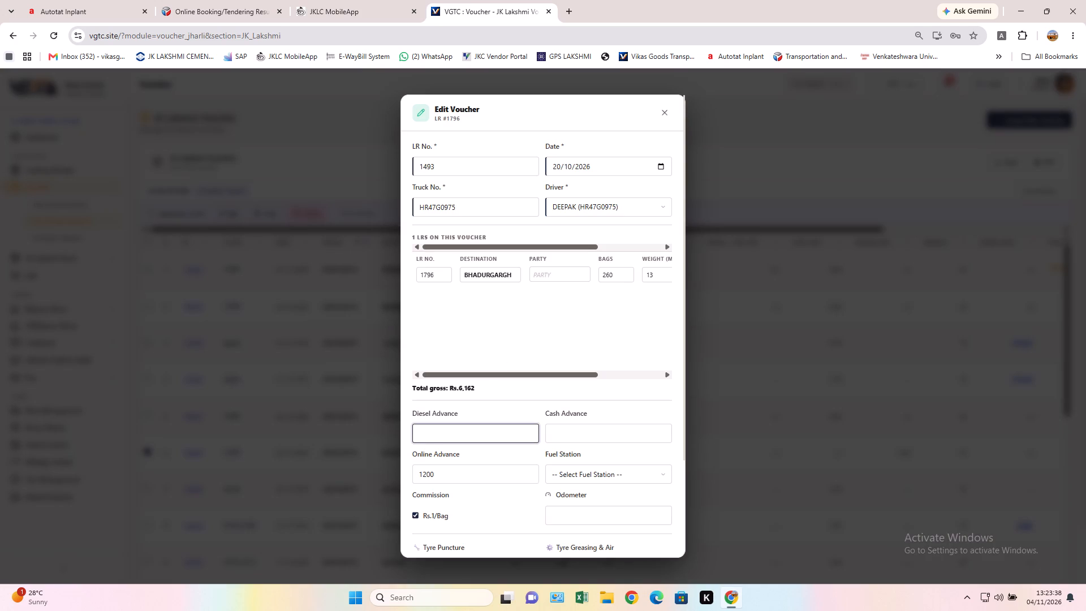
text(fuill)
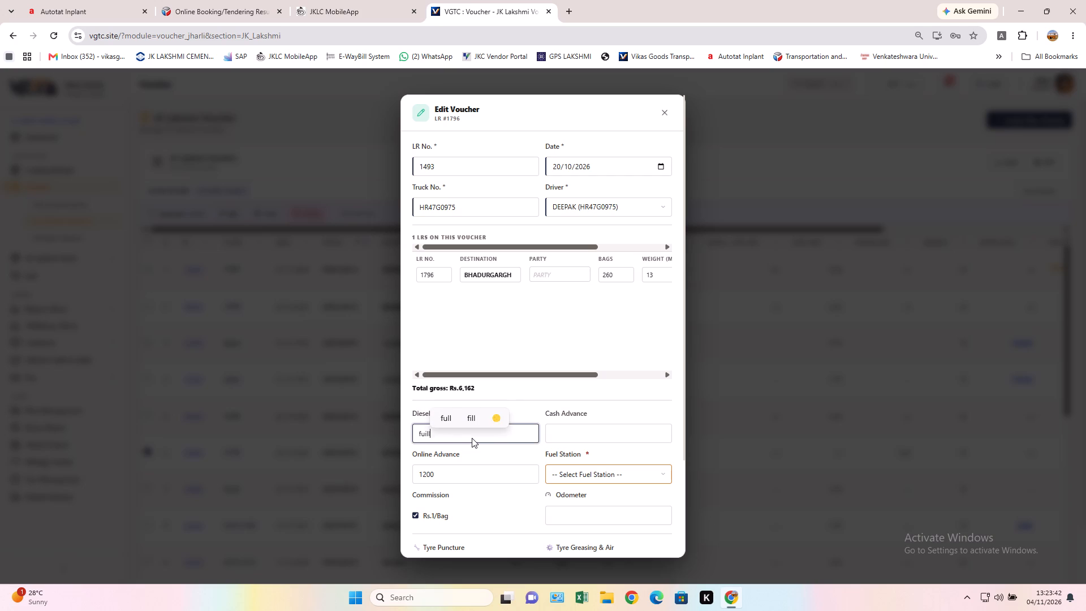
click(447, 419)
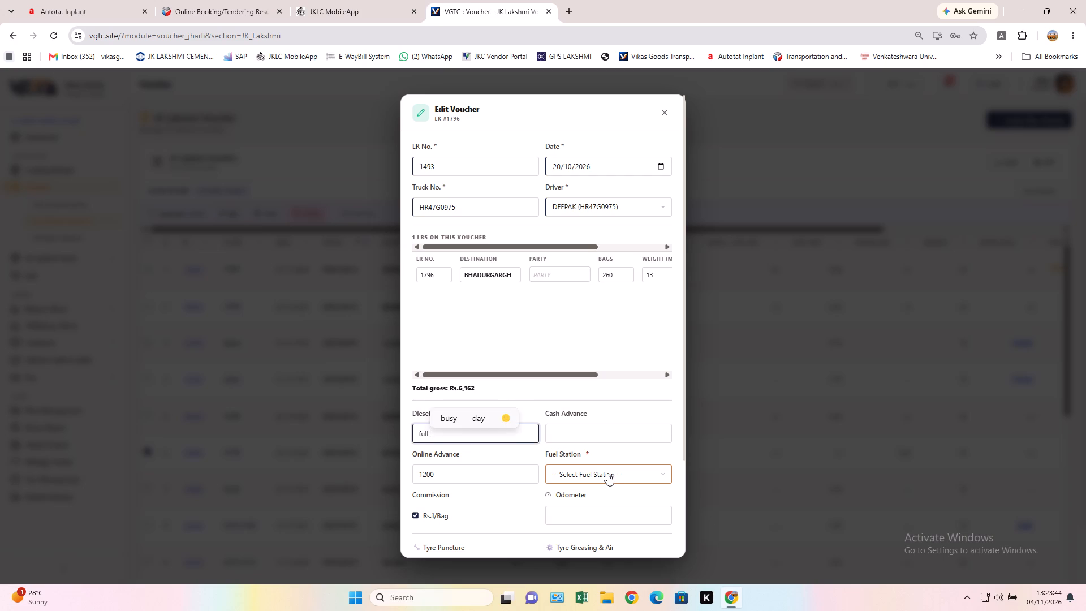
click(607, 473)
click(621, 552)
scroll(564, 434, down, 4)
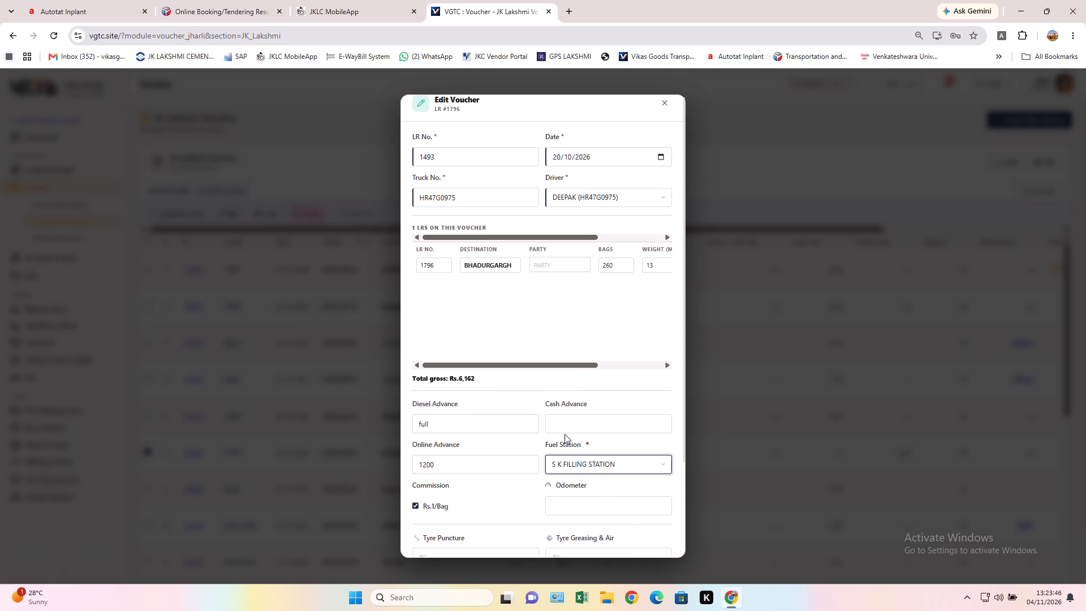
click(648, 540)
click(574, 353)
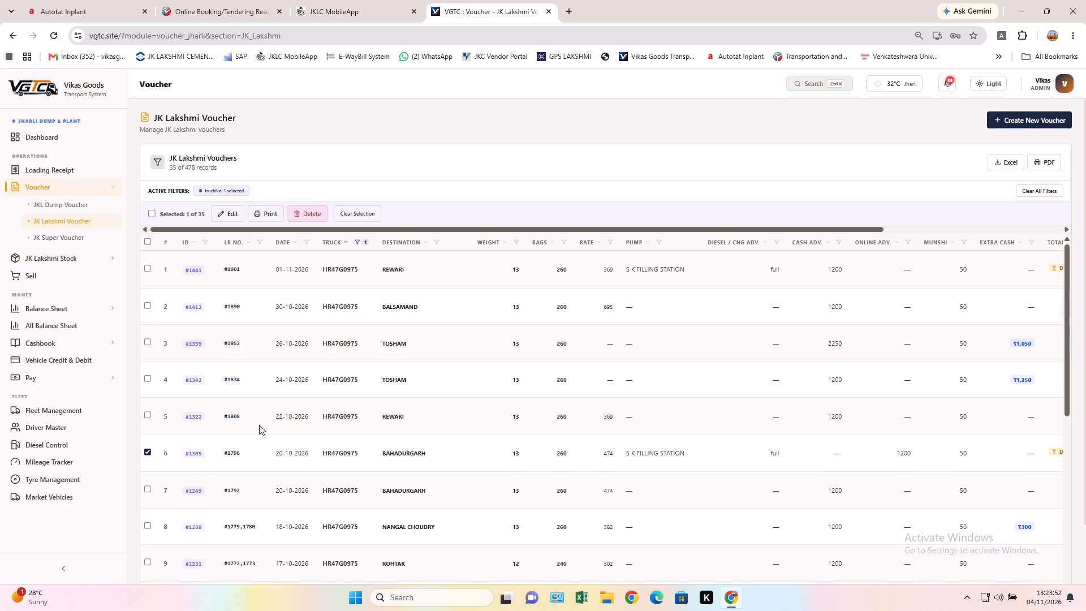
click(149, 453)
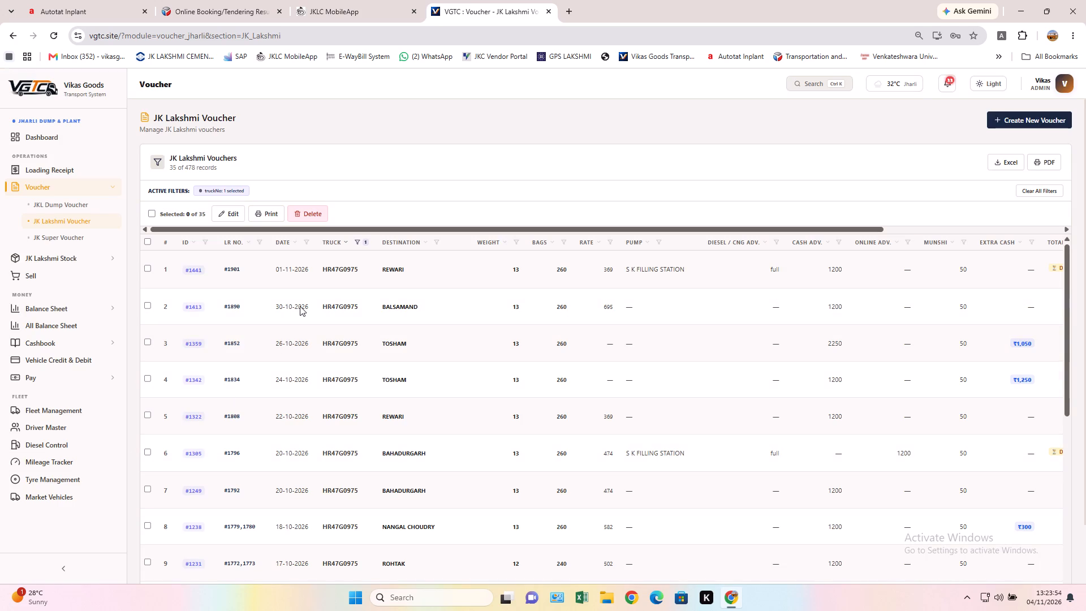
click(357, 239)
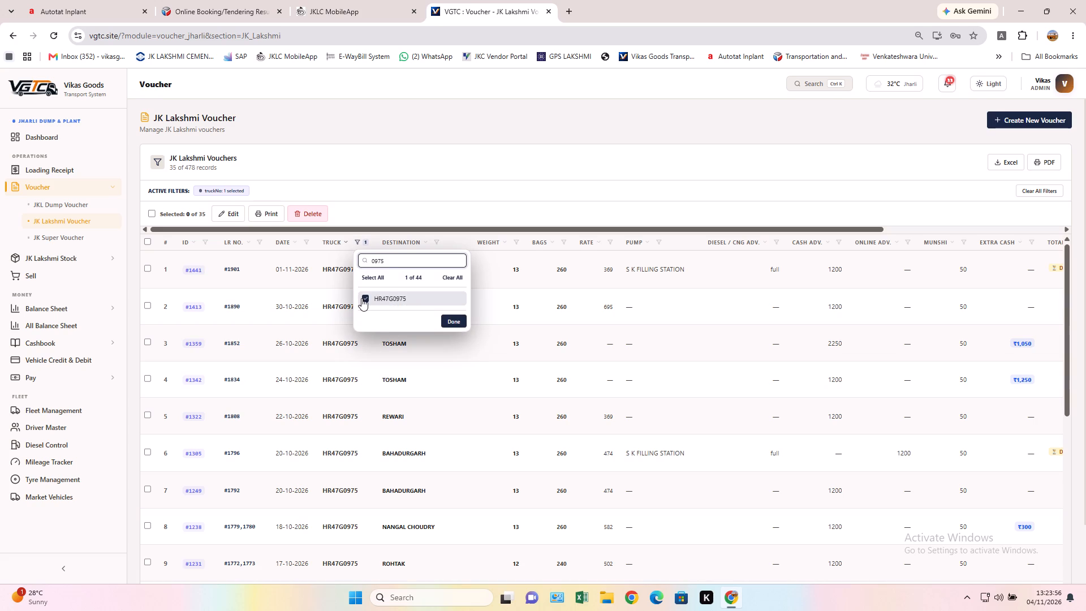
click(361, 298)
click(388, 256)
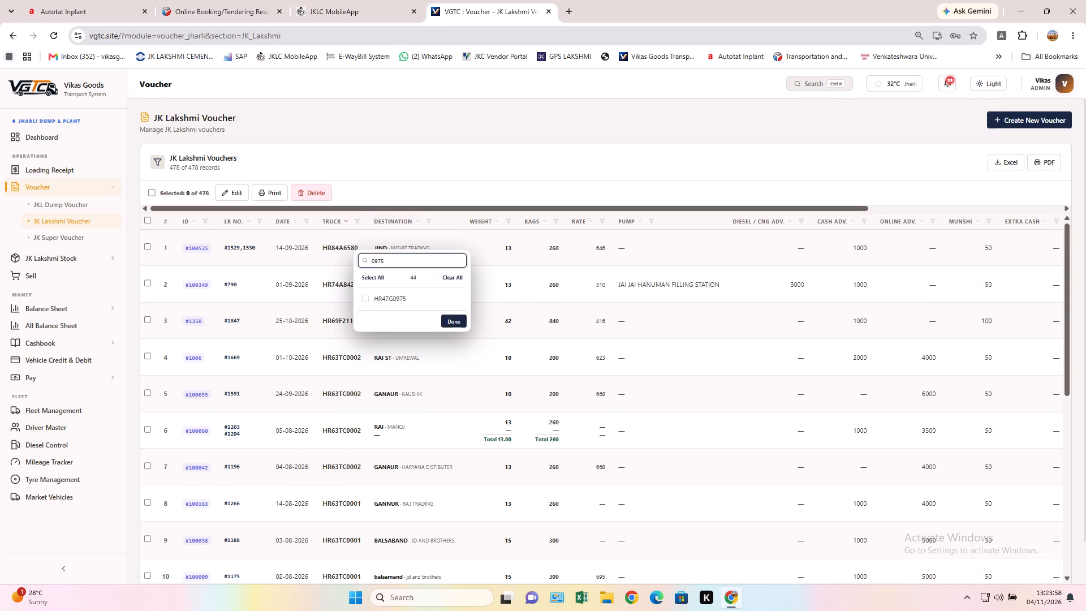
key(BackSpace)
key(BackSpace)
key(BackSpace)
key(BackSpace)
key(BackSpace)
key(BackSpace)
key(BackSpace)
key(BackSpace)
key(BackSpace)
key(BackSpace)
key(BackSpace)
key(BackSpace)
text(0751)
click(399, 274)
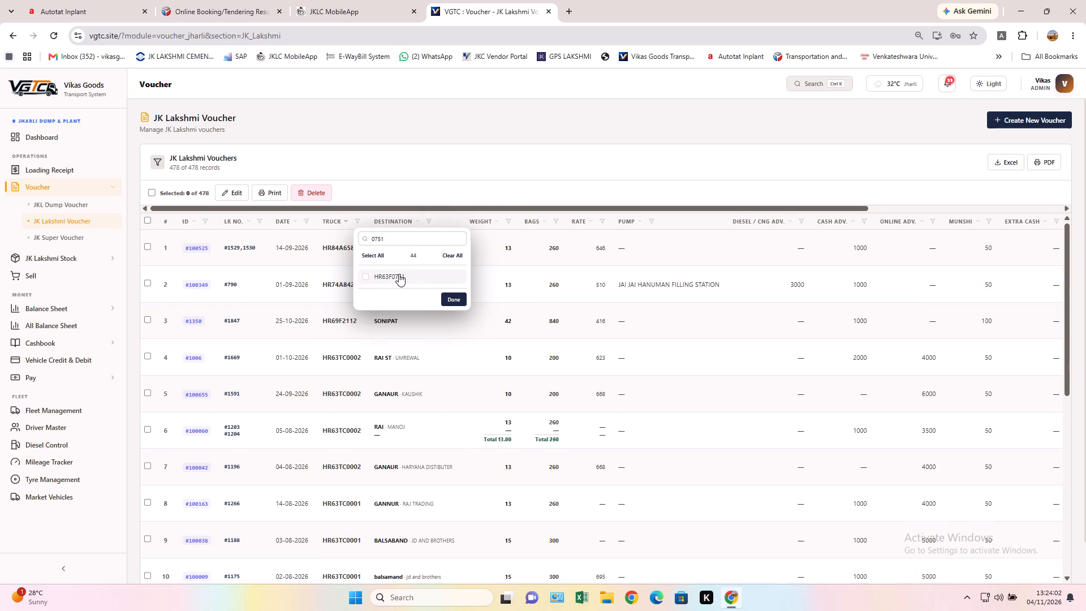
click(453, 299)
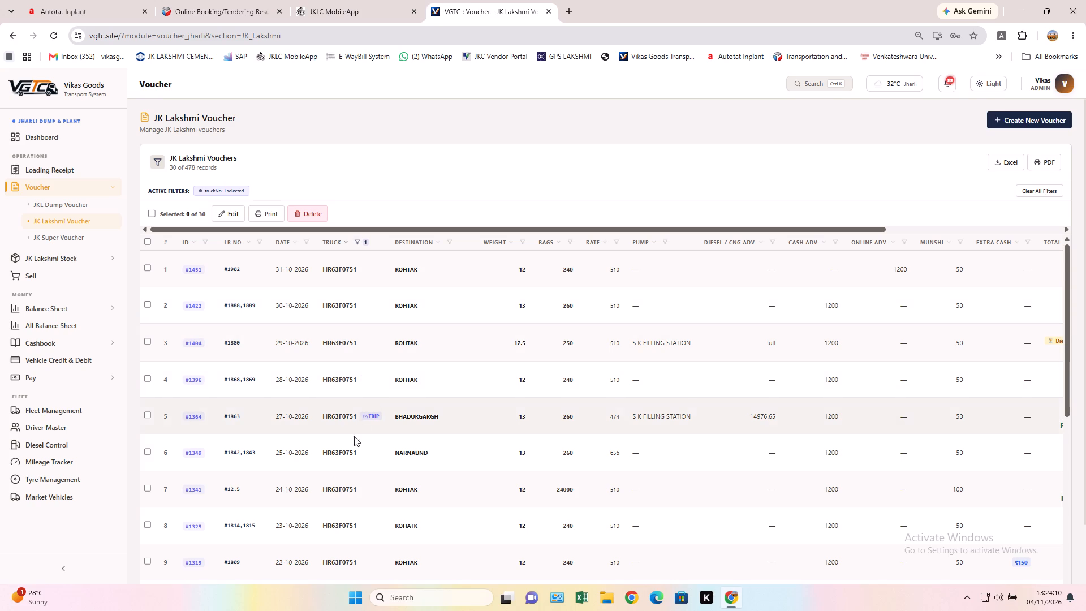
scroll(347, 458, down, 3)
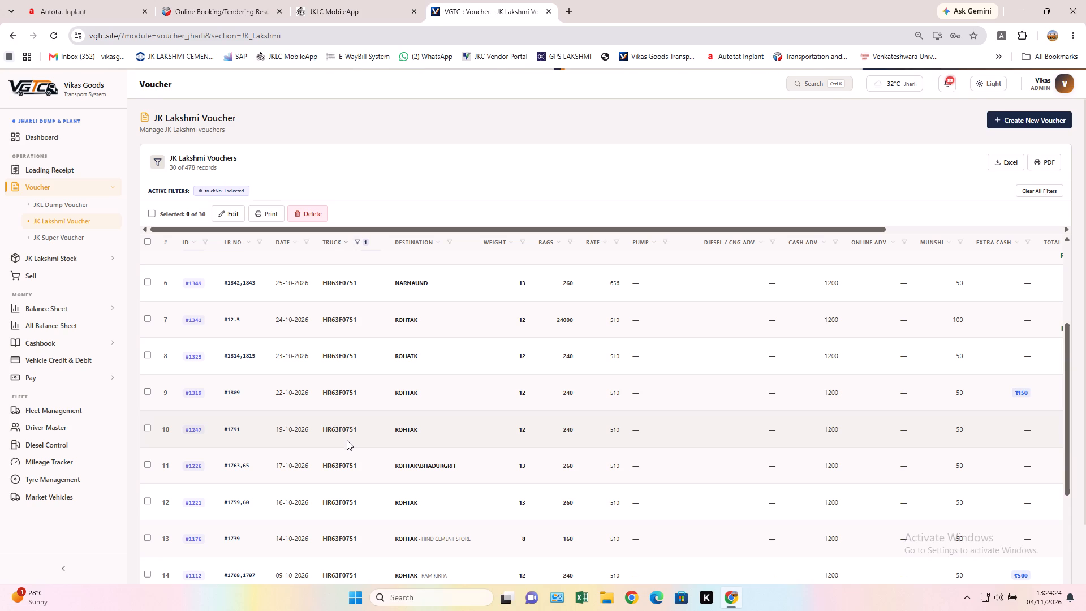
scroll(352, 429, down, 1)
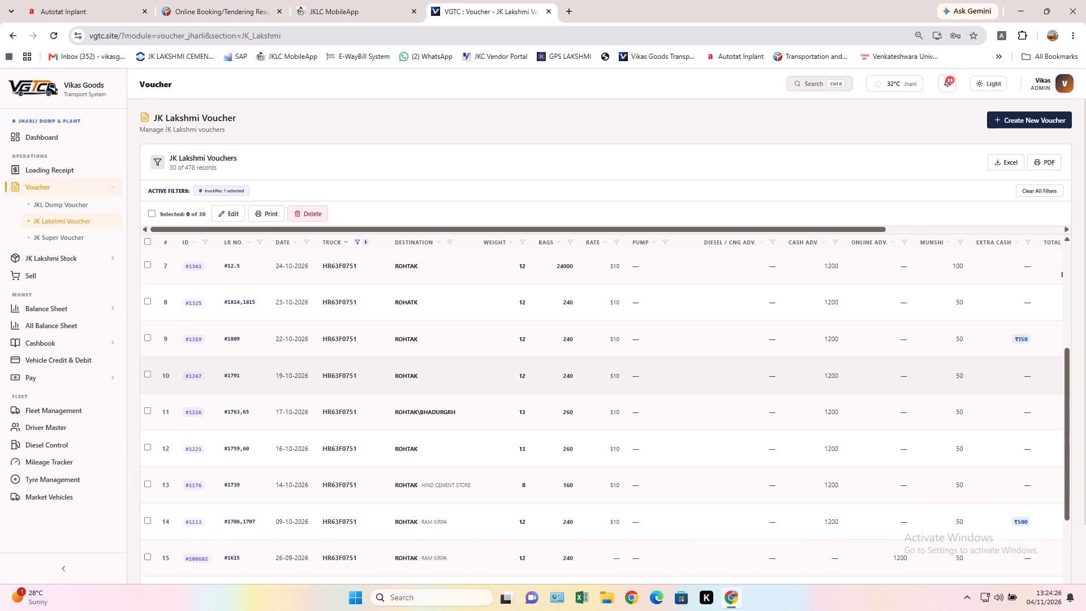
scroll(352, 429, up, 3)
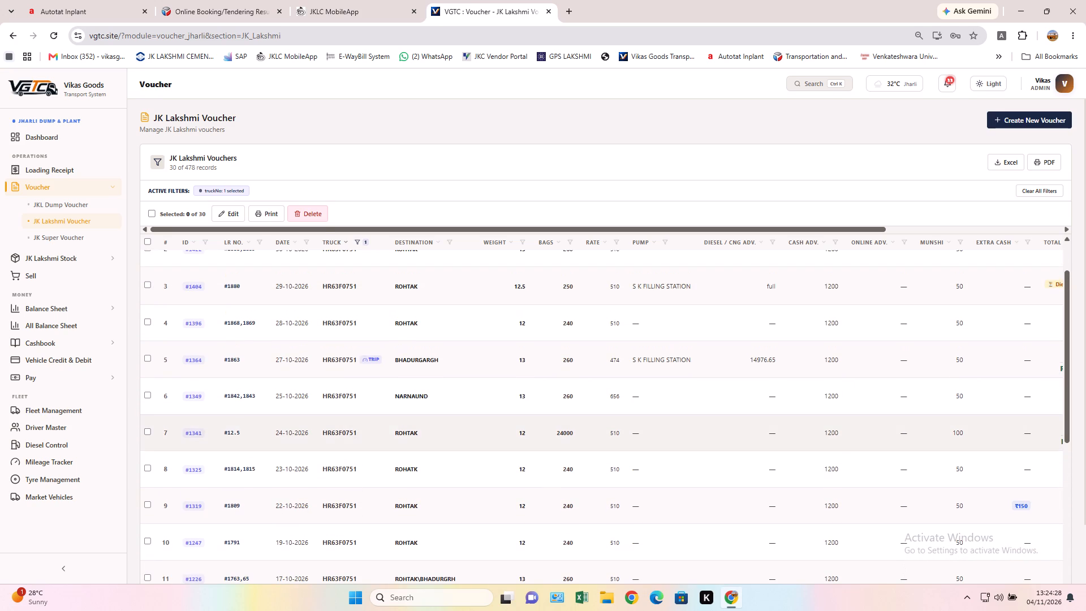
scroll(352, 429, down, 1)
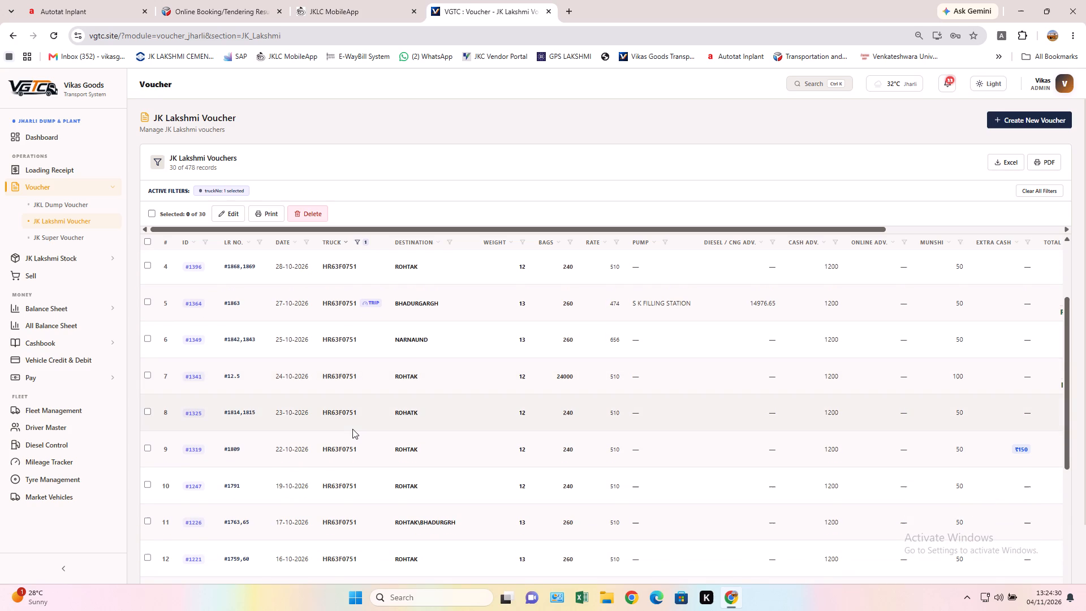
click(357, 244)
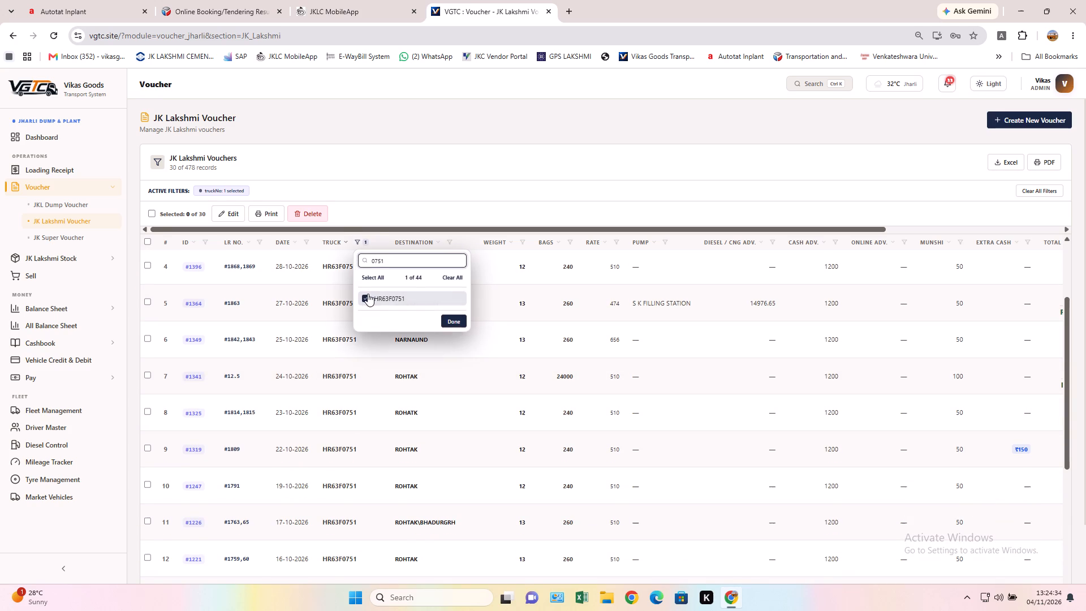
click(364, 295)
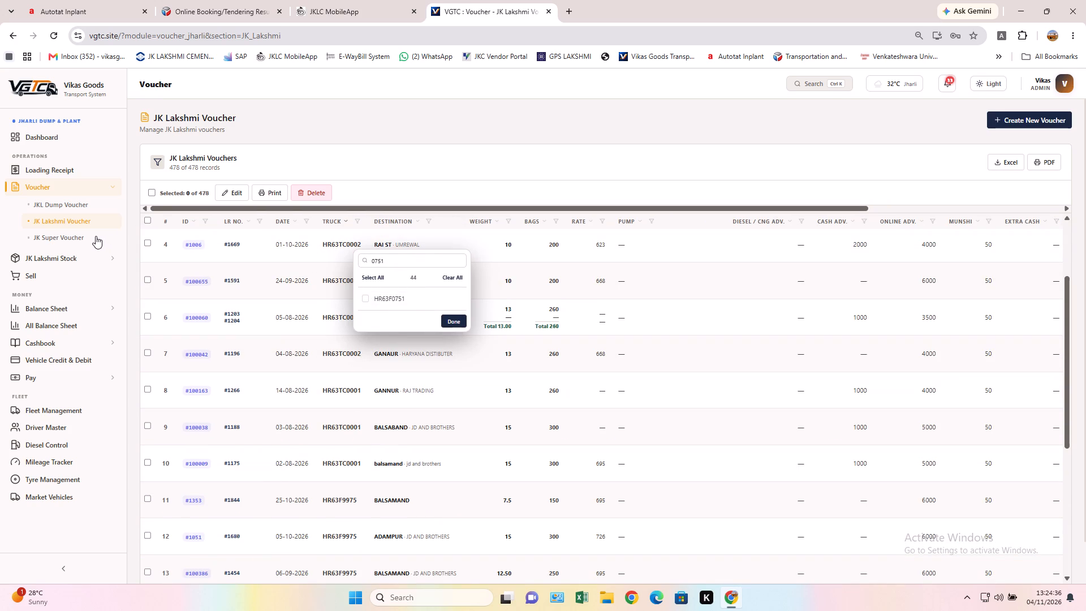
click(75, 241)
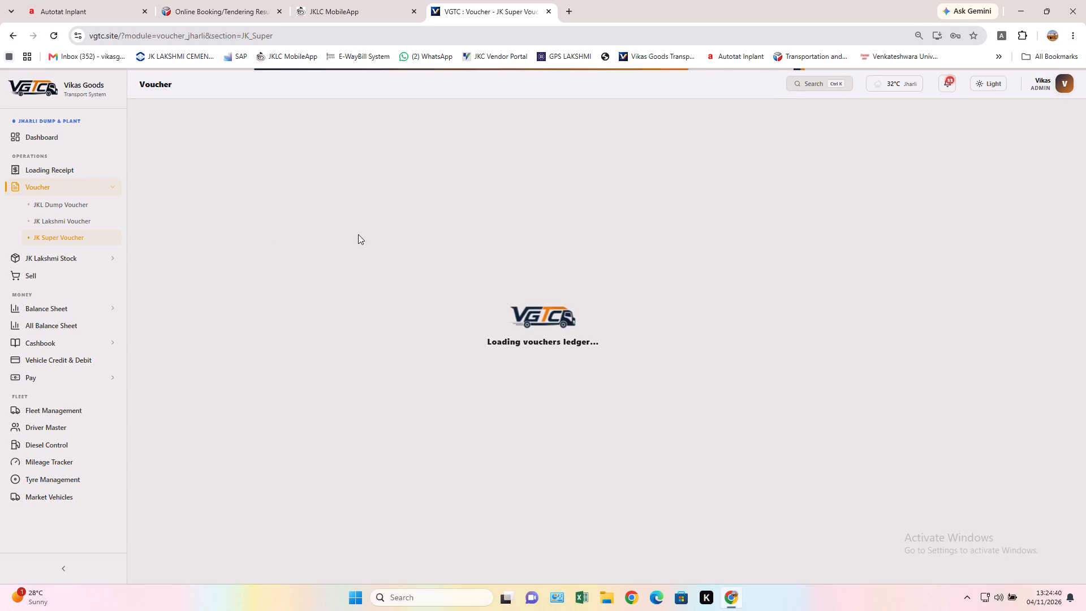
click(357, 221)
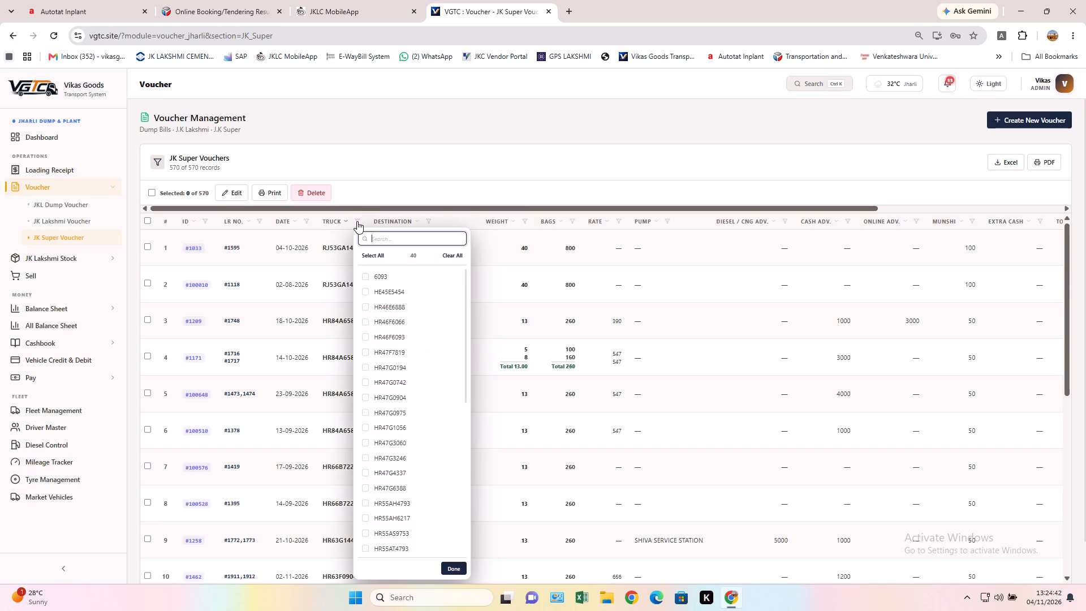
text(0751)
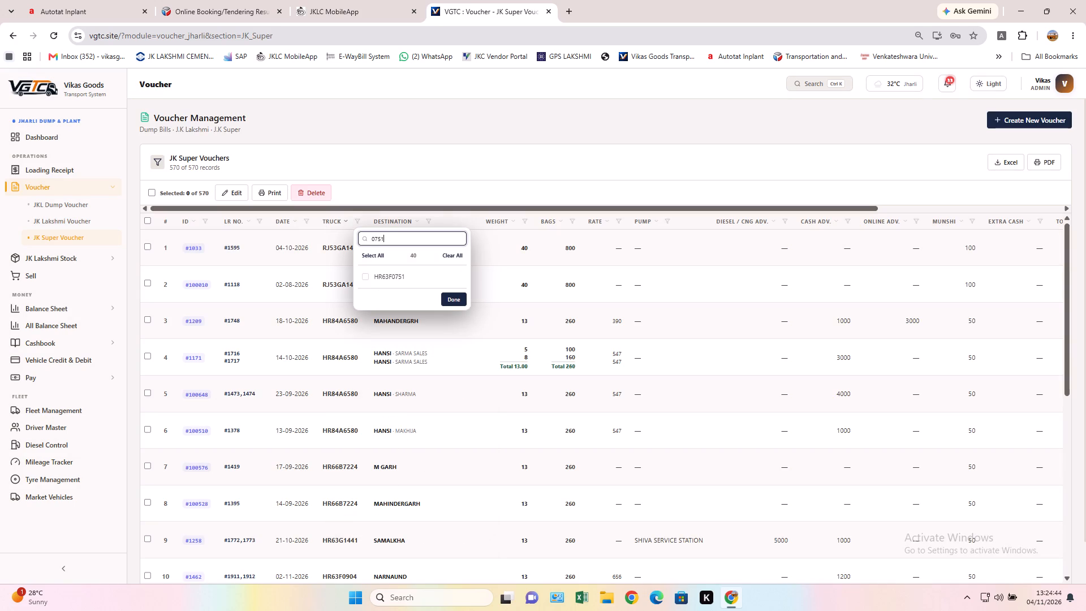
click(389, 272)
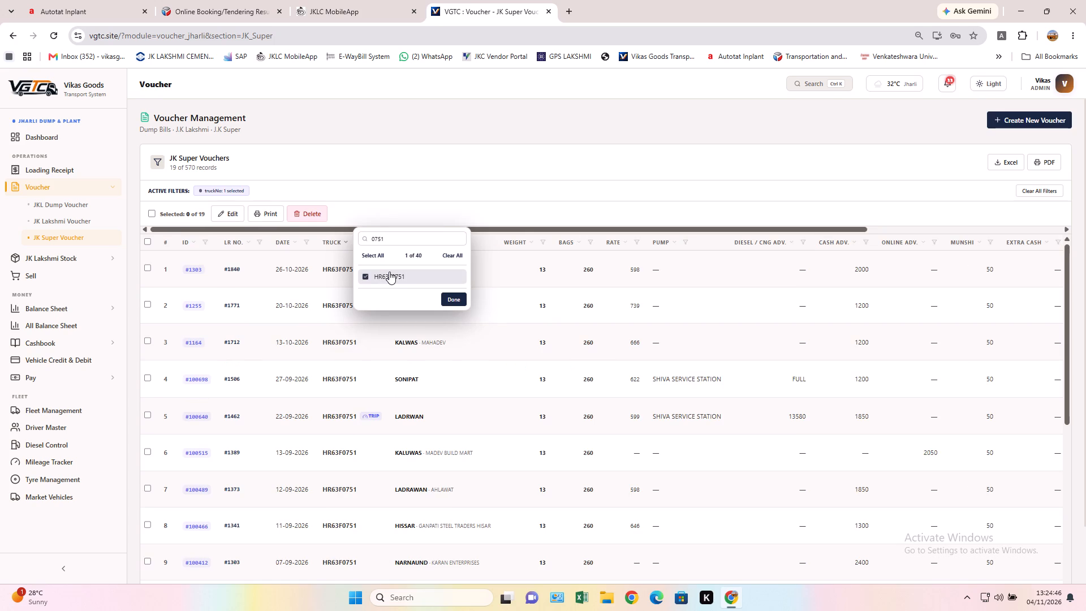
click(450, 300)
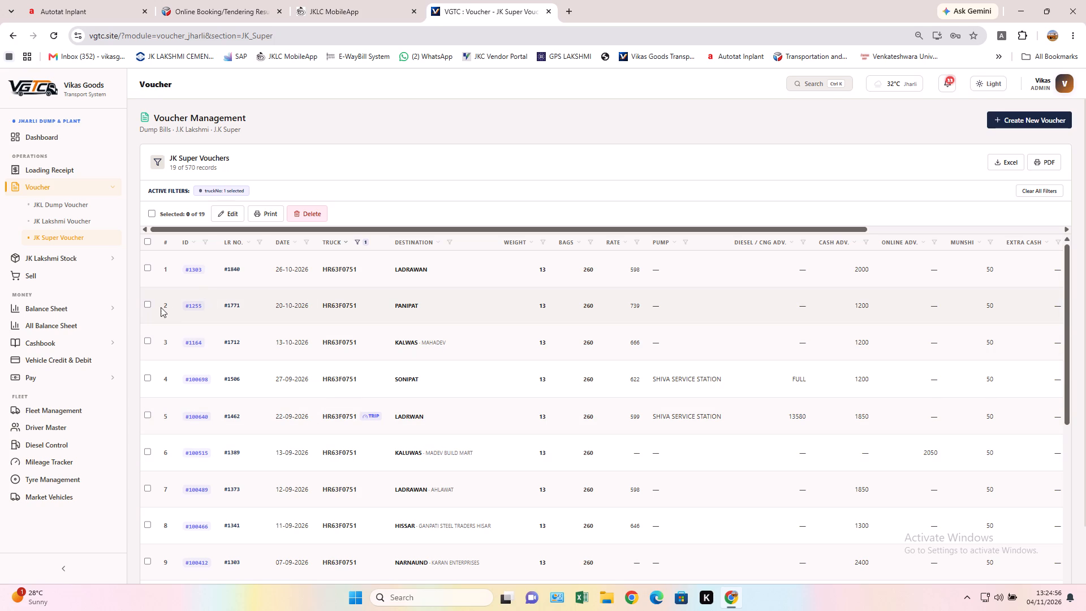
Set voucher LR 1771 of 20-10-2026 to diesel advance "full" with S K FILLING STATION as fuel station, save it and deselect it.
click(144, 304)
click(226, 216)
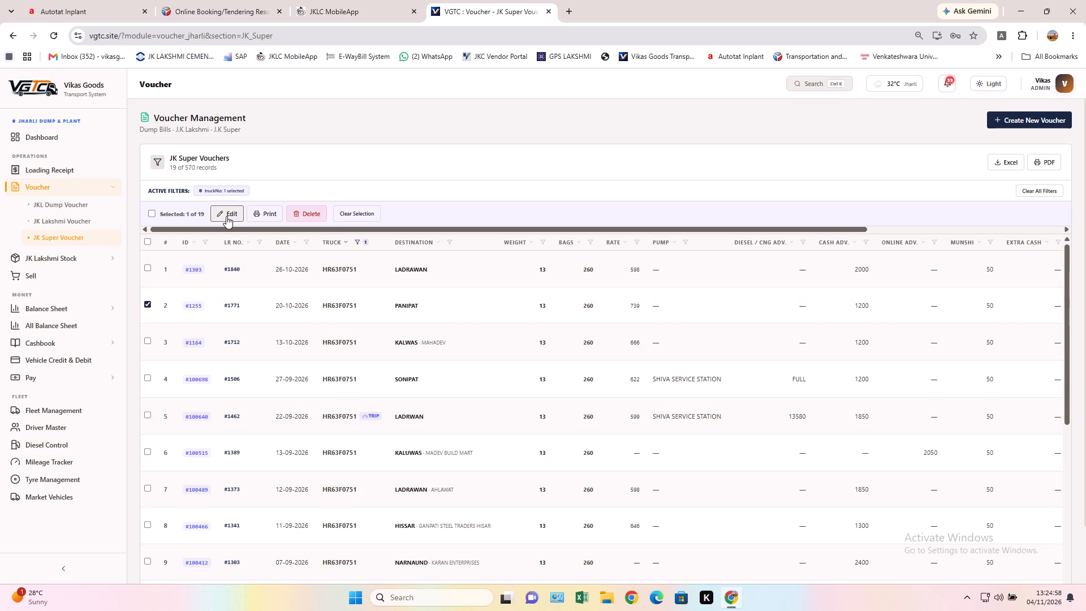
click(469, 428)
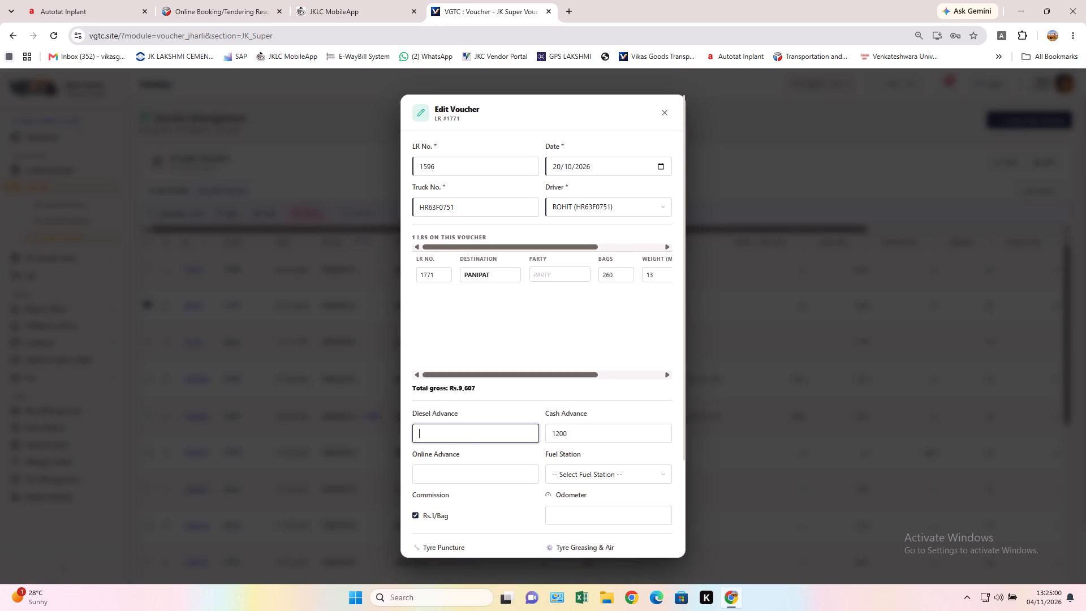
text(full)
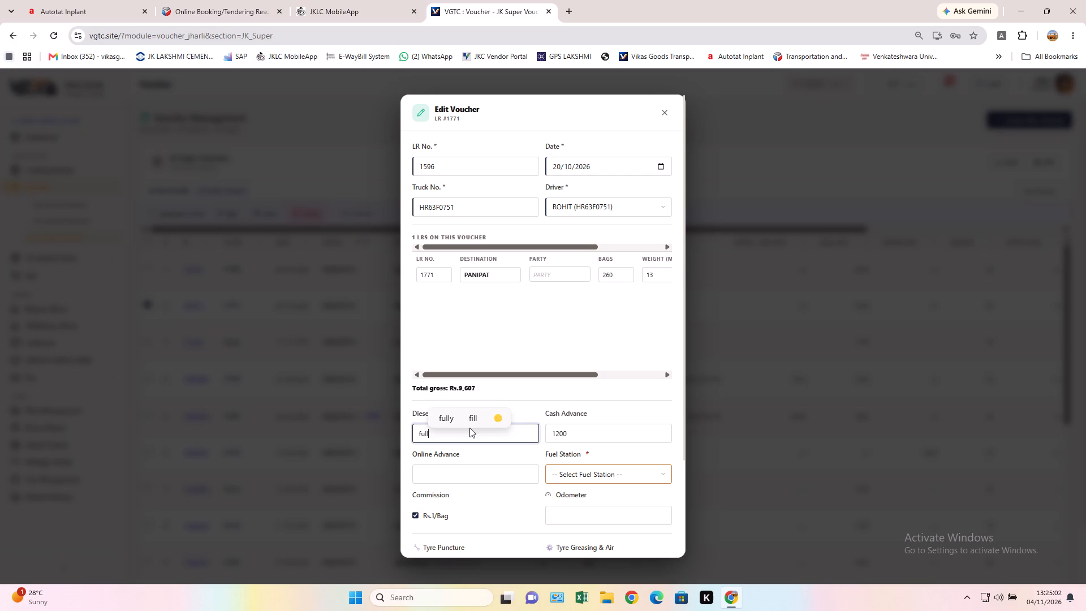
click(572, 475)
scroll(584, 498, down, 2)
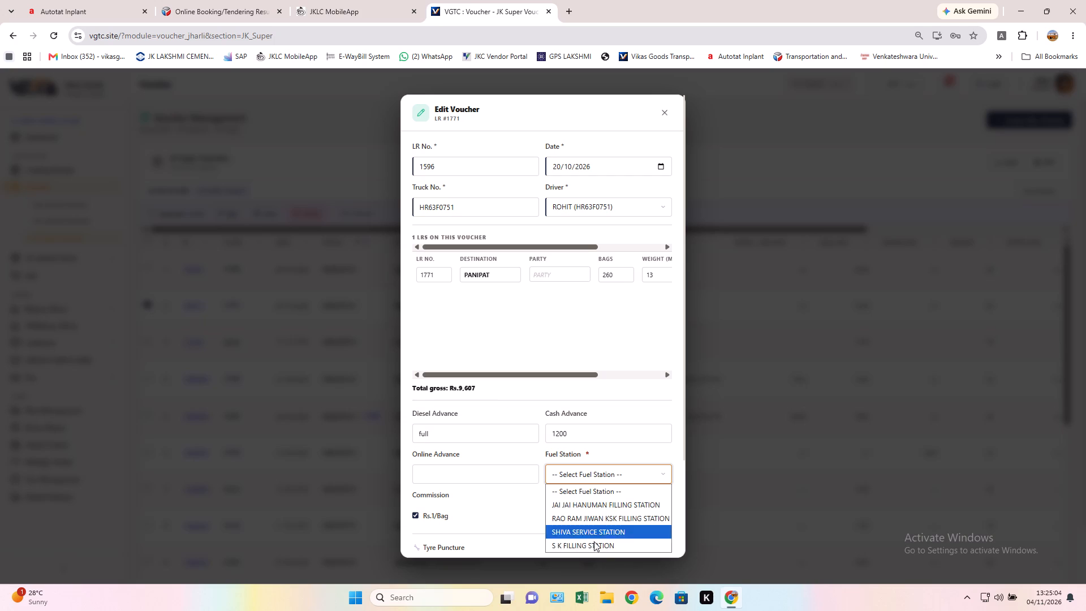
click(591, 547)
scroll(542, 412, down, 3)
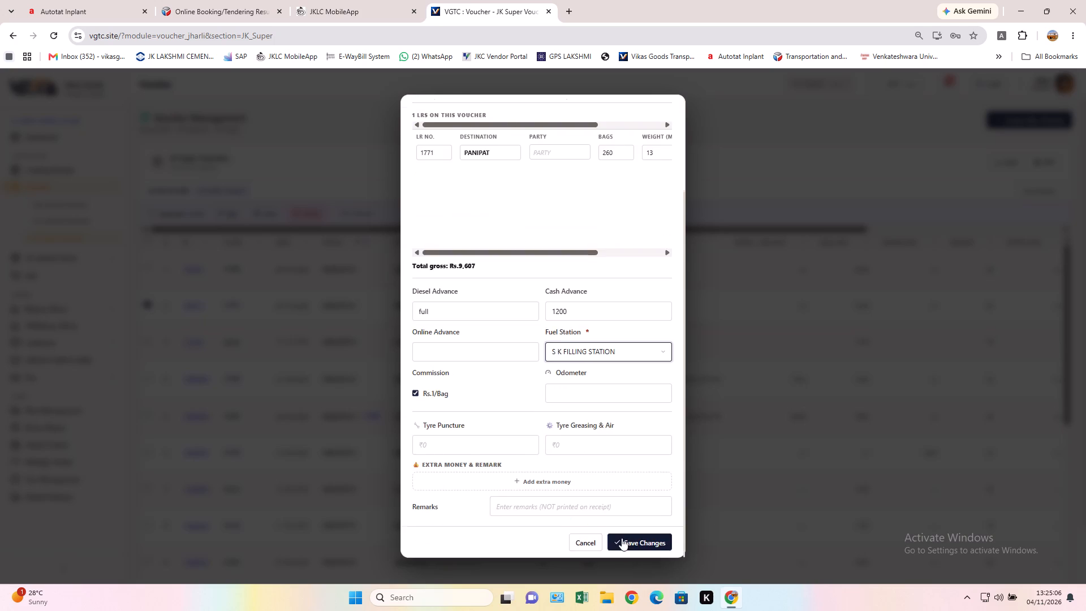
click(622, 538)
click(574, 352)
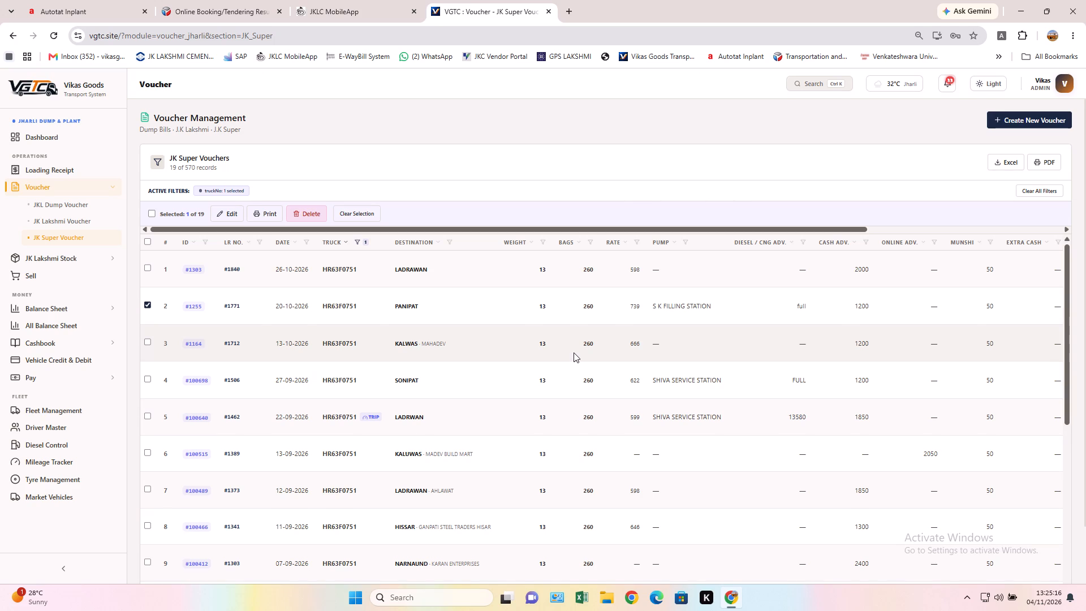
click(144, 306)
click(353, 242)
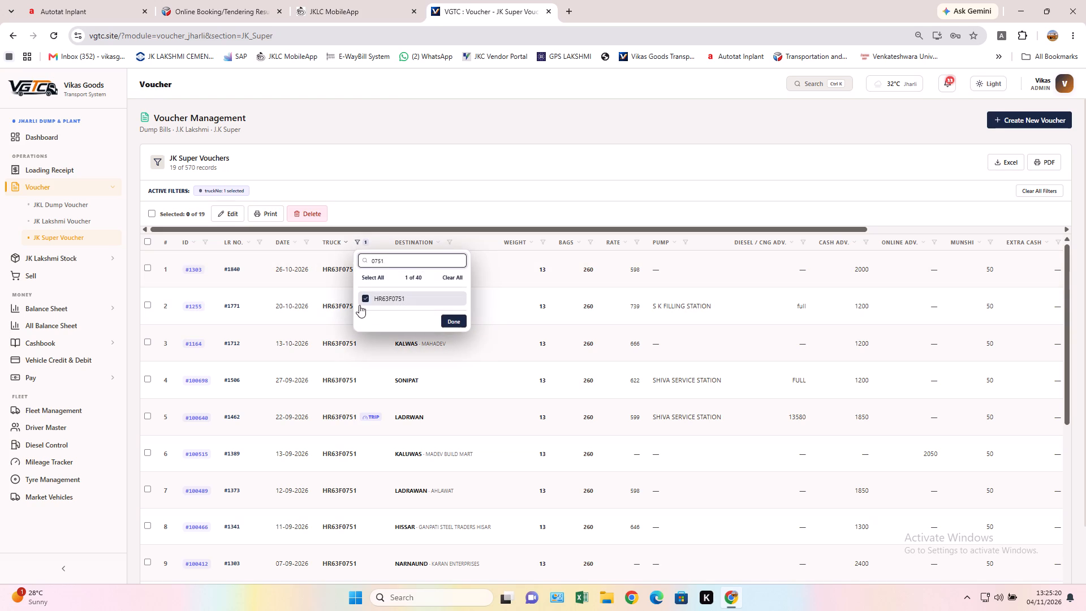
click(363, 299)
click(387, 256)
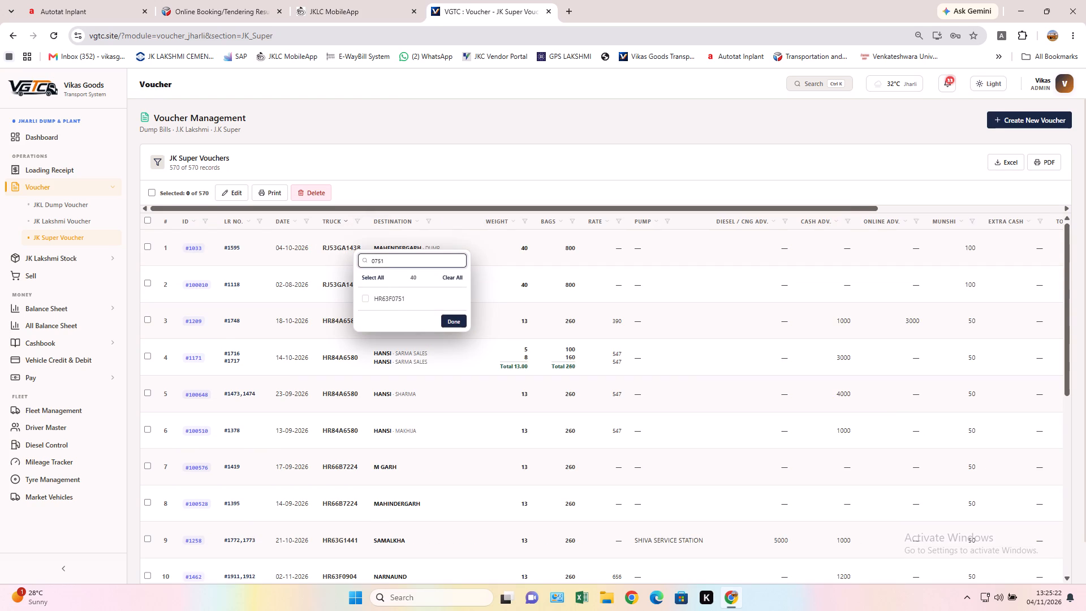
key(BackSpace)
key(BackSpace)
key(BackSpace)
key(BackSpace)
key(BackSpace)
key(BackSpace)
key(BackSpace)
key(BackSpace)
key(BackSpace)
key(BackSpace)
key(BackSpace)
key(0)
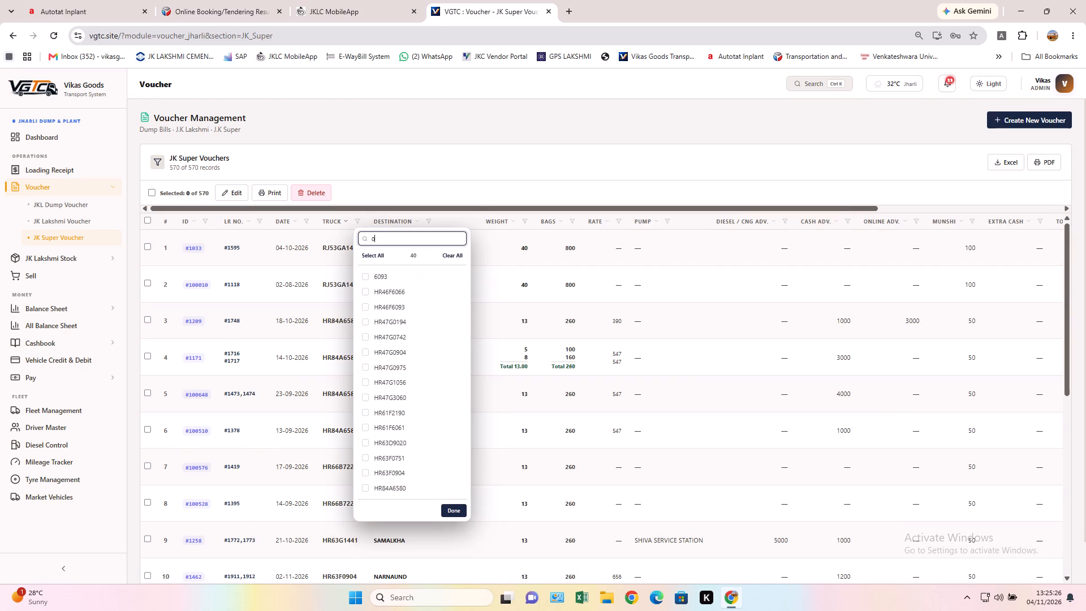
text(74)
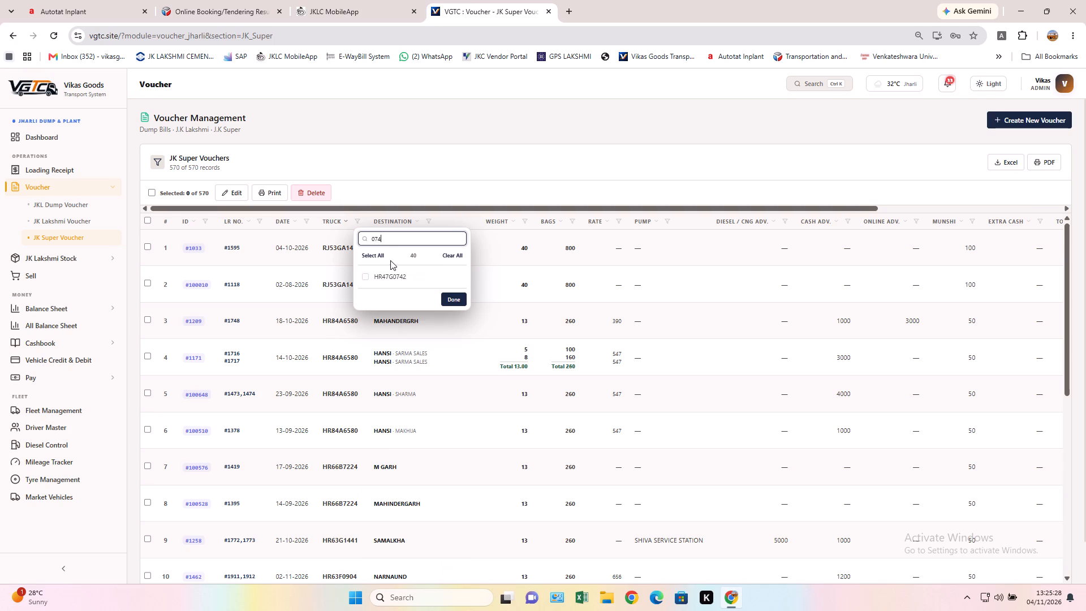
click(388, 272)
click(453, 302)
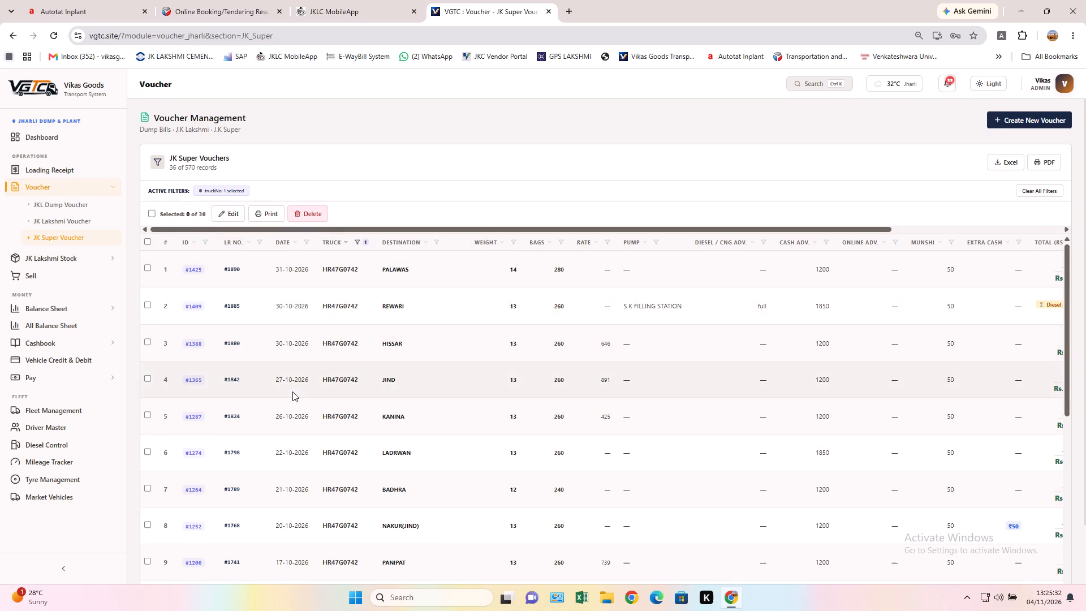
Set voucher LR 1768 of 20-10-2026 to diesel advance "full" with S K FILLING STATION as fuel station, save it and deselect it.
click(151, 523)
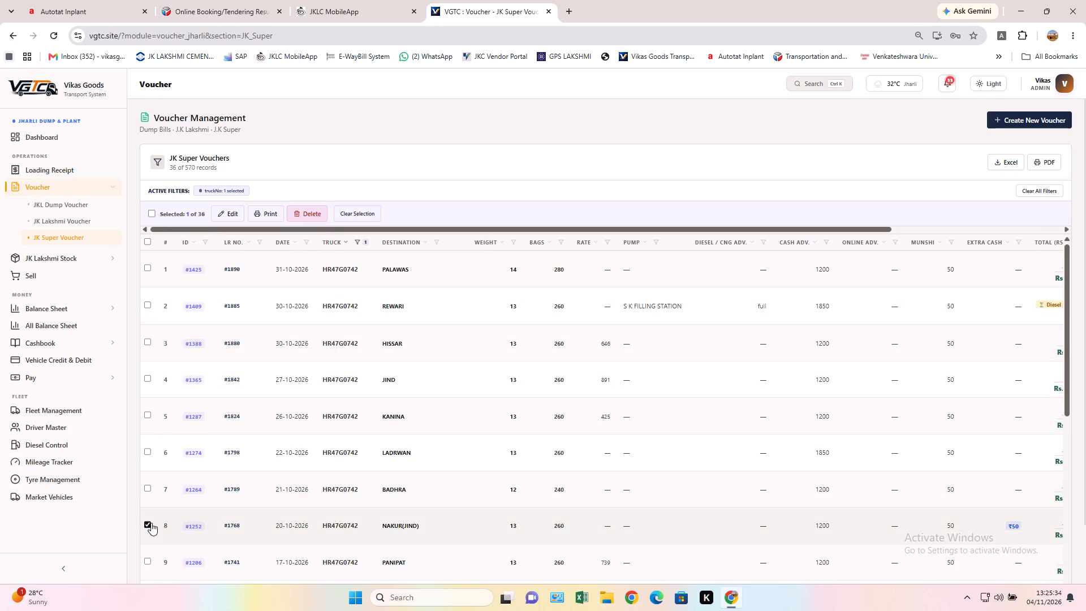
click(226, 211)
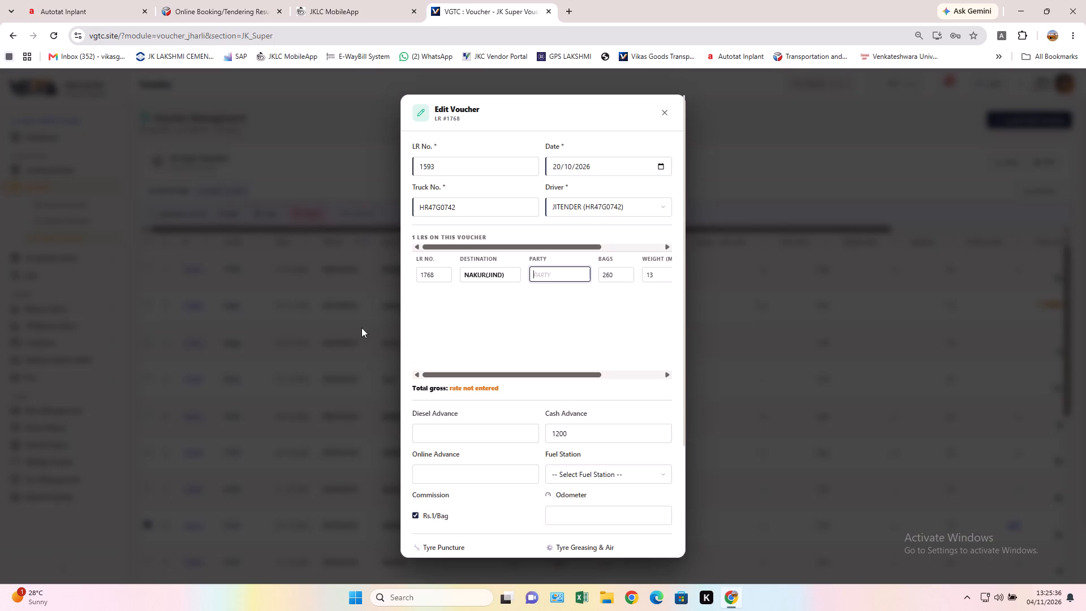
click(463, 427)
text(full)
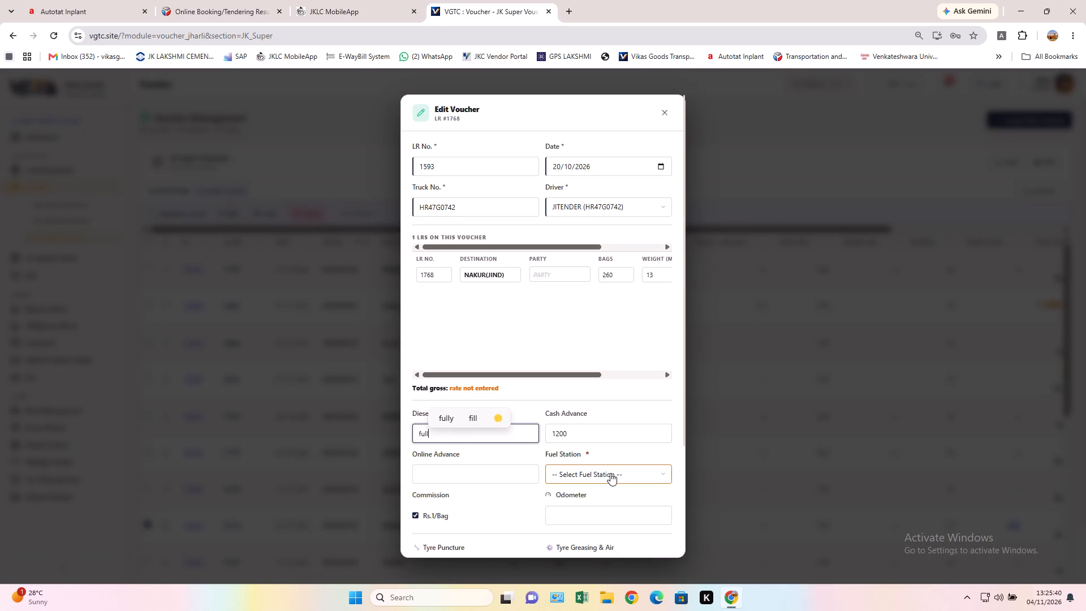
click(610, 473)
scroll(614, 490, down, 3)
click(617, 545)
scroll(568, 385, down, 3)
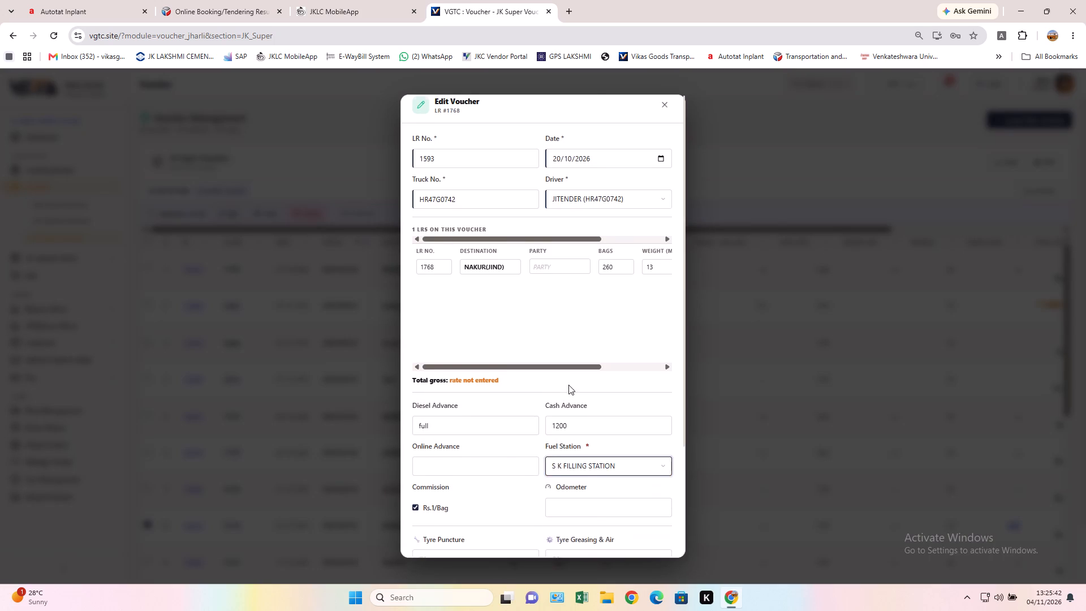
click(640, 539)
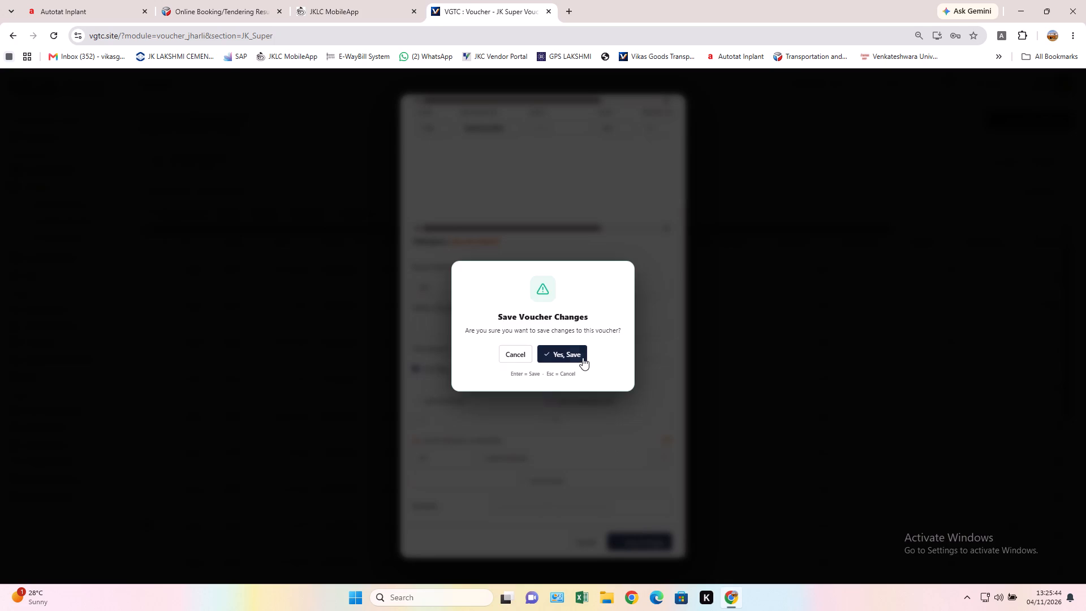
click(575, 349)
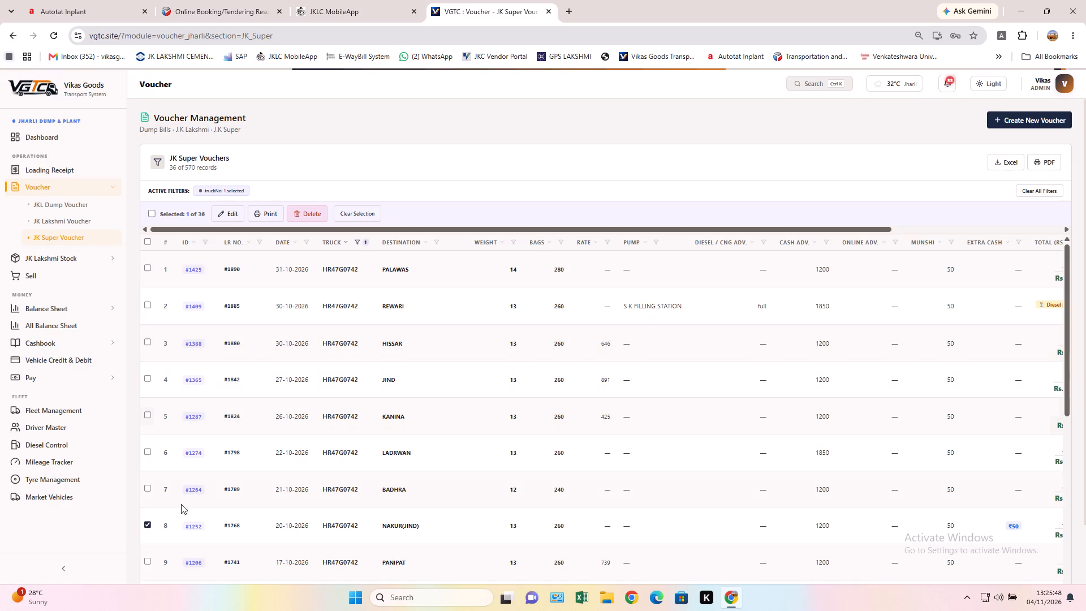
click(148, 524)
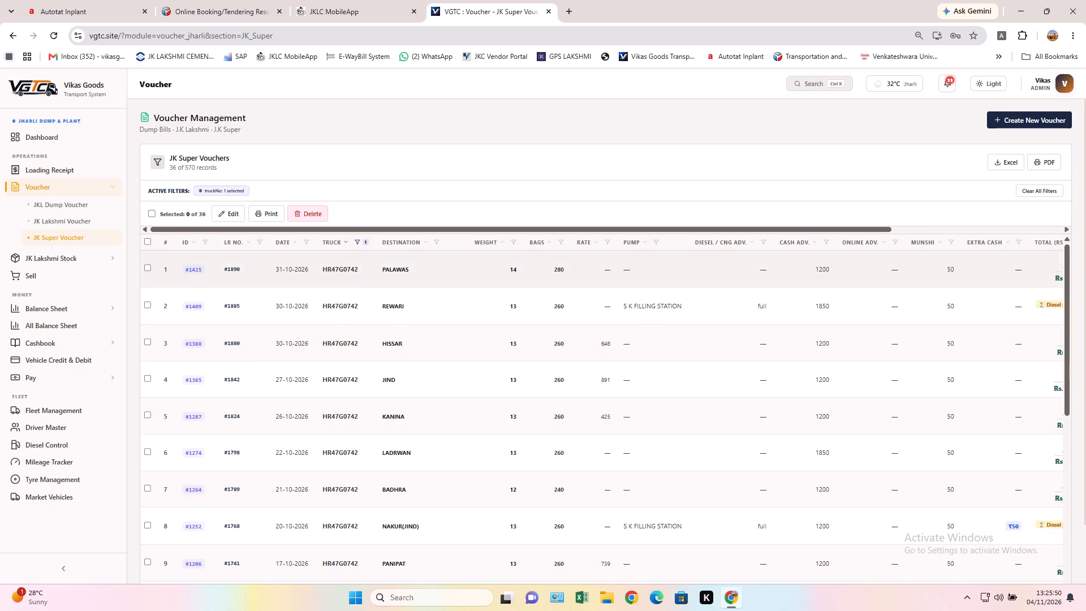
click(355, 244)
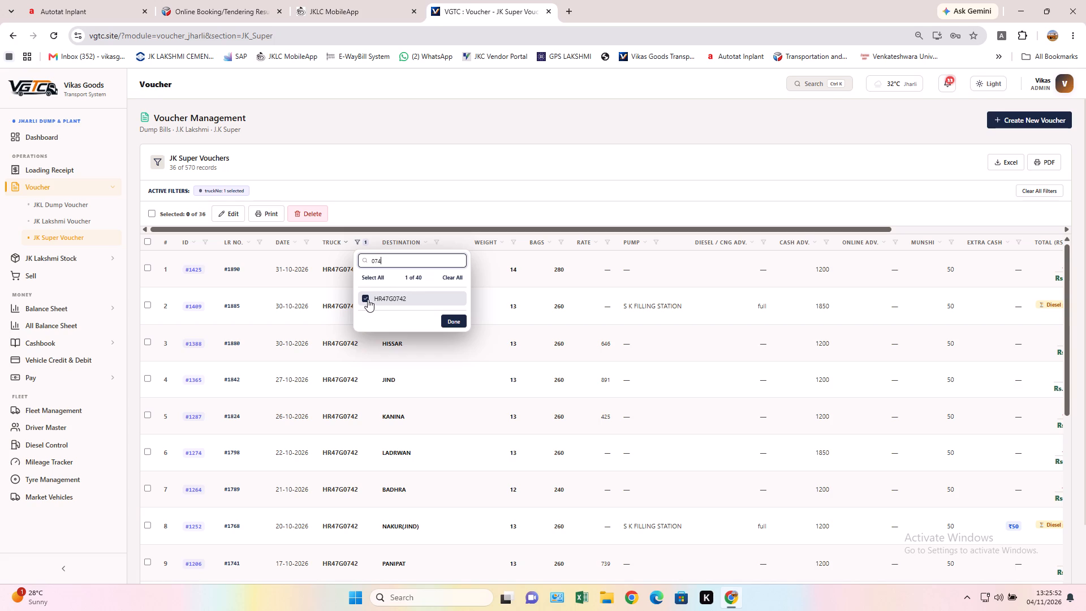
click(364, 302)
click(393, 255)
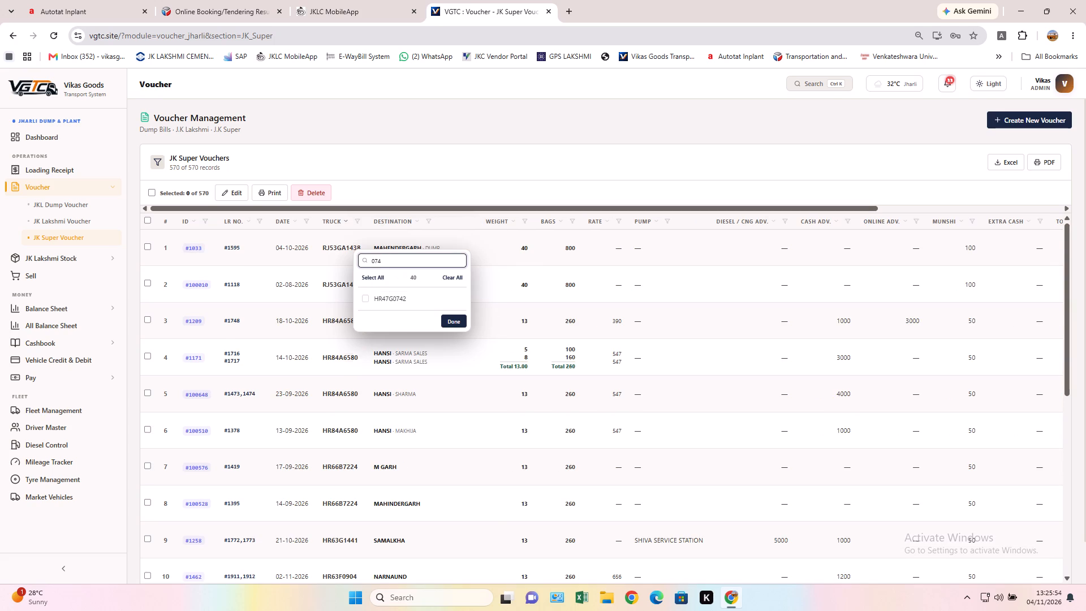
key(BackSpace)
key(BackSpace)
text(904)
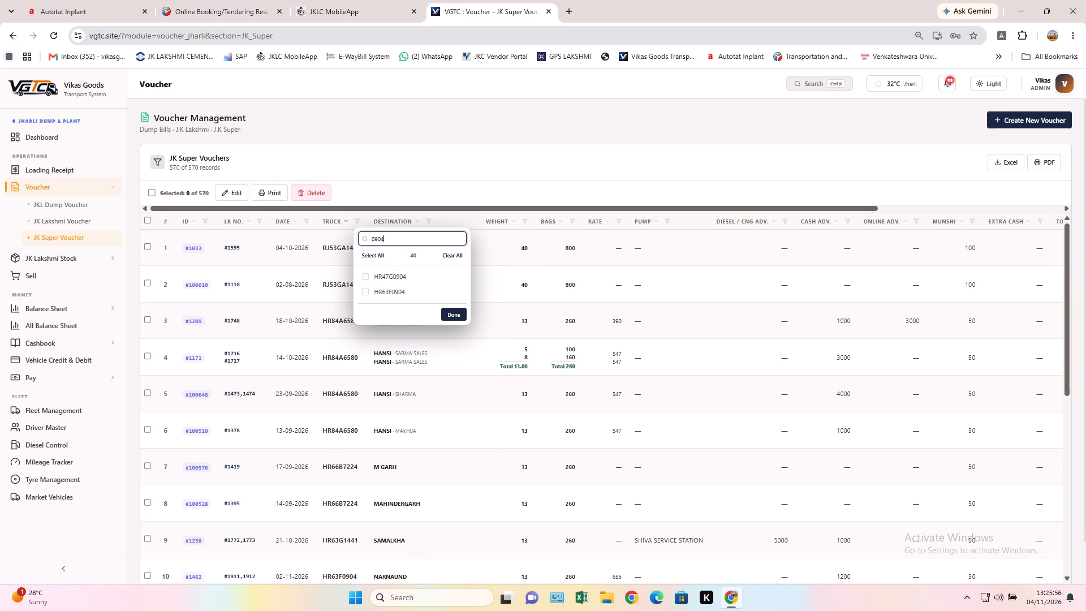
click(410, 292)
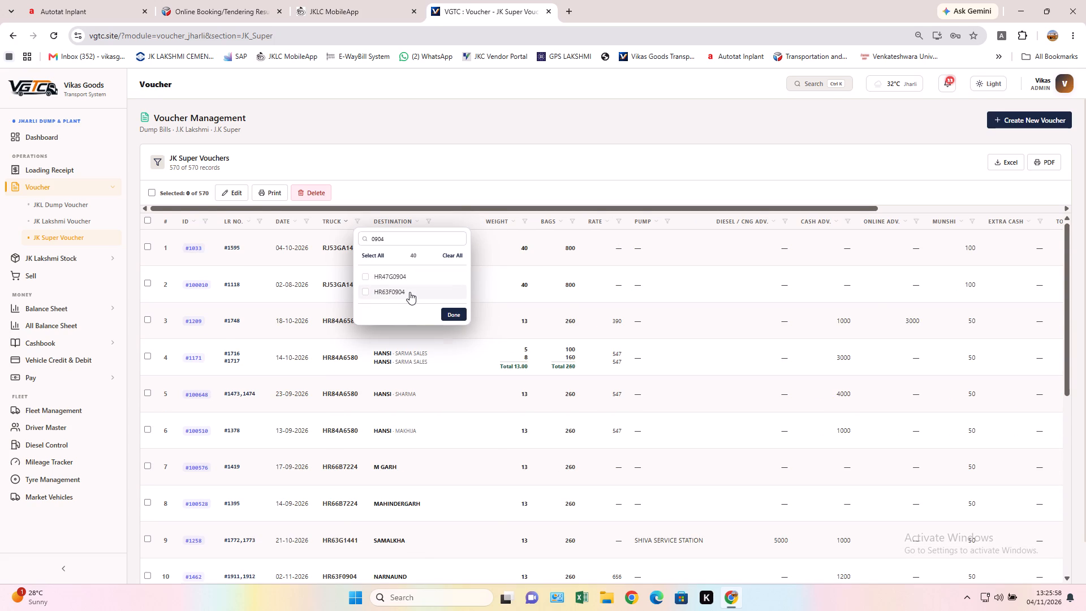
click(450, 315)
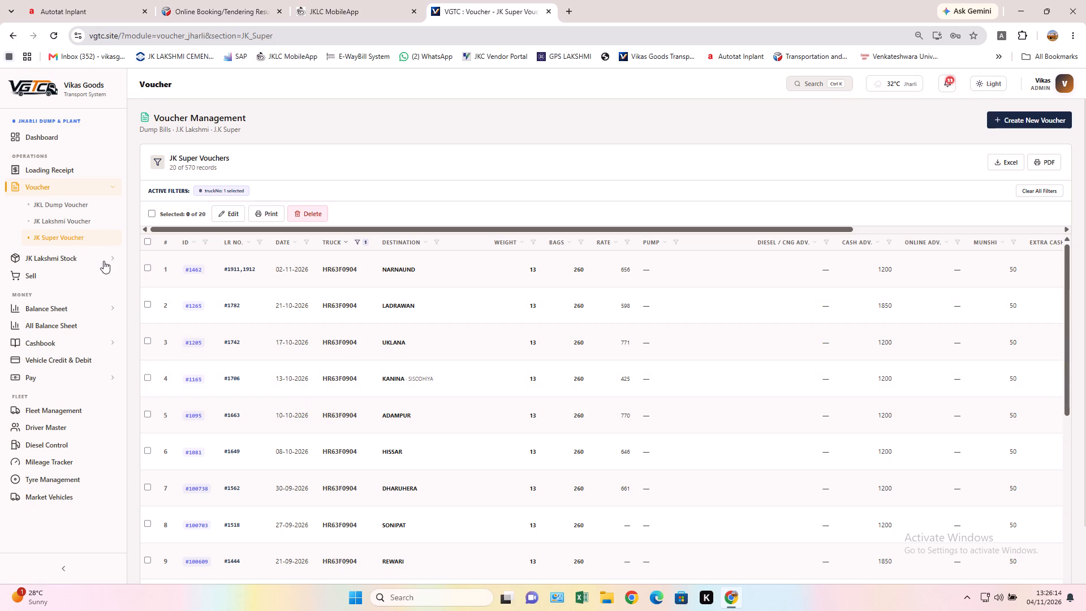
click(90, 223)
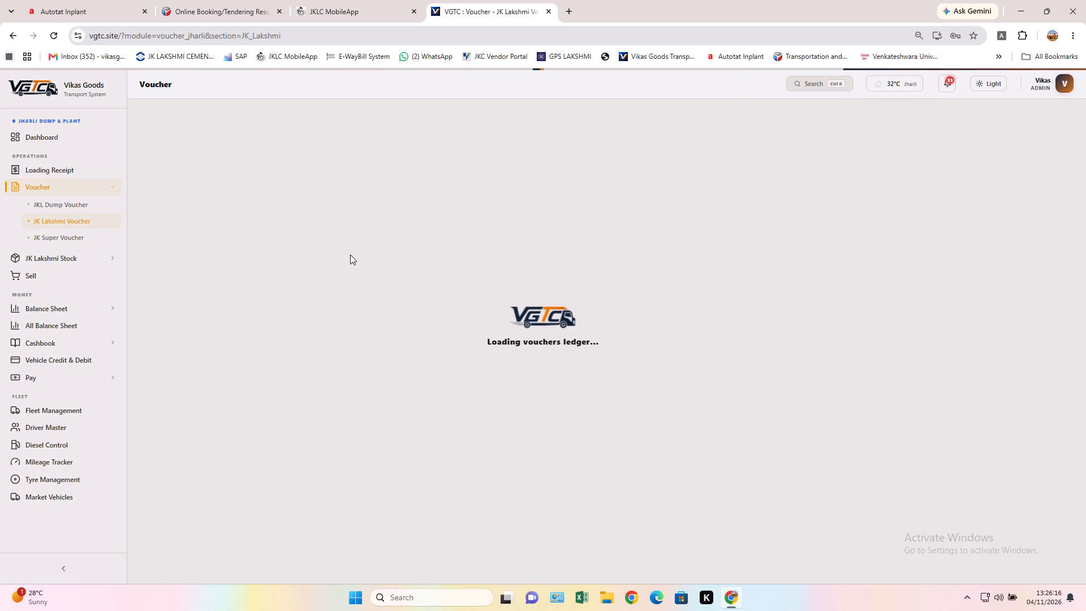
click(357, 221)
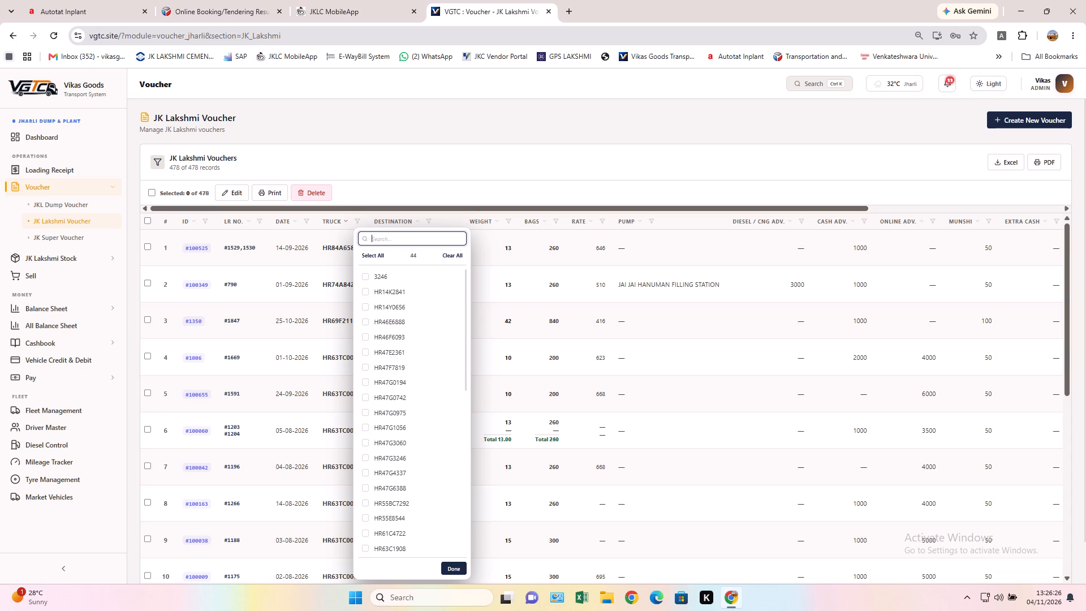
text(0904)
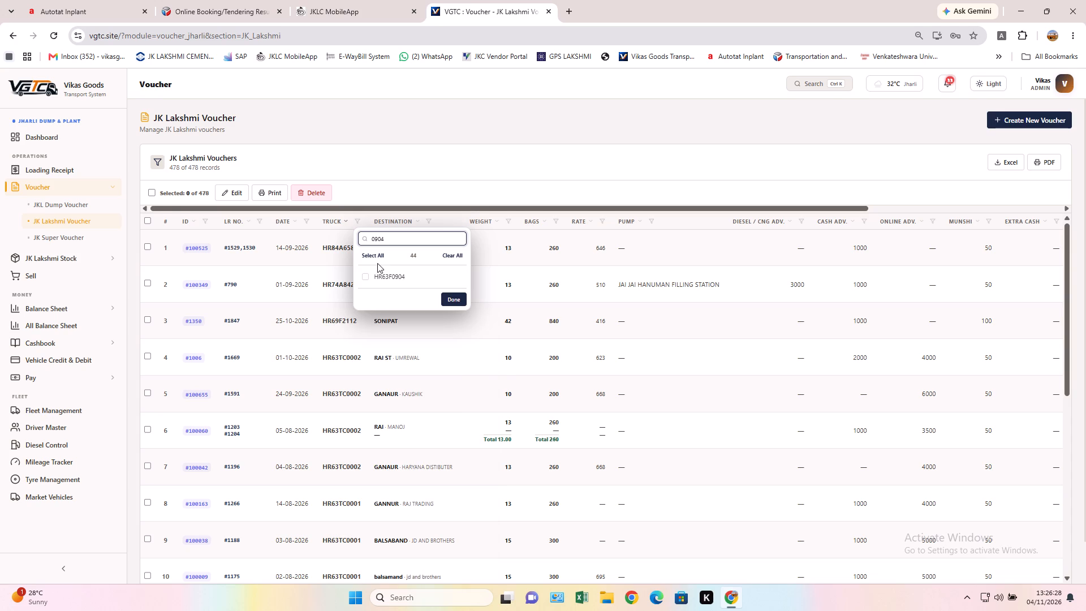
click(377, 271)
click(450, 297)
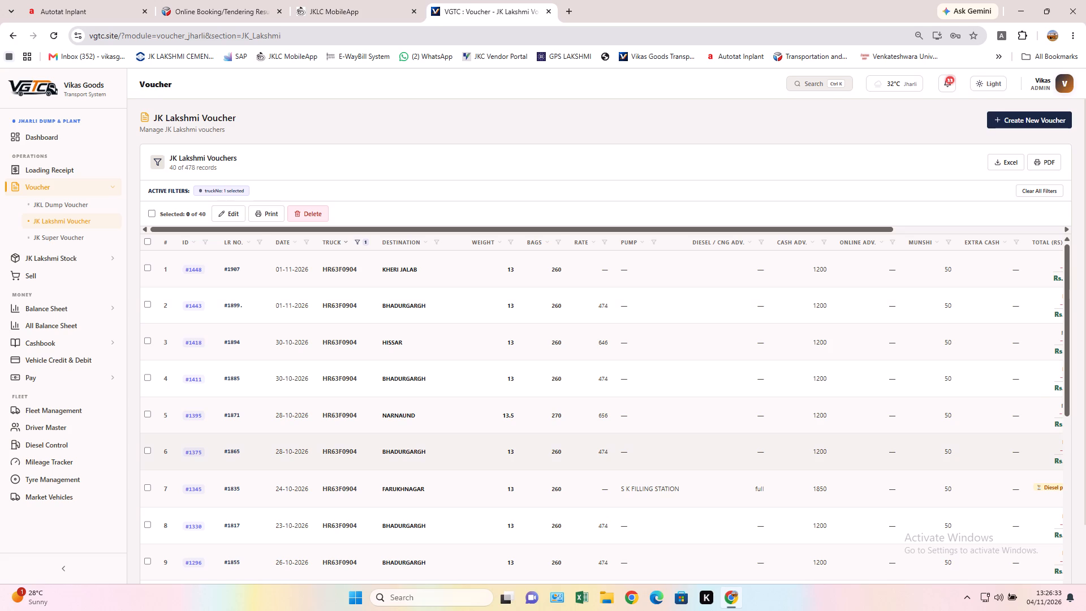
Set voucher LR 1793 of 20-10-2026 to diesel advance "full" with S K FILLING STATION as fuel station, save it and deselect it.
scroll(321, 450, down, 3)
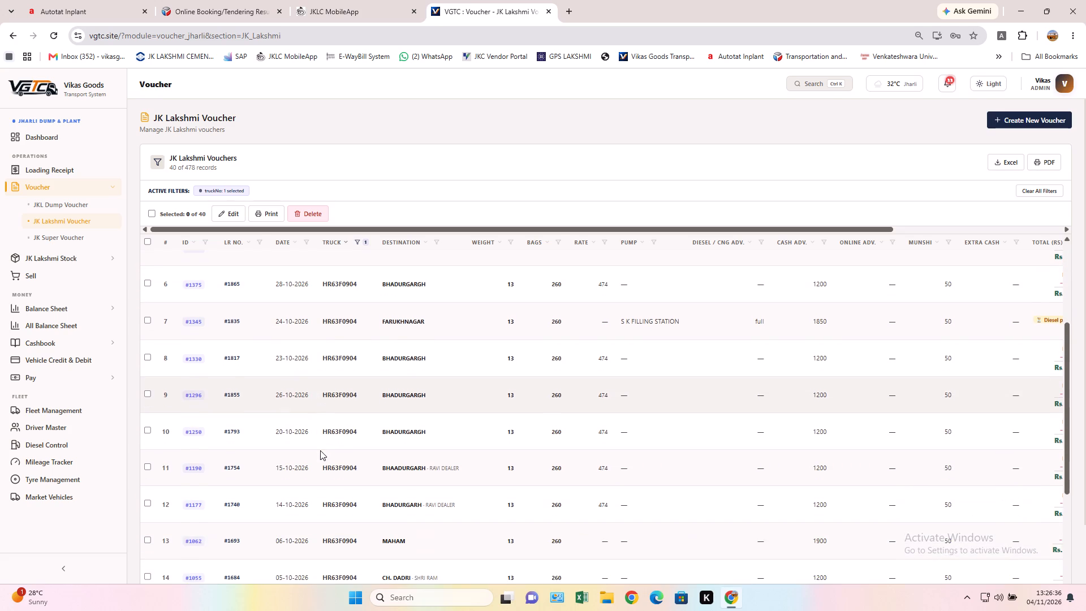
click(148, 429)
click(224, 216)
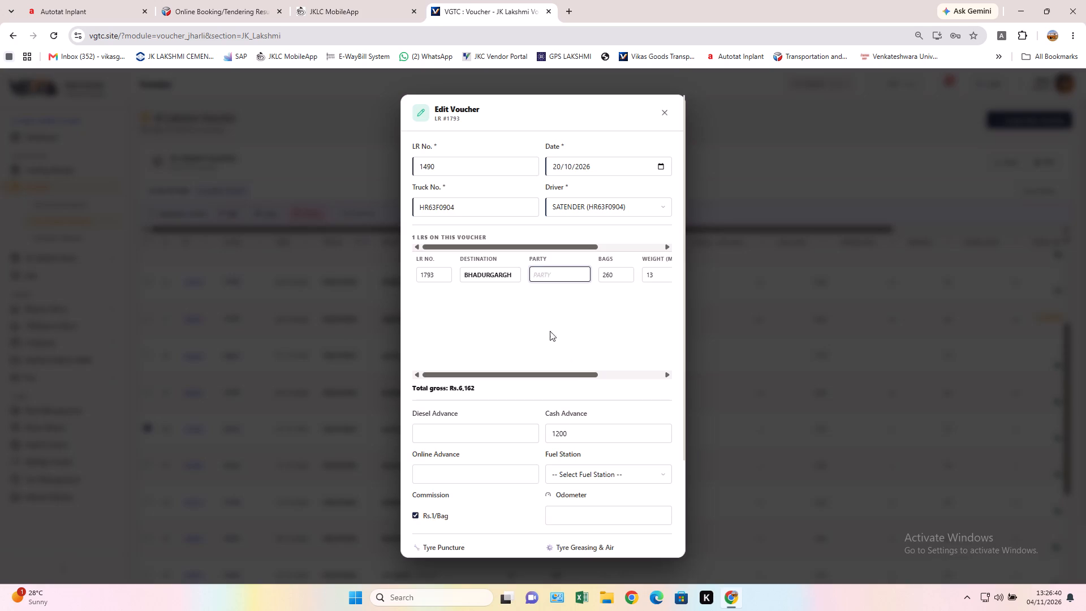
click(468, 436)
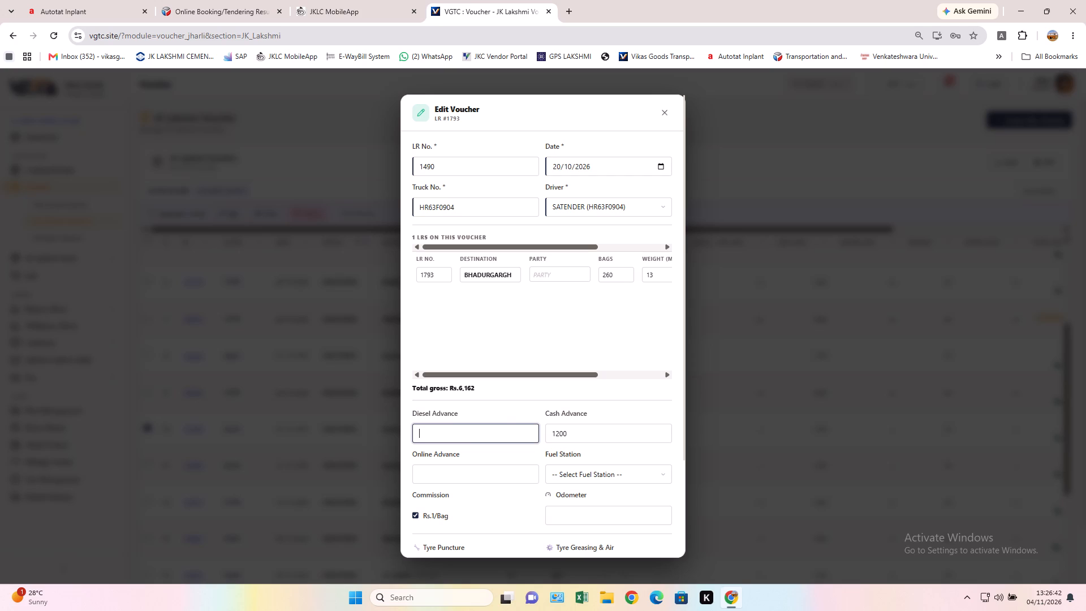
text(full)
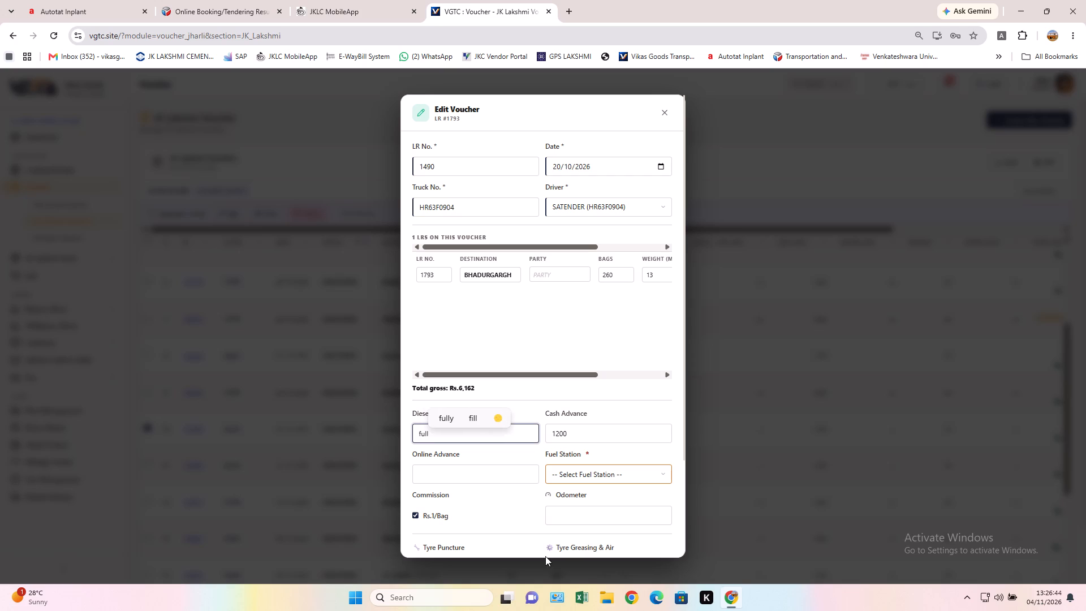
click(637, 471)
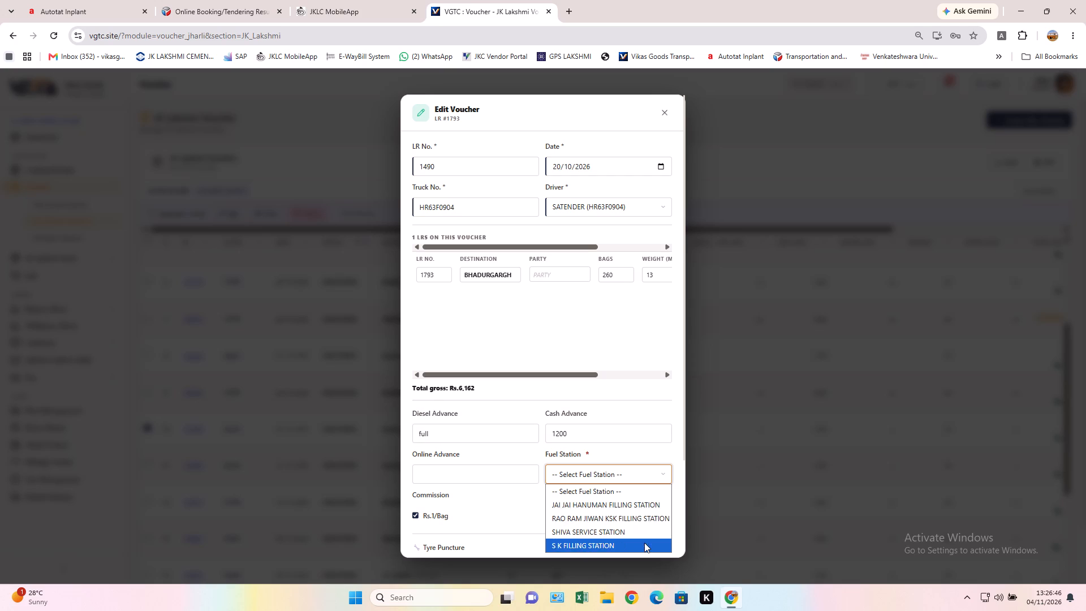
click(644, 543)
scroll(625, 491, down, 5)
click(645, 546)
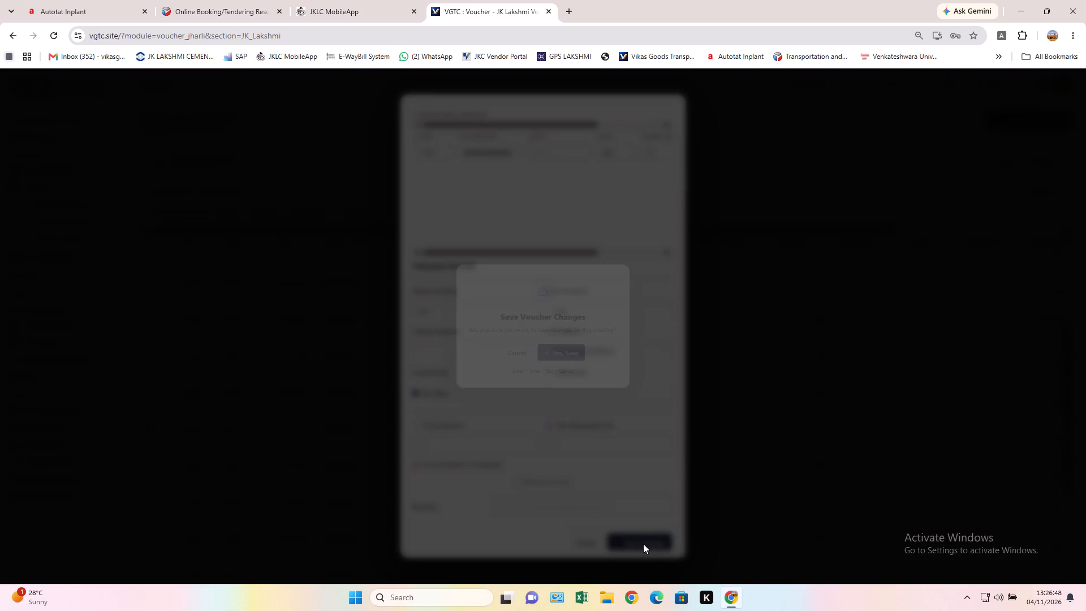
click(567, 351)
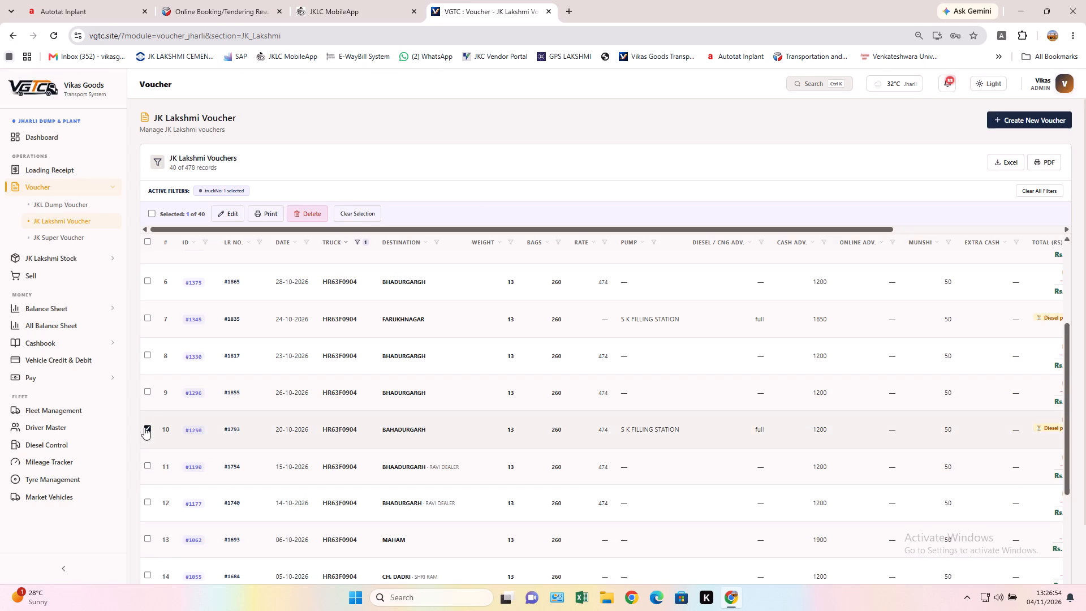
click(143, 427)
click(145, 428)
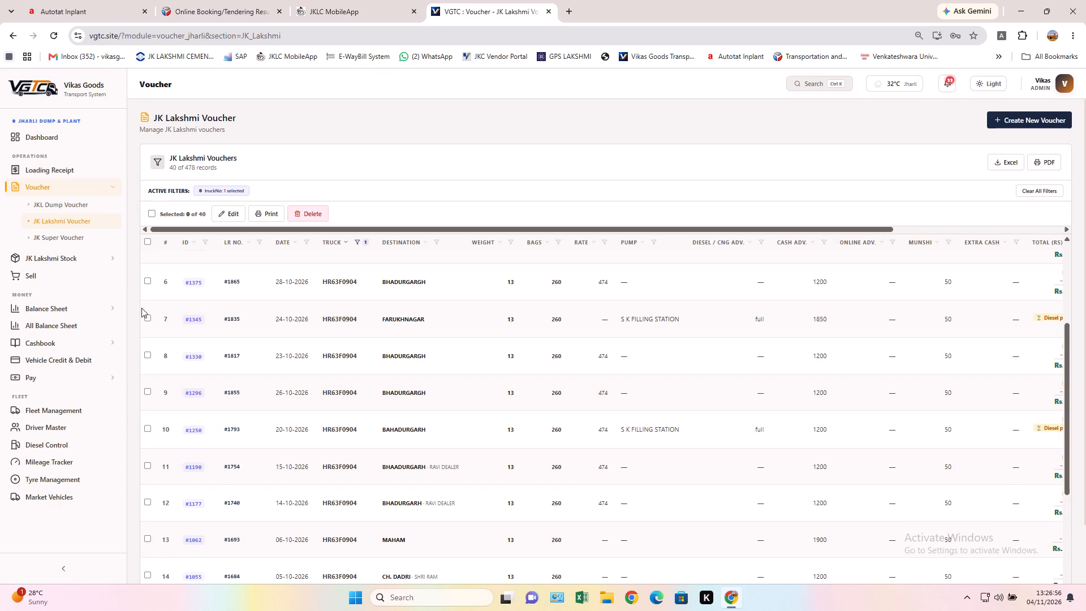
click(92, 239)
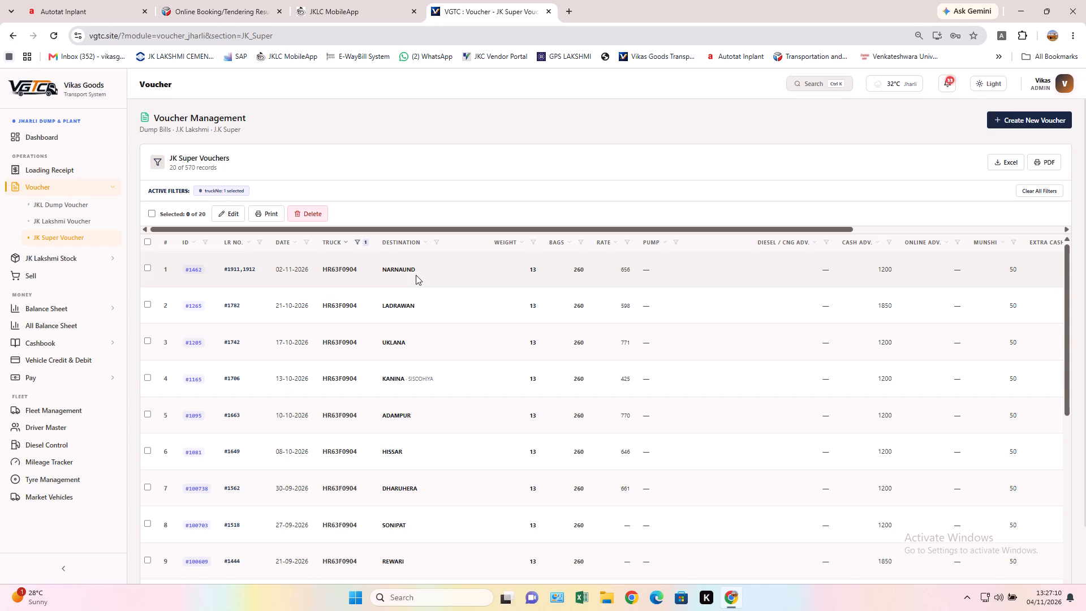
click(356, 239)
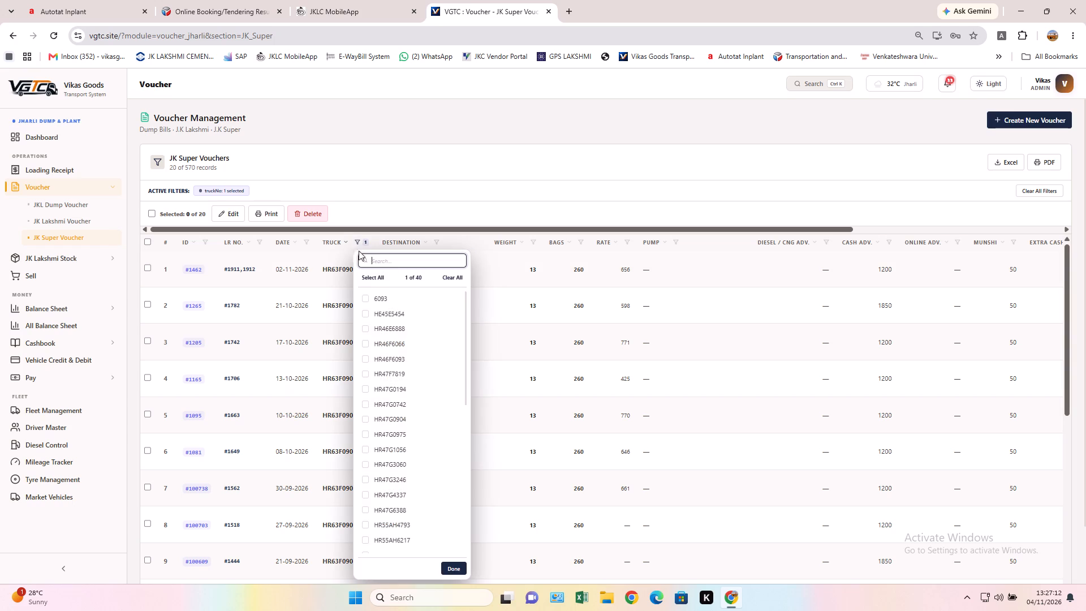
scroll(398, 350, down, 3)
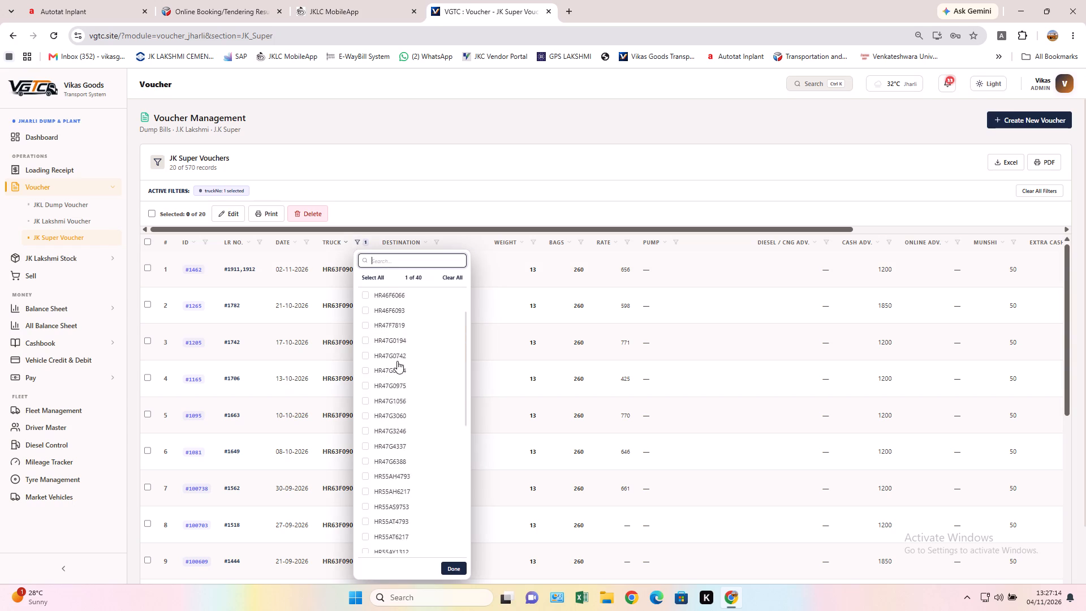
scroll(397, 361, down, 2)
scroll(387, 321, up, 4)
scroll(387, 339, down, 6)
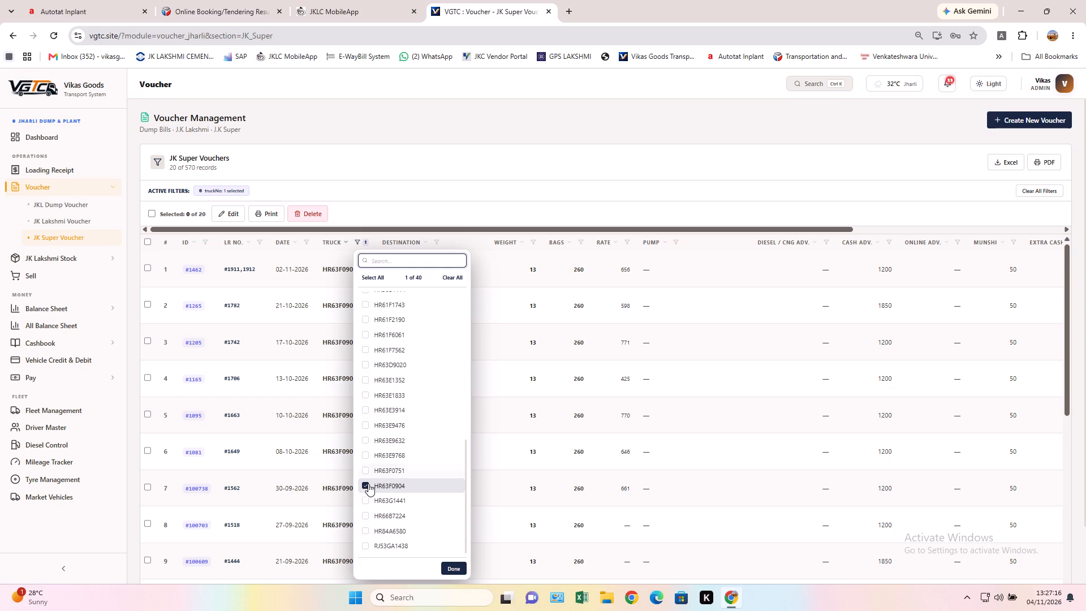
click(362, 487)
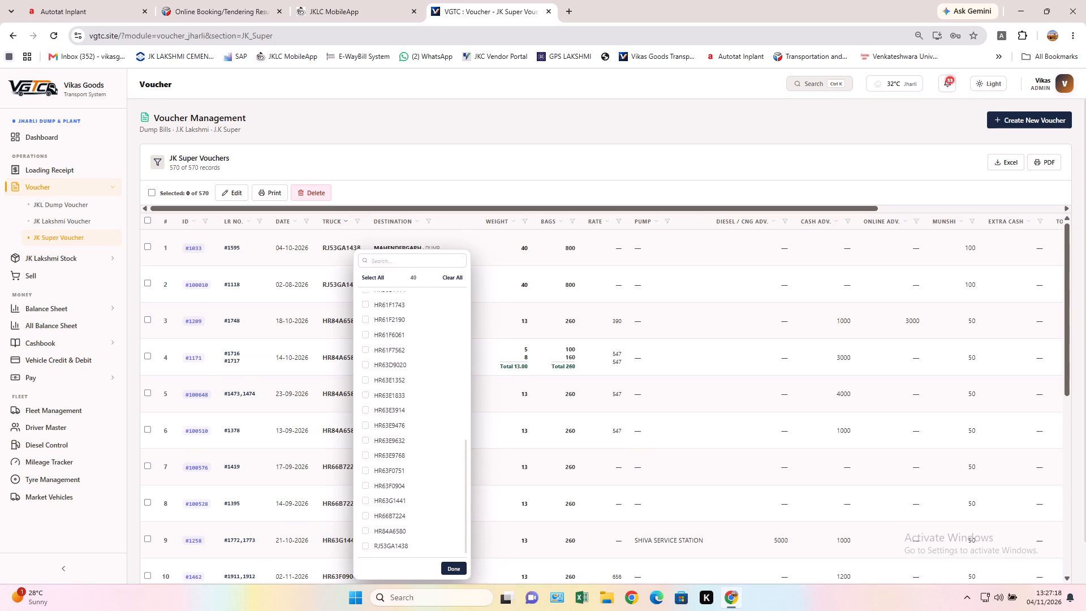
click(403, 263)
text(3246)
click(418, 282)
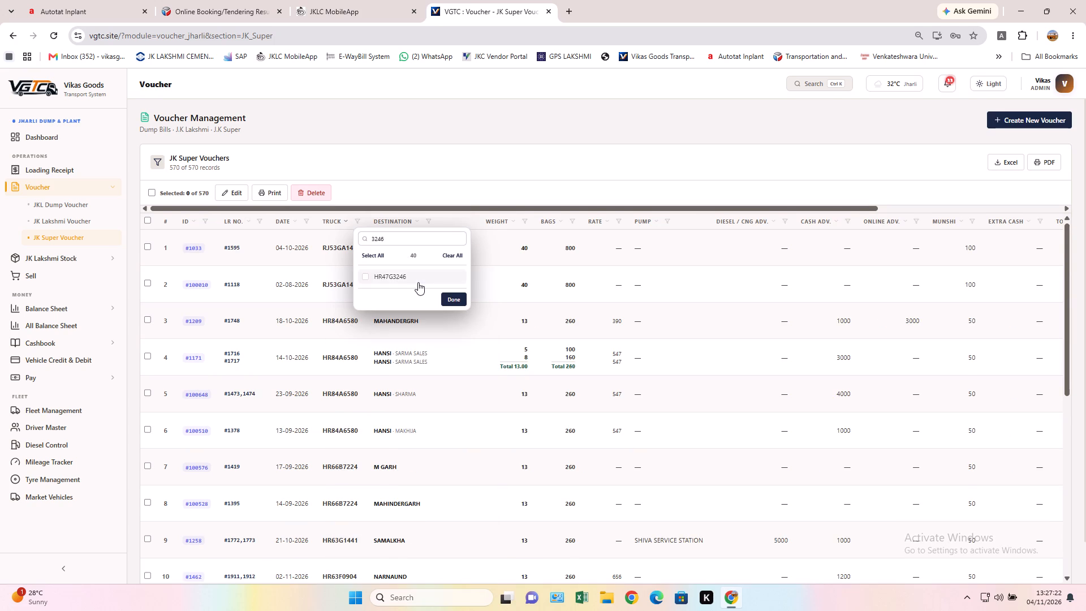
click(452, 299)
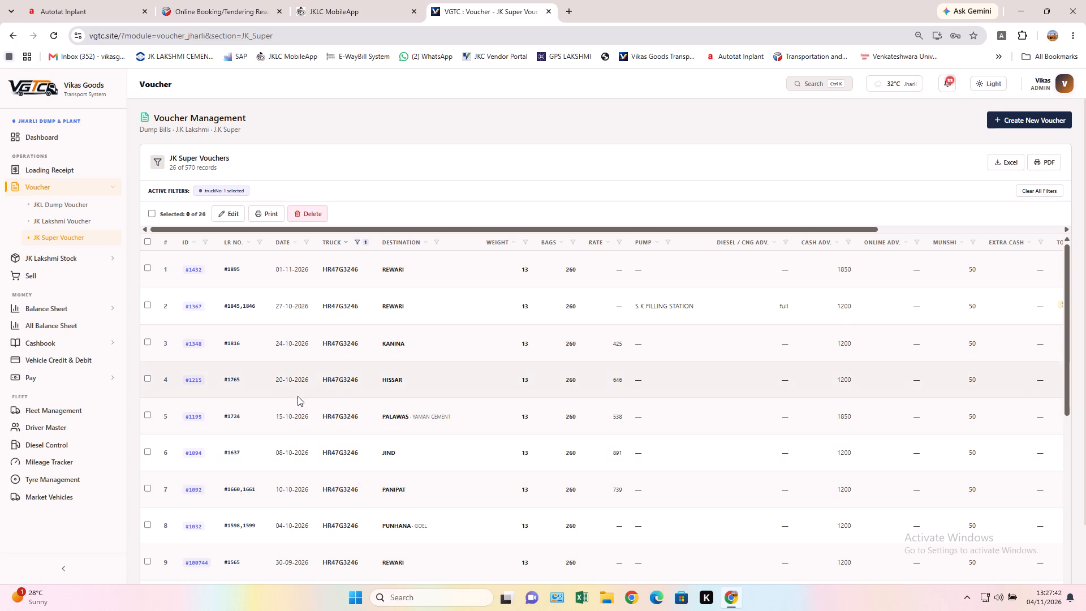
click(357, 242)
click(364, 296)
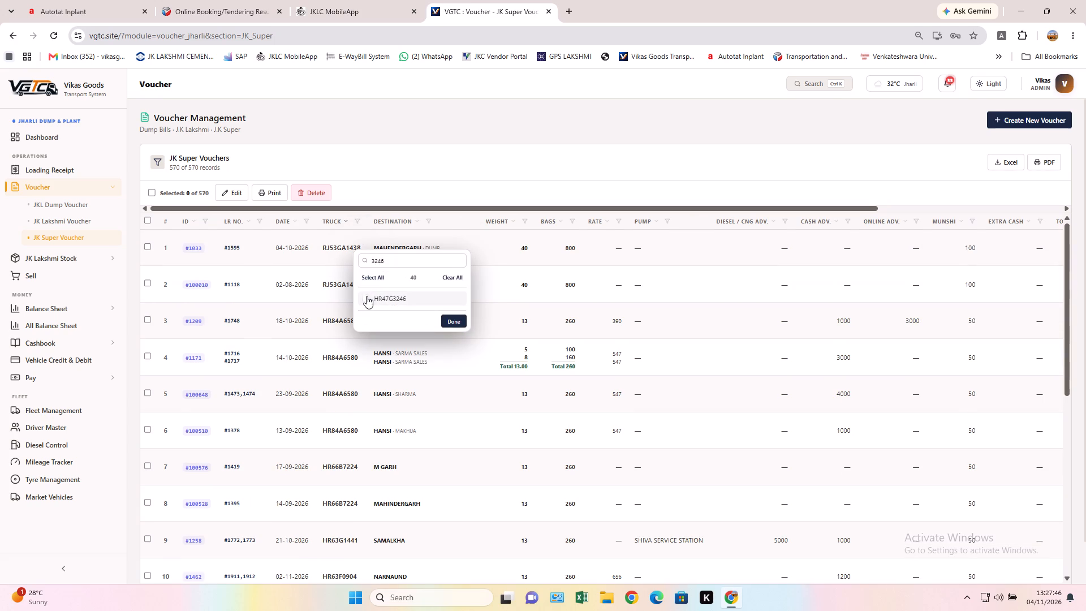
click(101, 216)
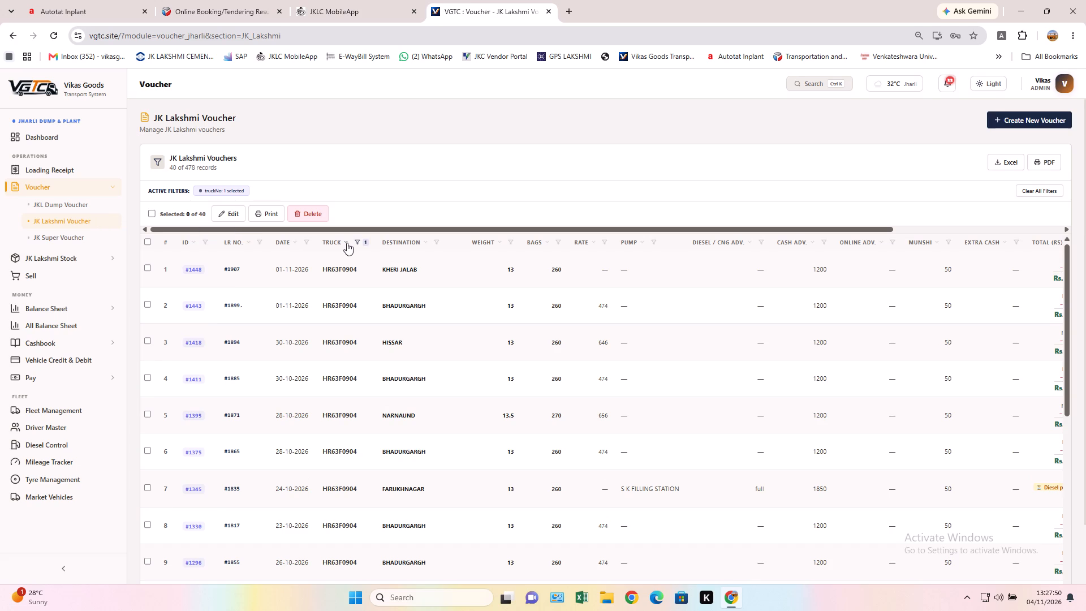
click(360, 241)
scroll(386, 353, down, 4)
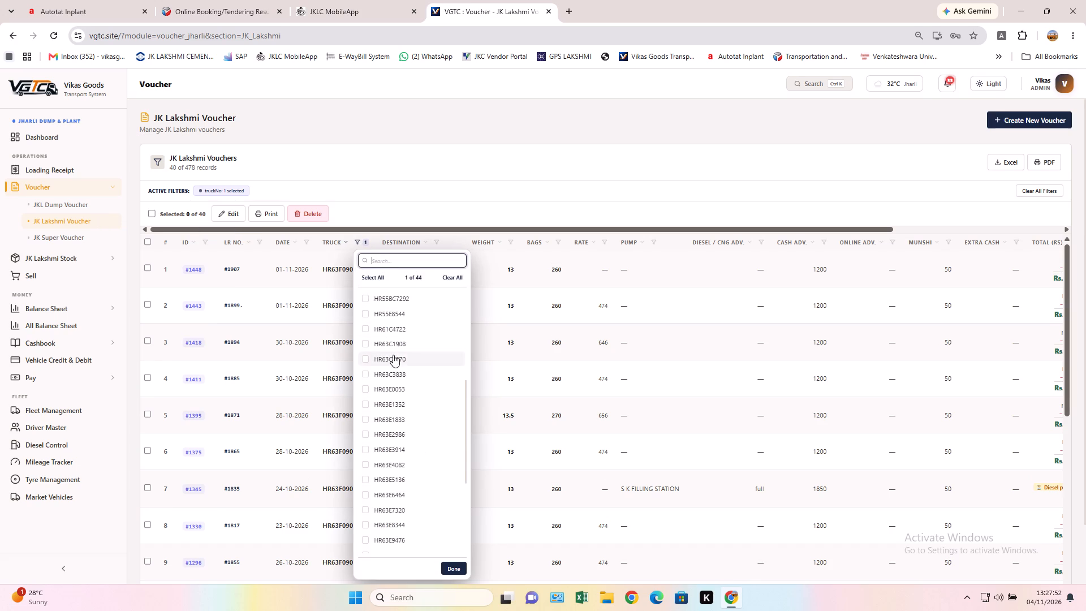
scroll(393, 355, down, 11)
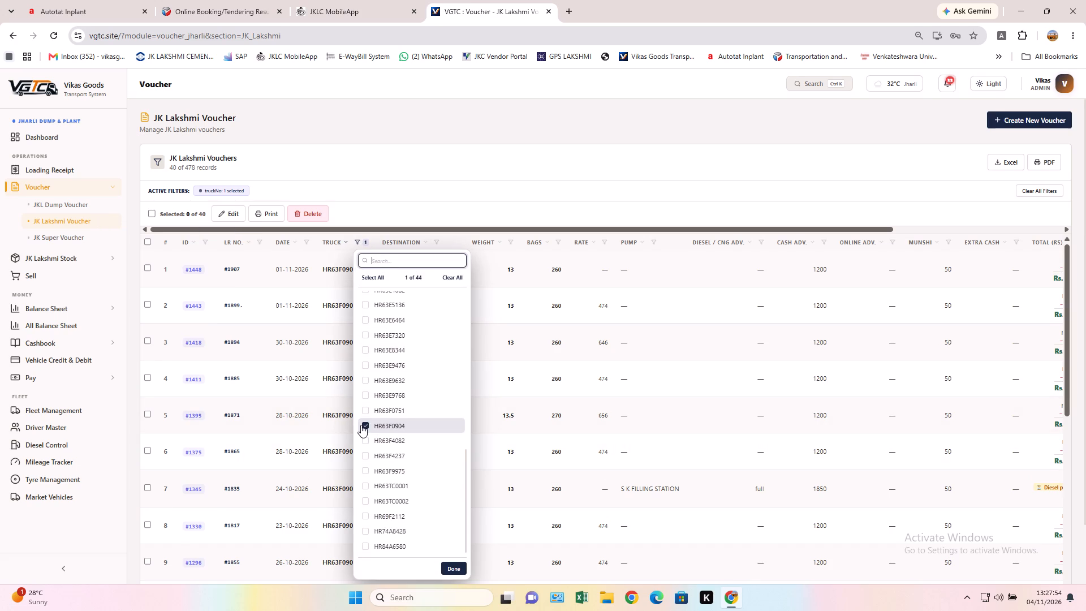
click(361, 425)
click(381, 259)
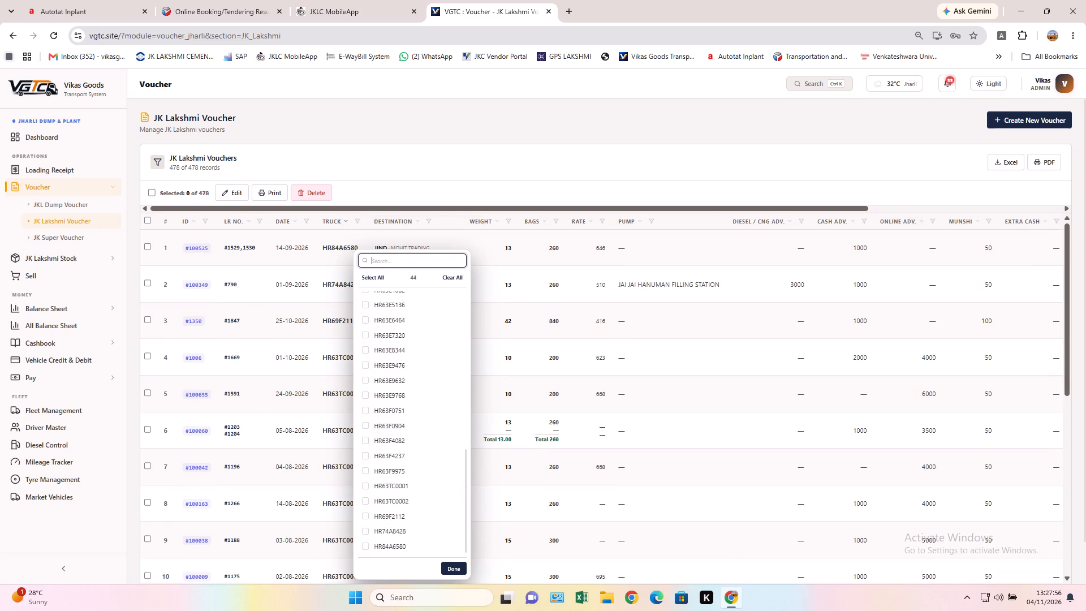
text(3246)
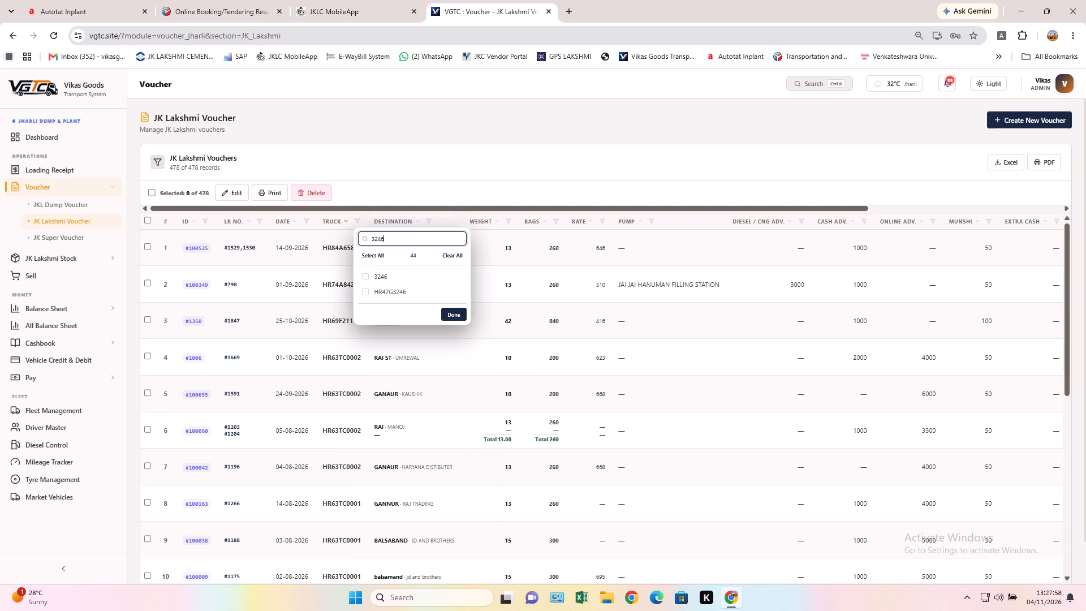
click(365, 296)
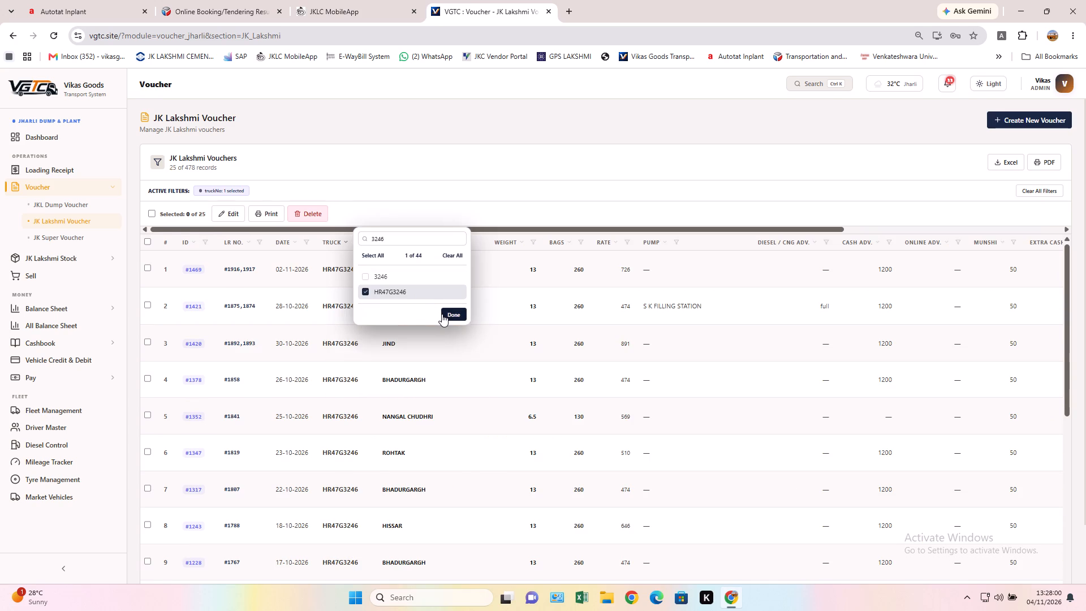
click(446, 312)
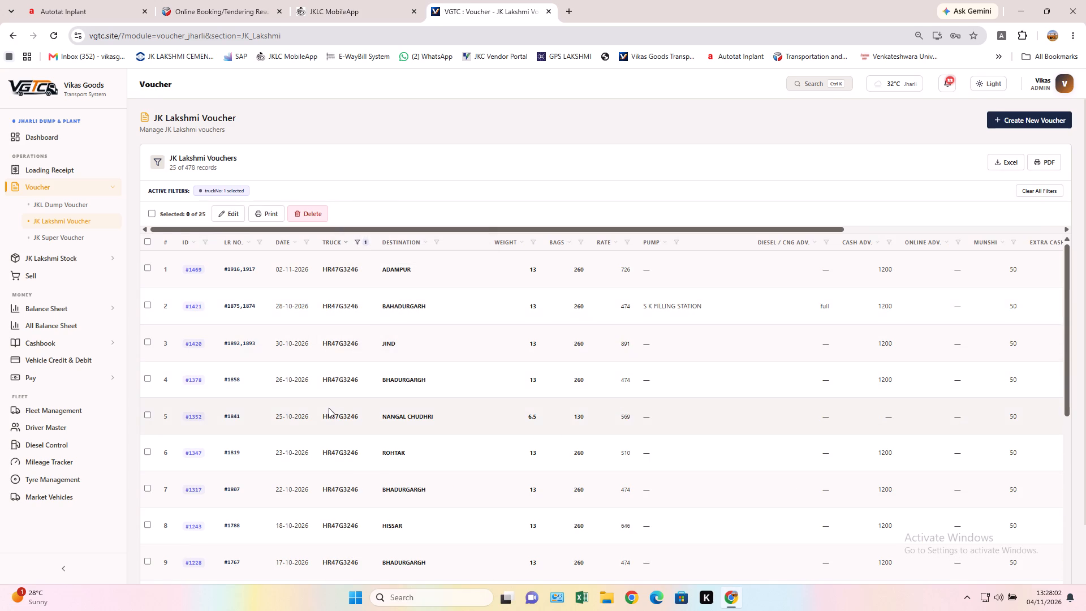
Set voucher LR 1788 of 18-10-2026 to diesel advance "full" with S K FILLING STATION as fuel station, save it and deselect it.
scroll(313, 481, down, 1)
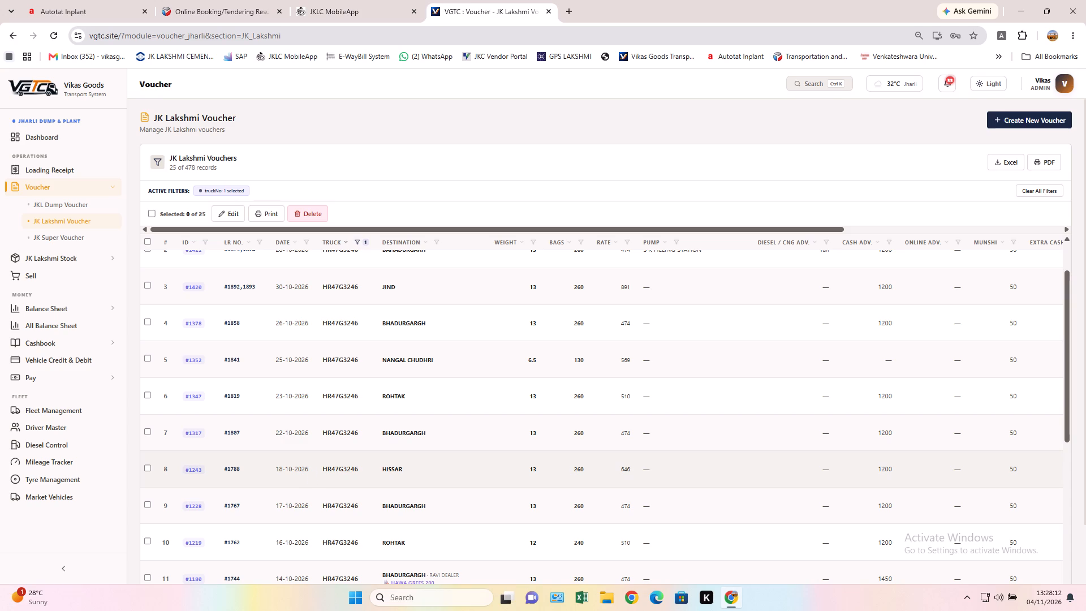
click(149, 471)
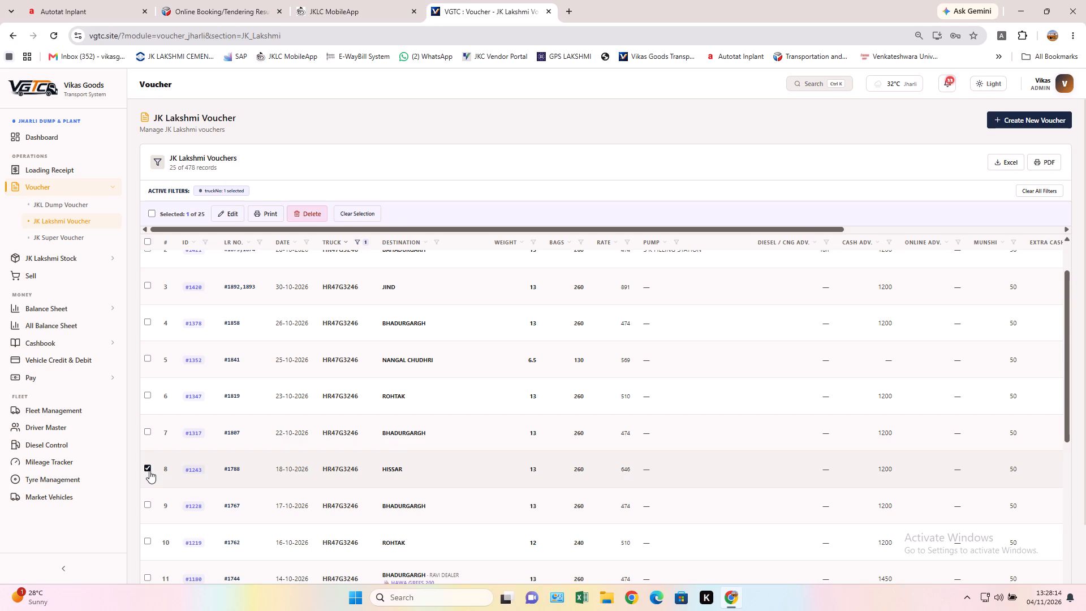
click(225, 217)
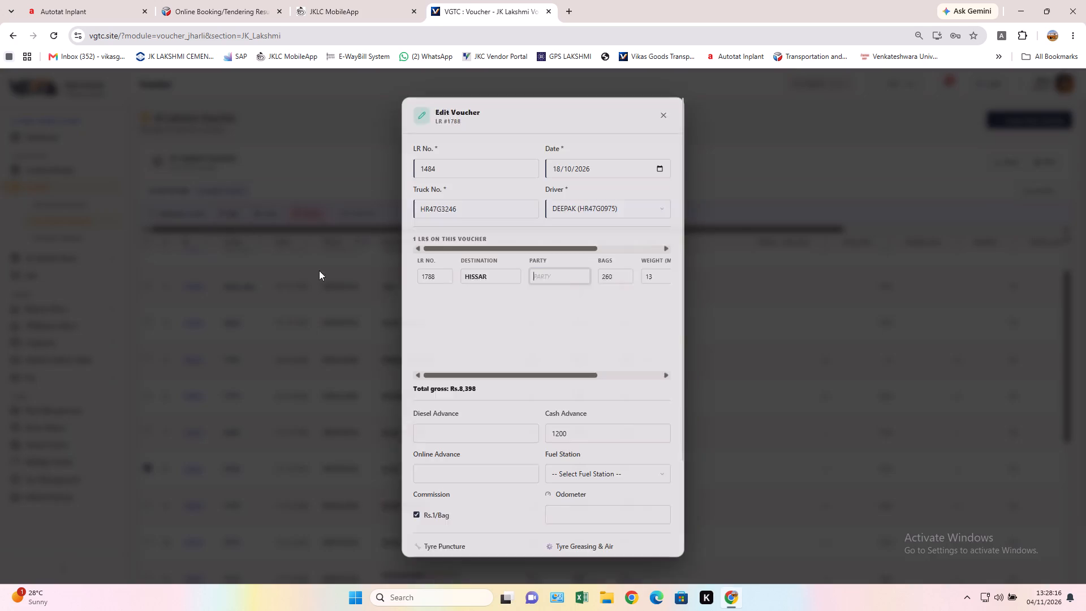
click(445, 439)
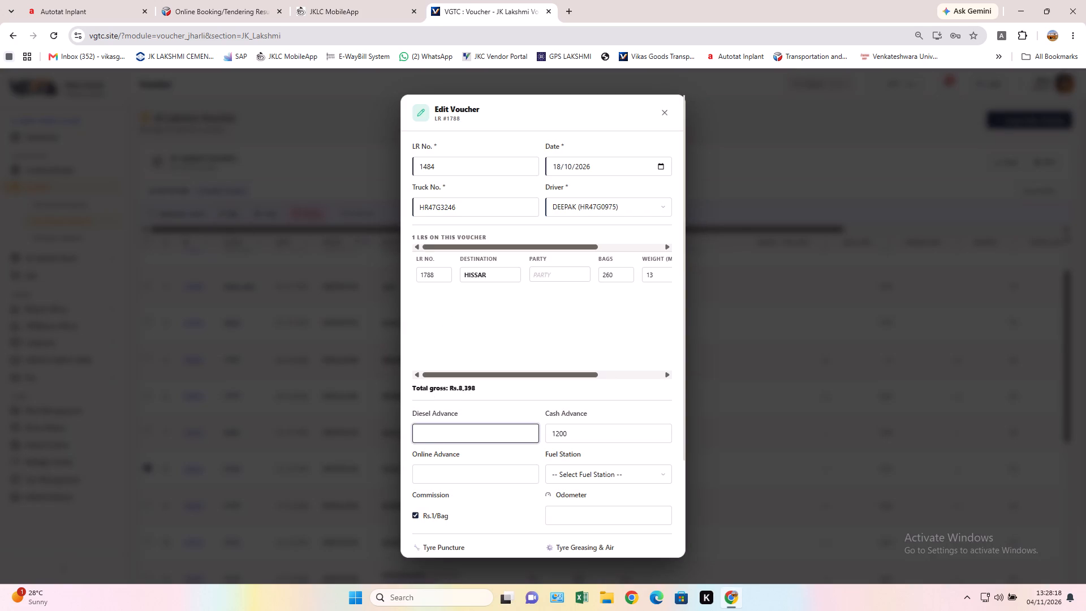
text(full)
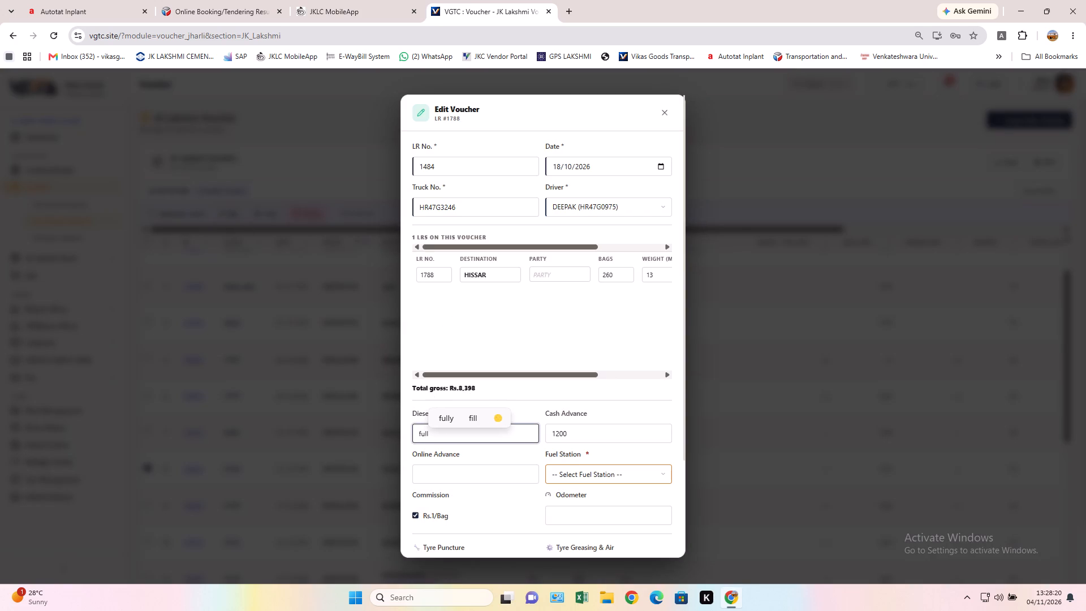
click(587, 469)
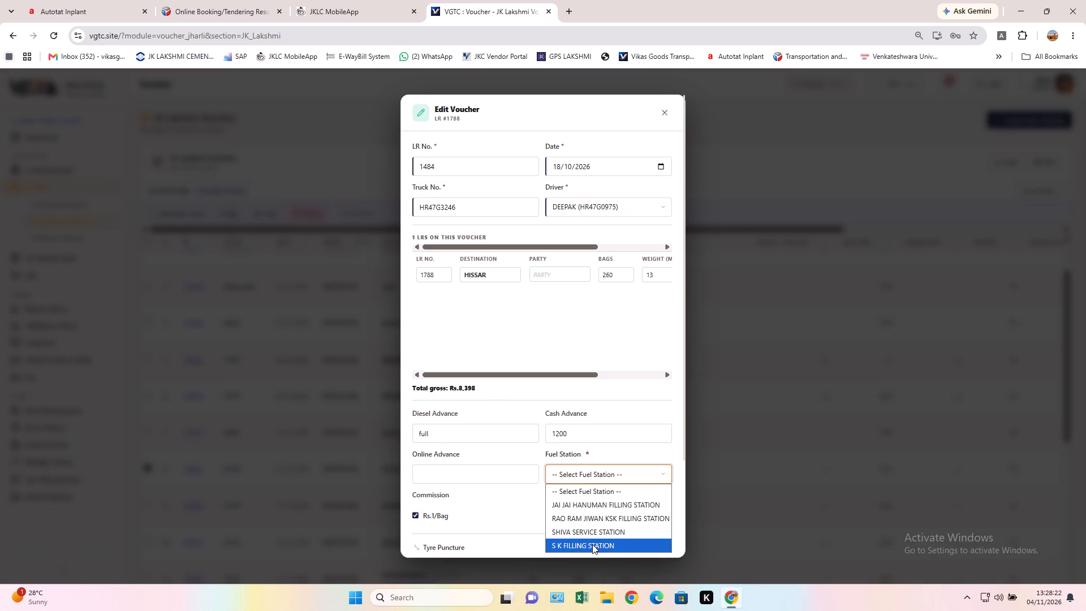
click(592, 544)
scroll(553, 428, down, 4)
click(615, 537)
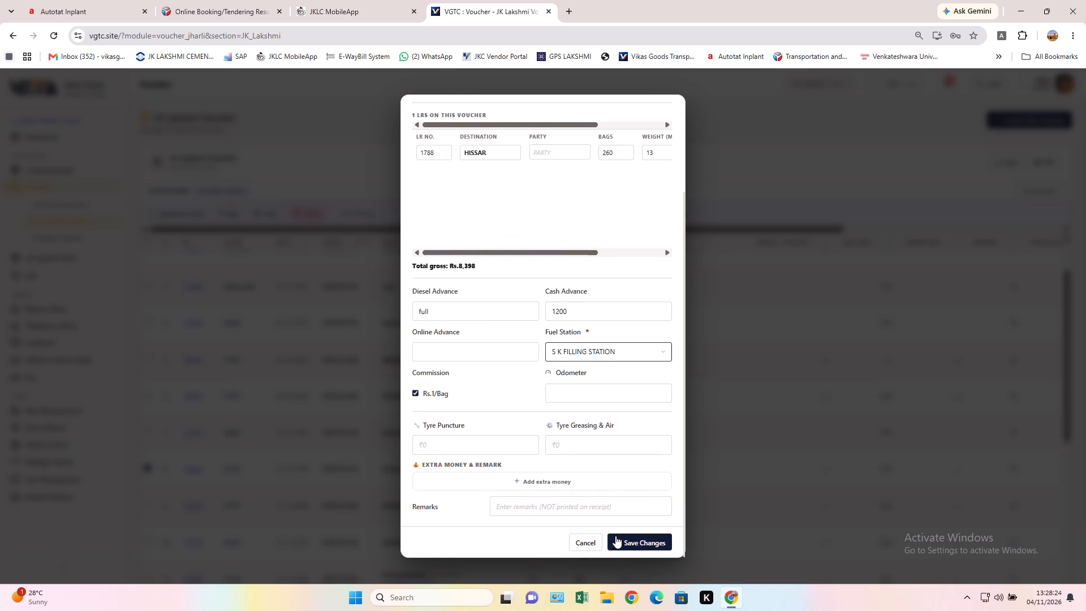
click(569, 354)
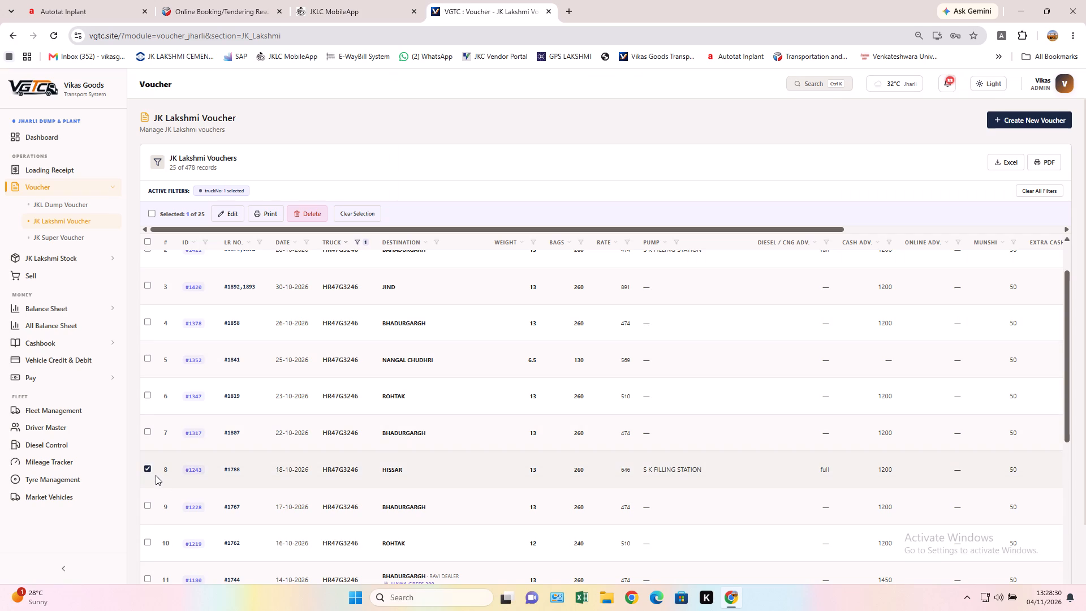
click(149, 470)
click(358, 243)
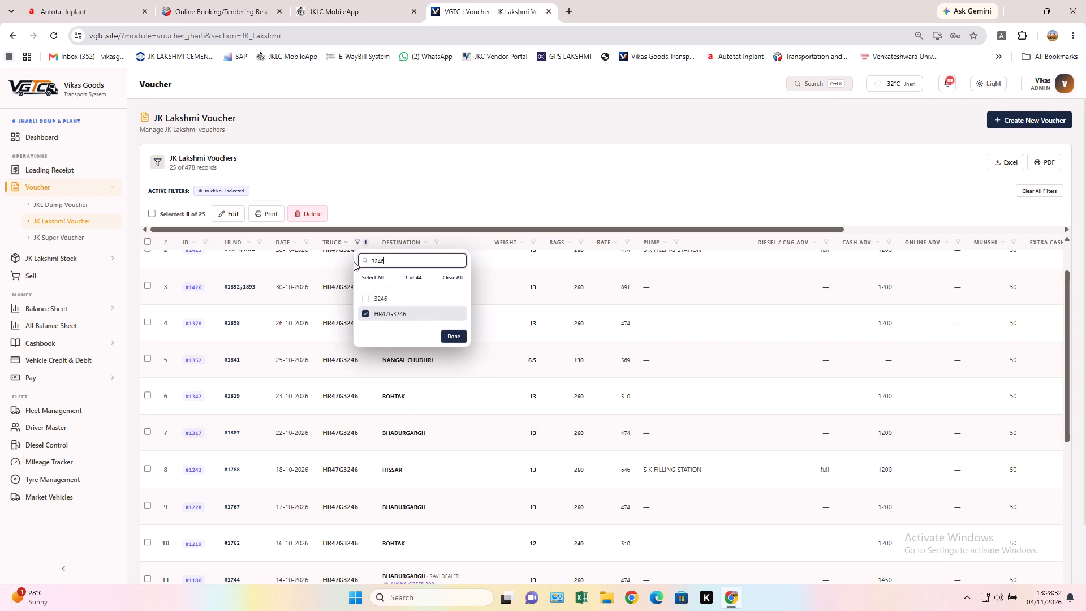
click(360, 310)
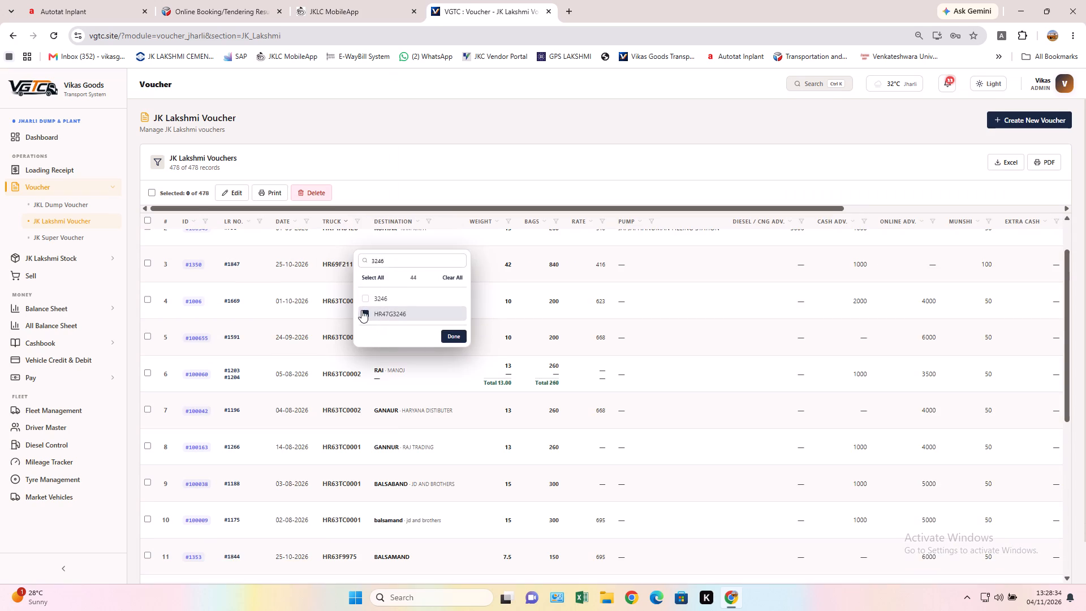
click(386, 256)
key(BackSpace)
key(BackSpace)
key(BackSpace)
key(BackSpace)
key(BackSpace)
key(BackSpace)
key(BackSpace)
key(BackSpace)
key(BackSpace)
key(BackSpace)
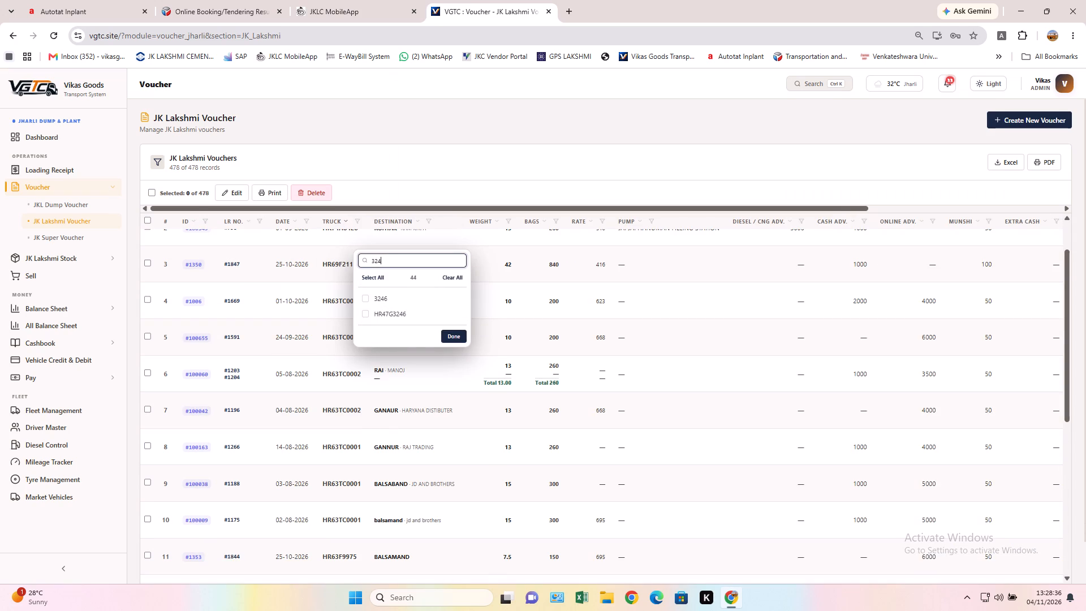
text(1056)
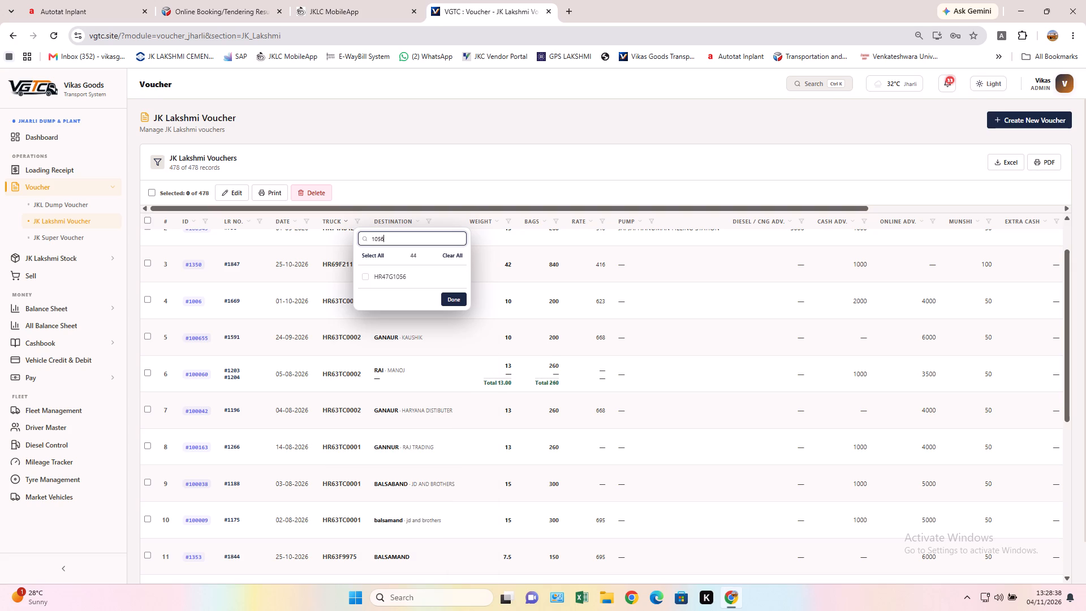
click(402, 265)
click(404, 275)
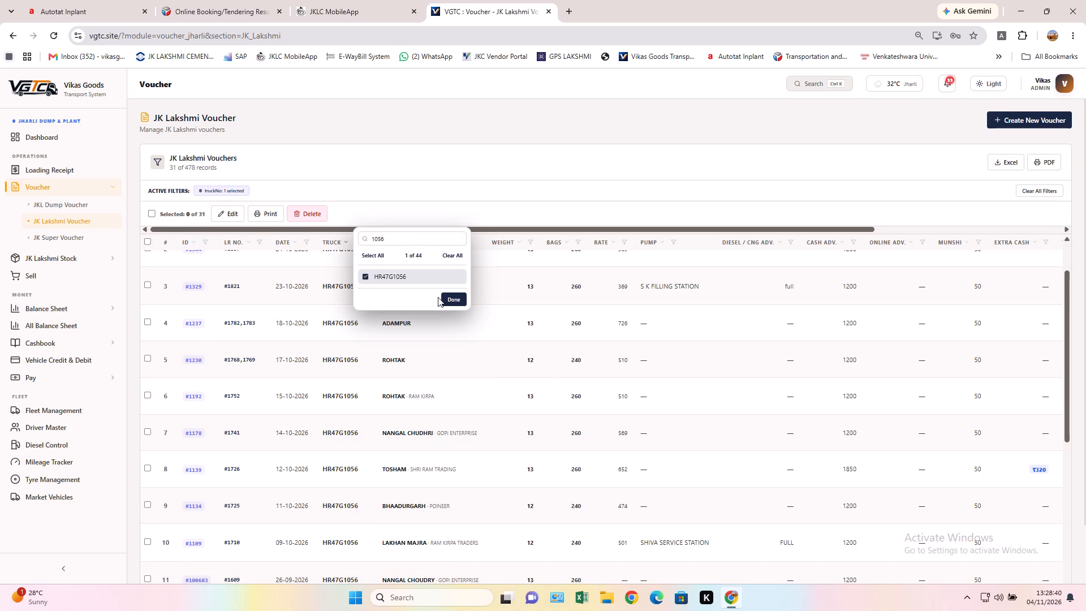
click(453, 300)
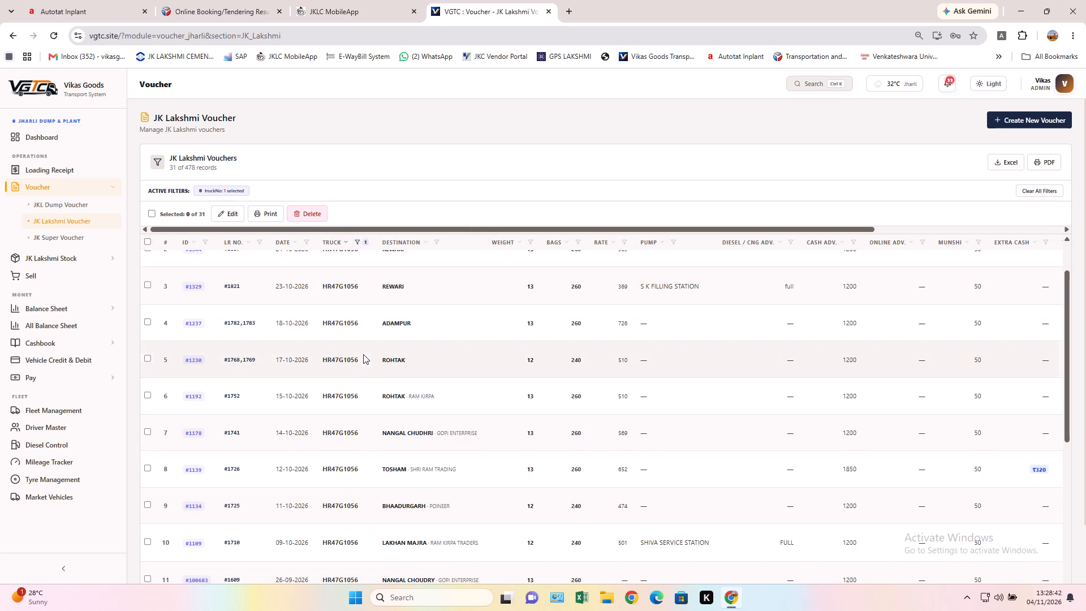
scroll(358, 362, down, 1)
scroll(351, 362, up, 3)
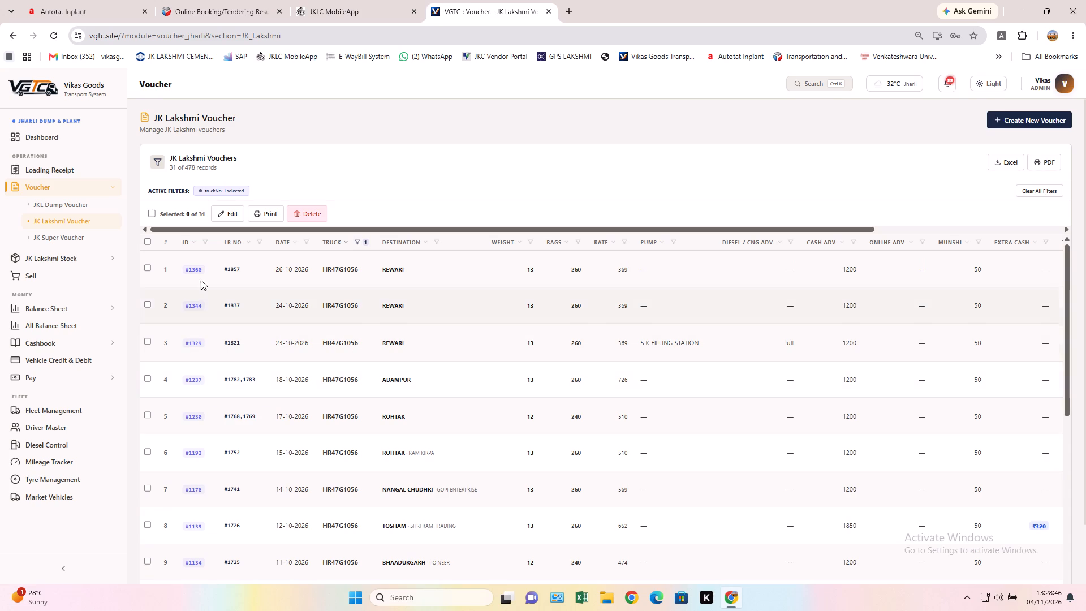
click(96, 233)
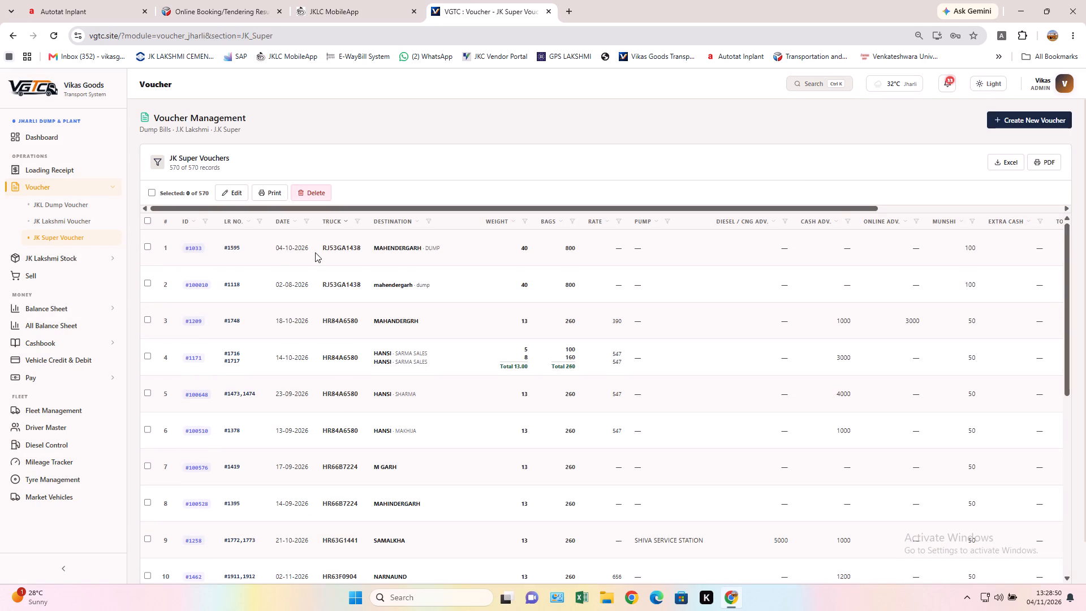
click(357, 220)
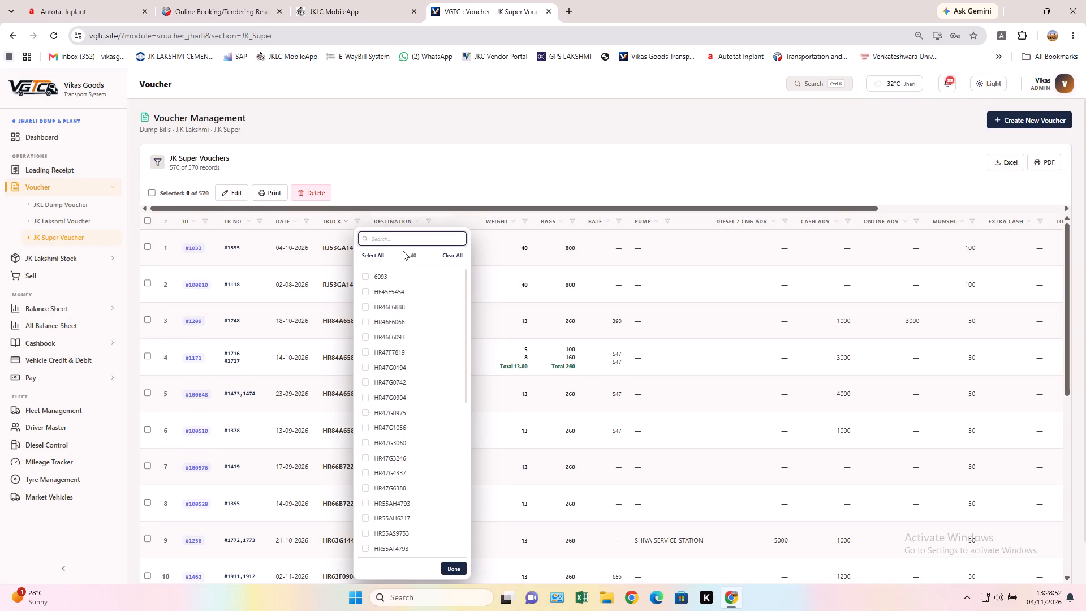
text(1056)
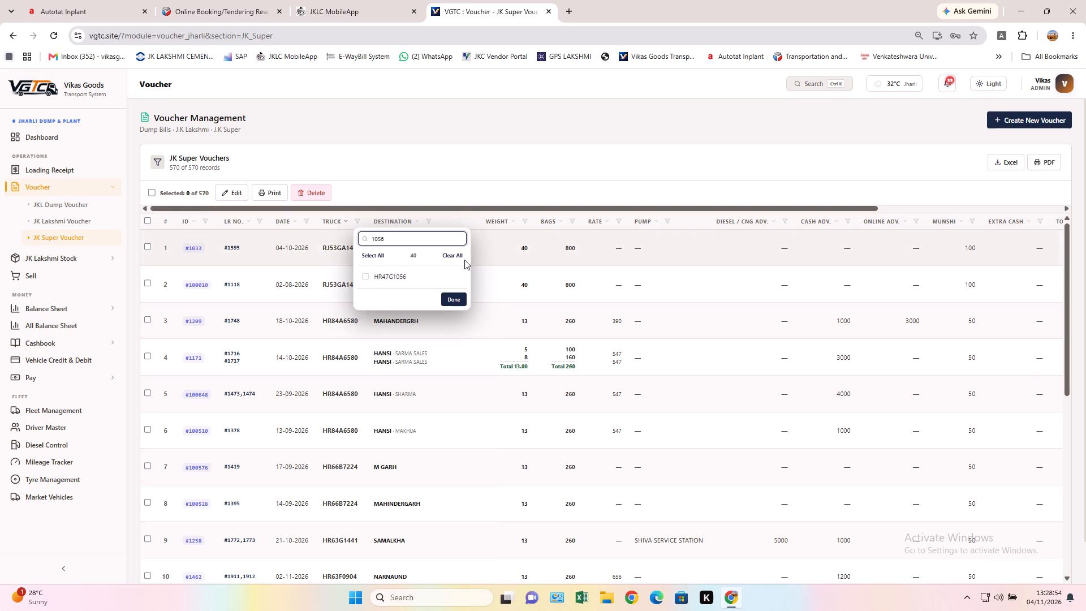
click(454, 277)
click(458, 299)
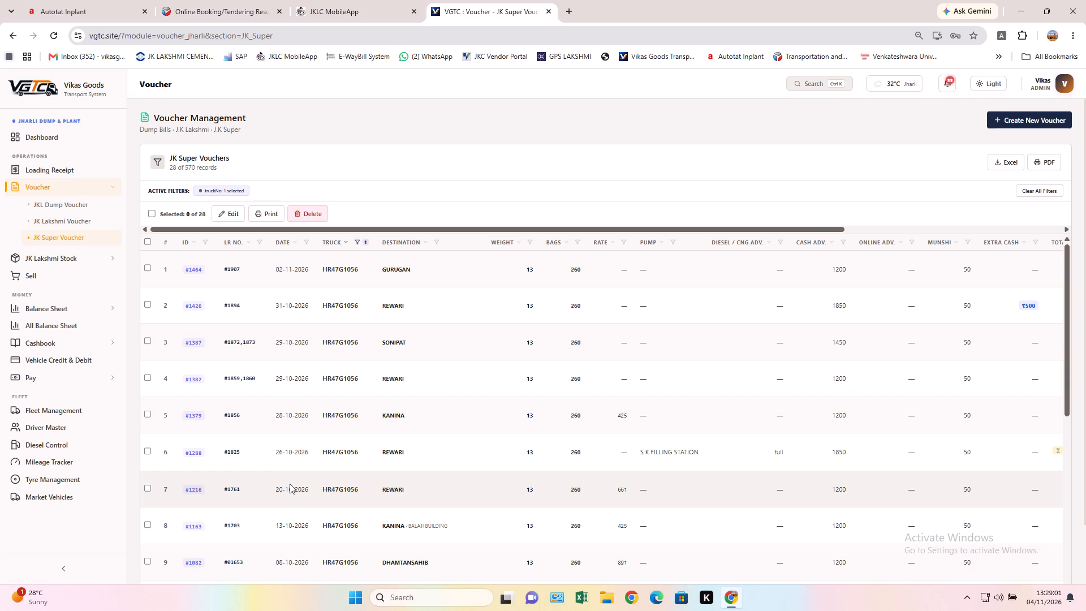
Switch back to the JK Lakshmi vouchers.
click(96, 219)
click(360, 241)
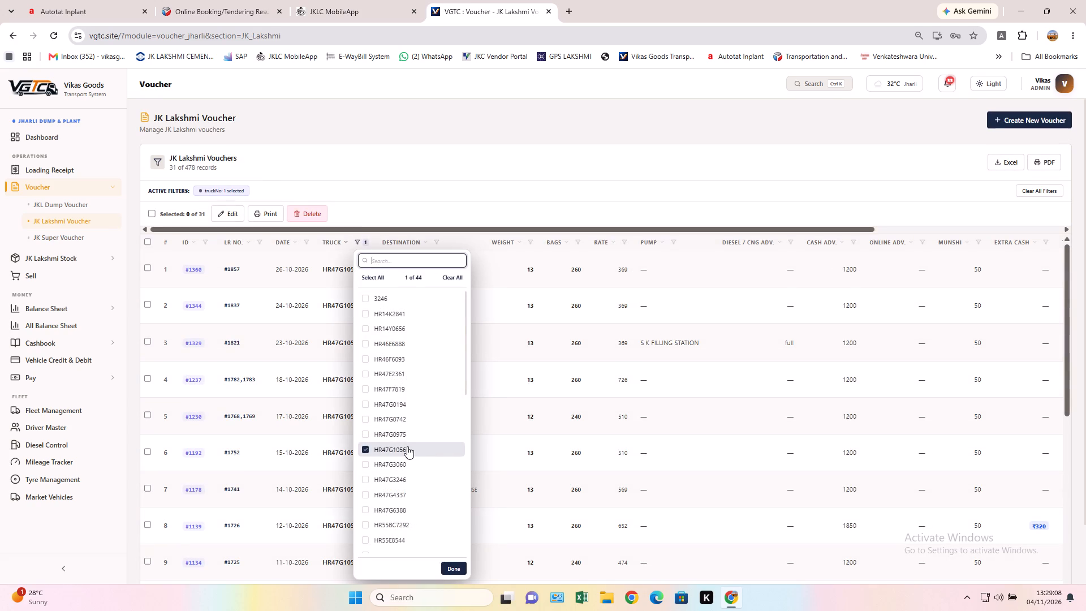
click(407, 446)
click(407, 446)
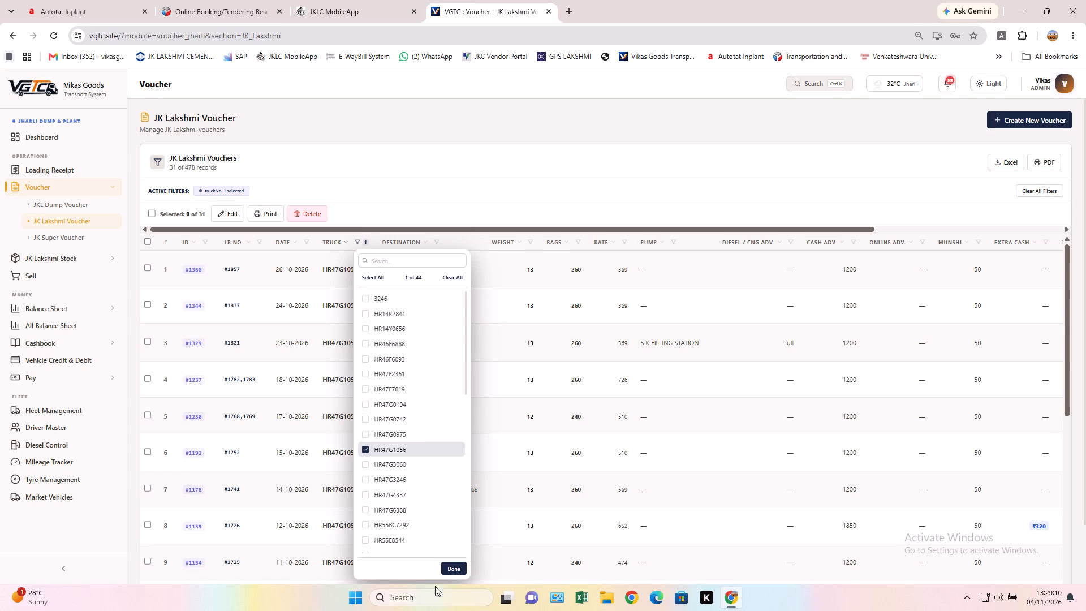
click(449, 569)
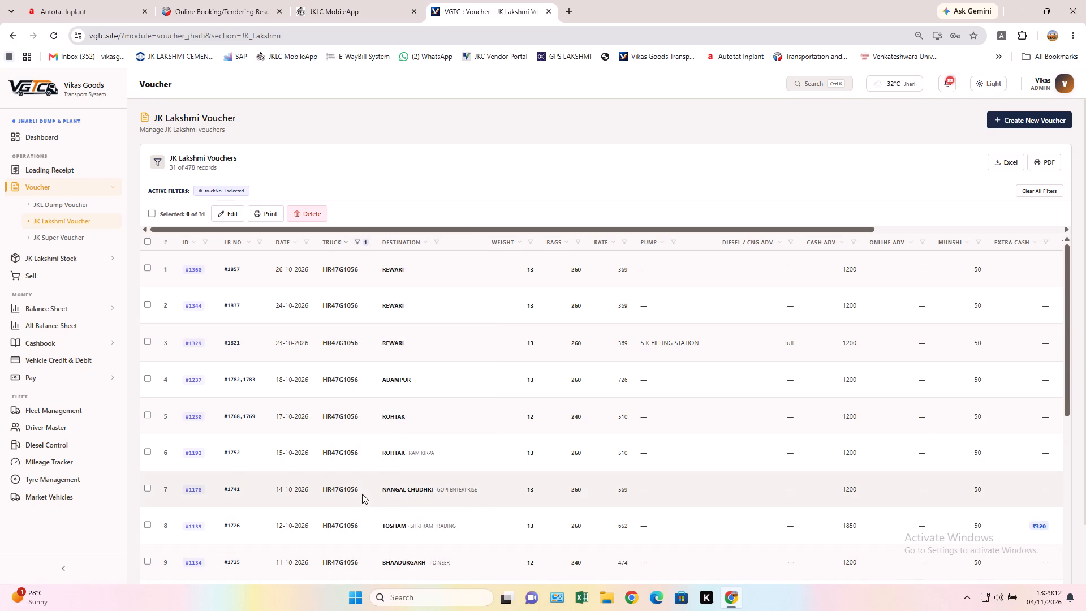
Set voucher LR 1782,1783 of 18-10-2026 to diesel advance "full" with S K FILLING STATION as fuel station, save it and deselect it.
click(147, 380)
click(226, 210)
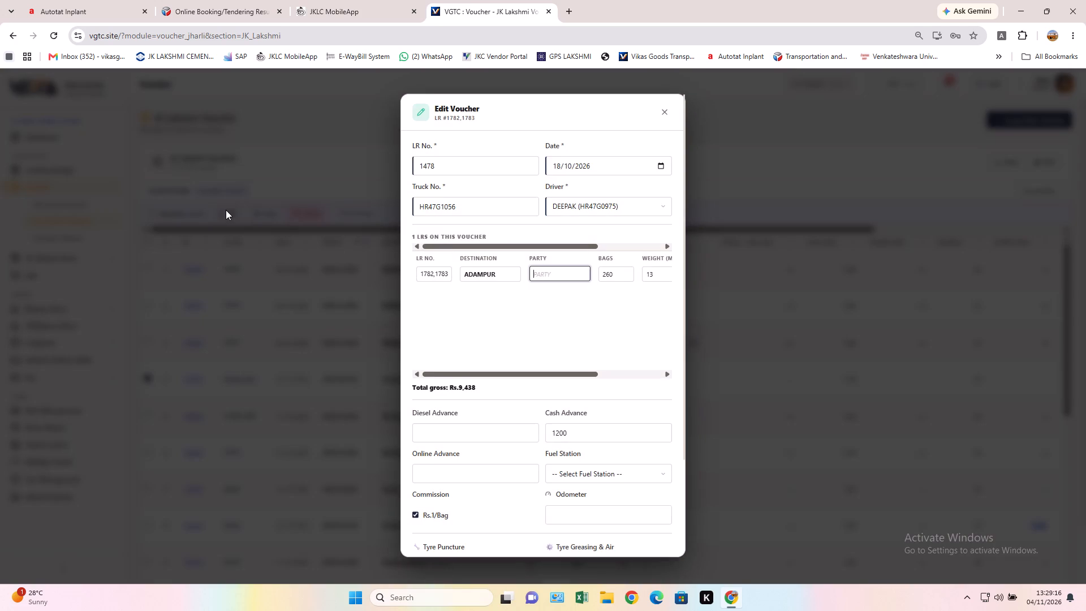
click(451, 430)
text(full)
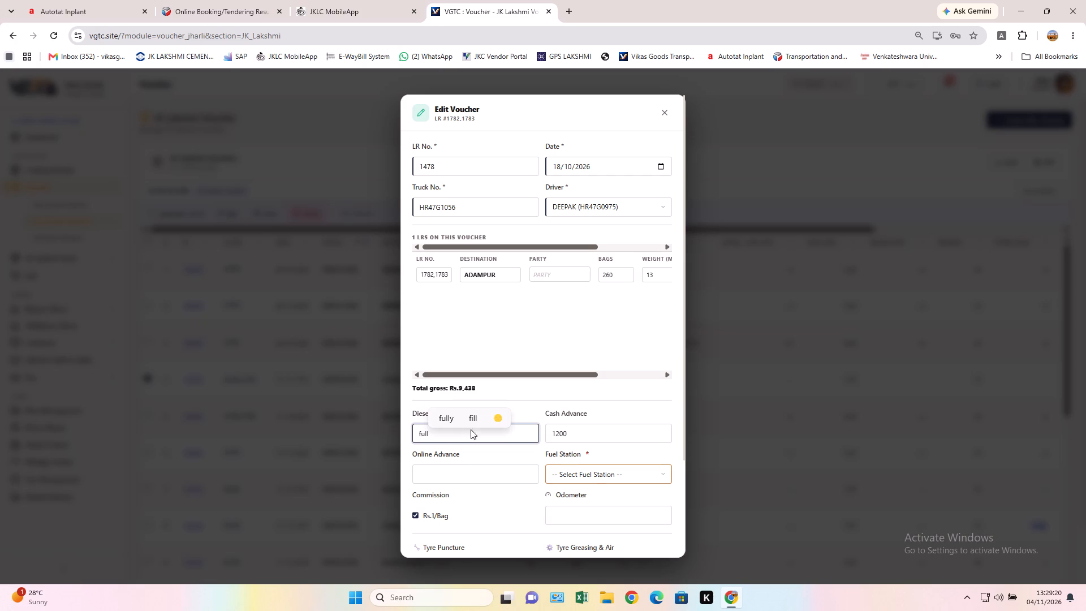
click(594, 473)
click(601, 543)
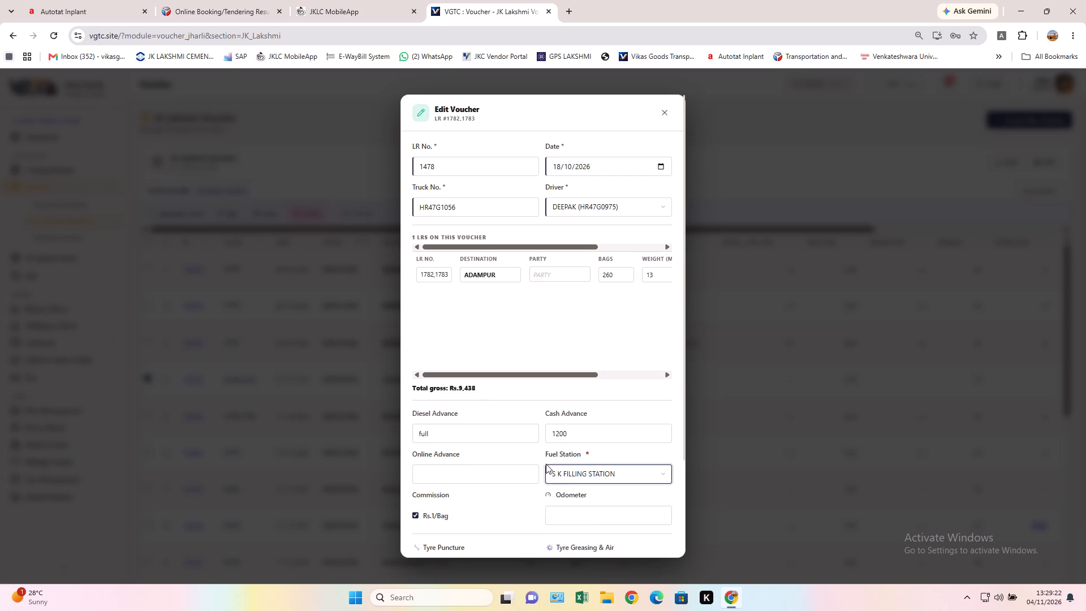
scroll(546, 464, down, 5)
click(632, 548)
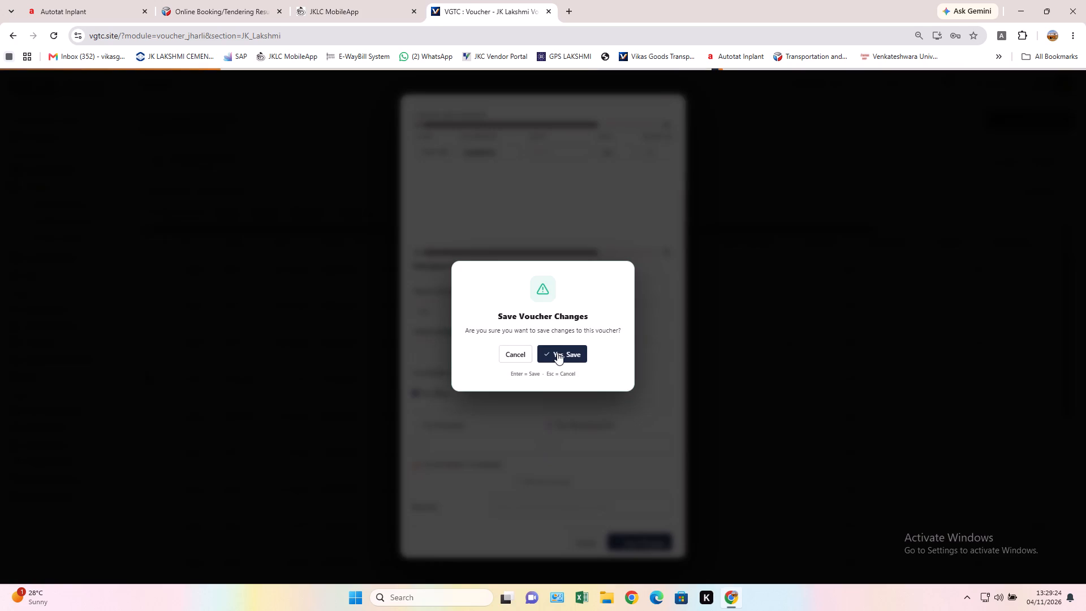
click(559, 350)
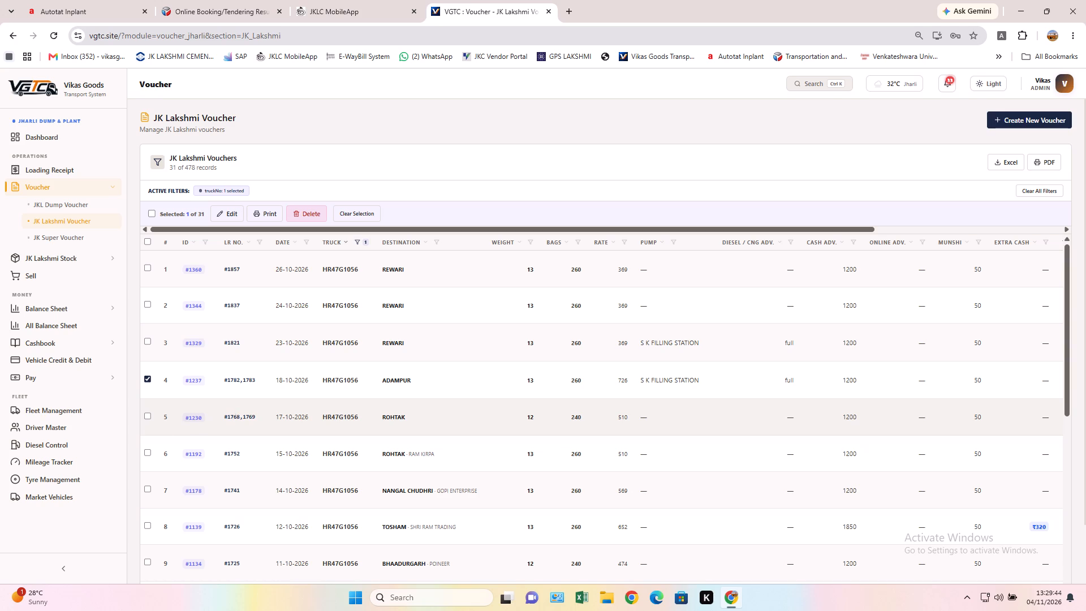
click(148, 381)
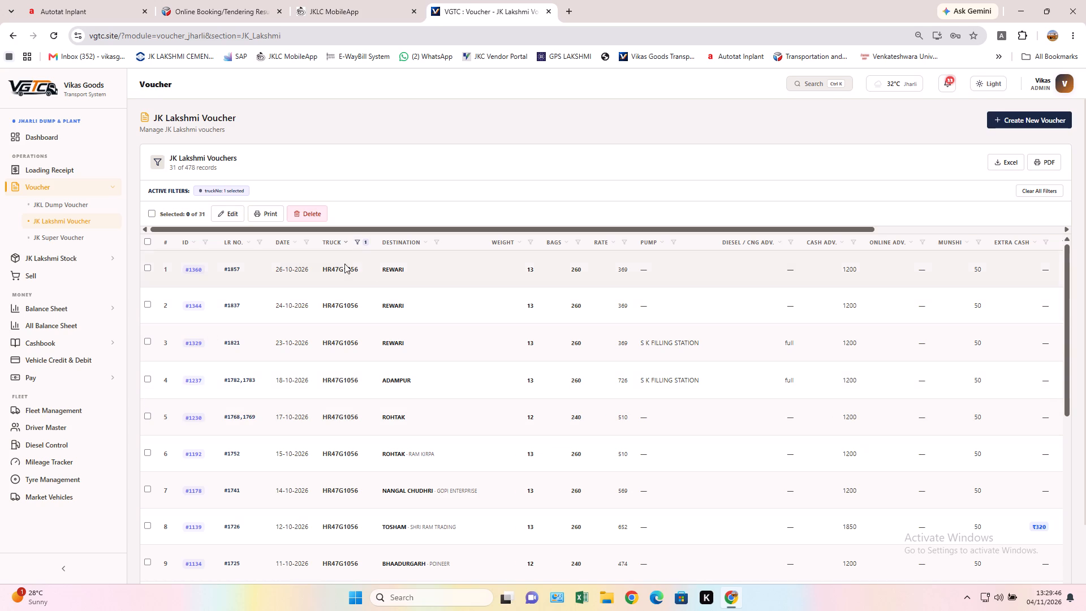
click(357, 243)
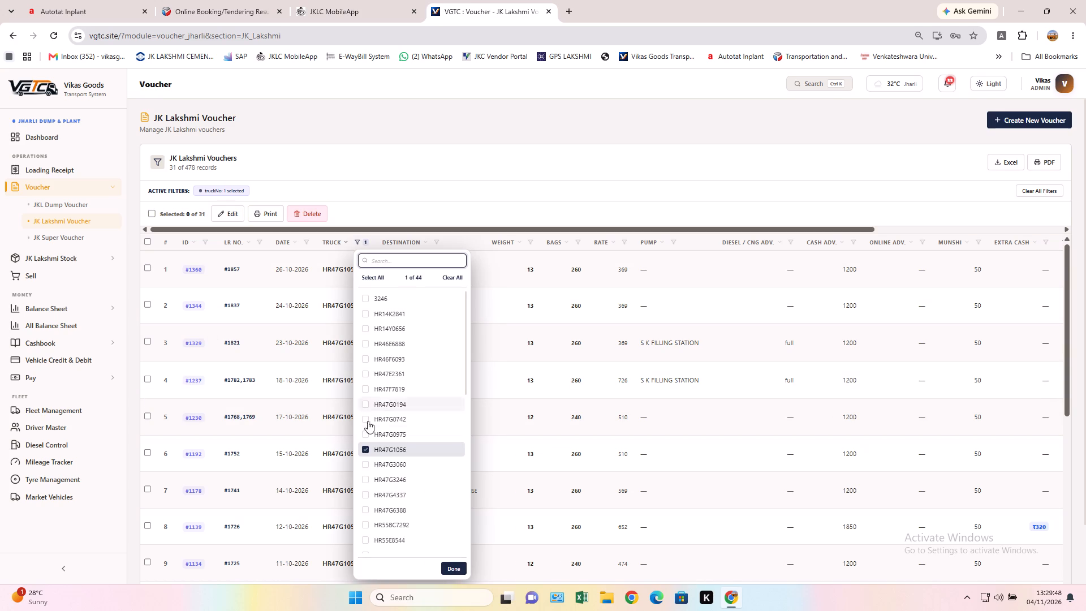
click(367, 448)
click(392, 258)
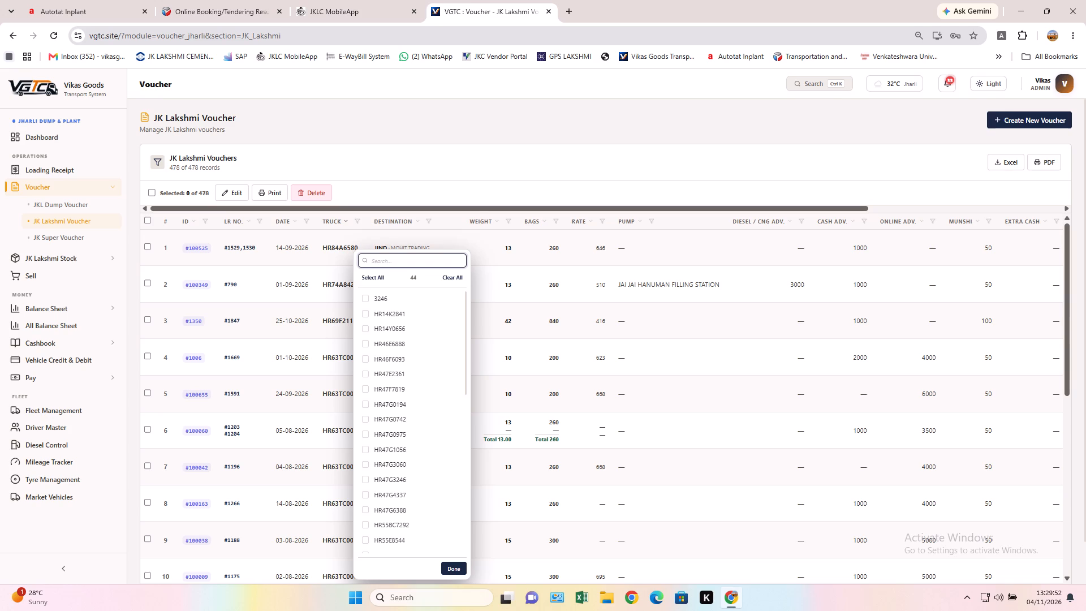
text(6388)
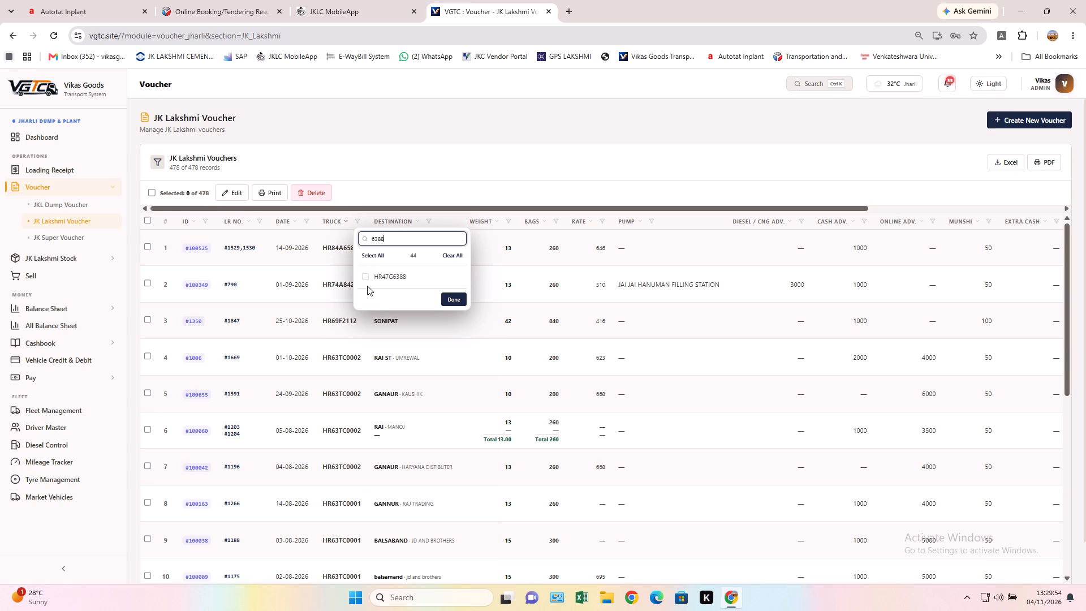
click(368, 281)
click(449, 299)
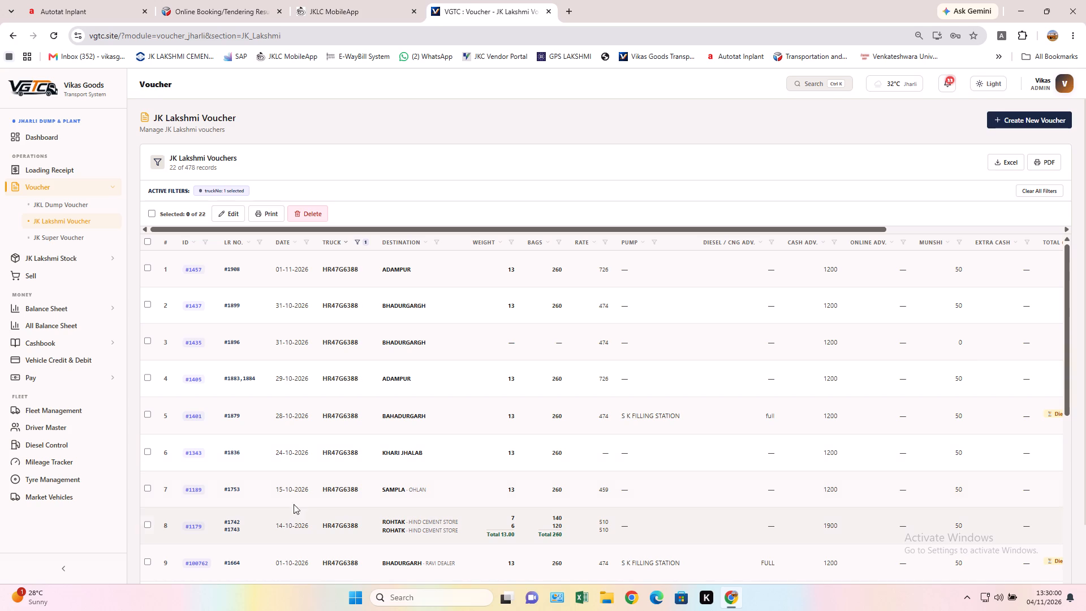
click(100, 235)
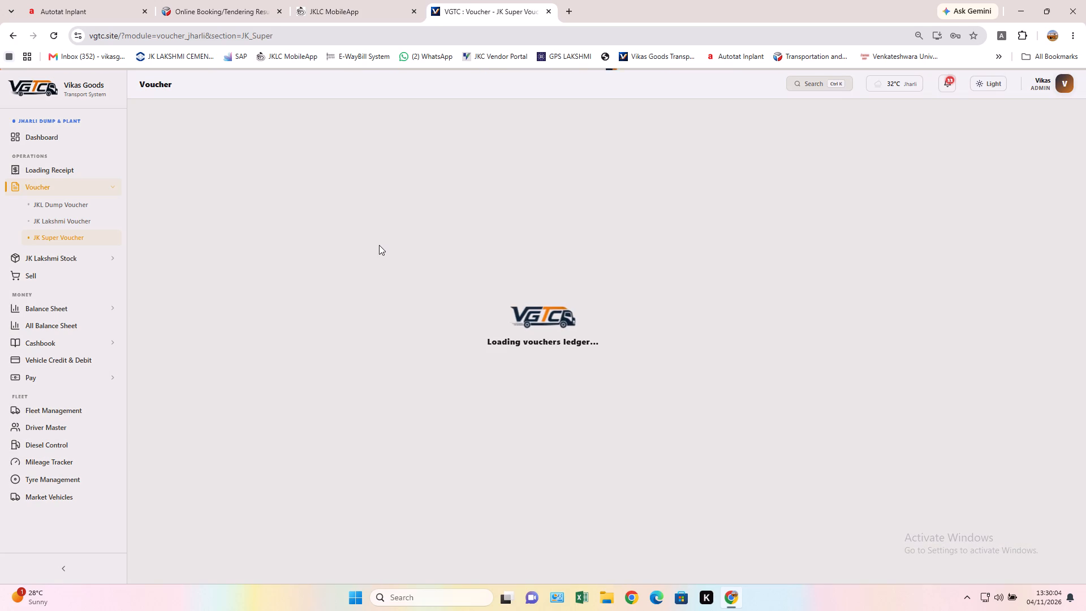
click(358, 240)
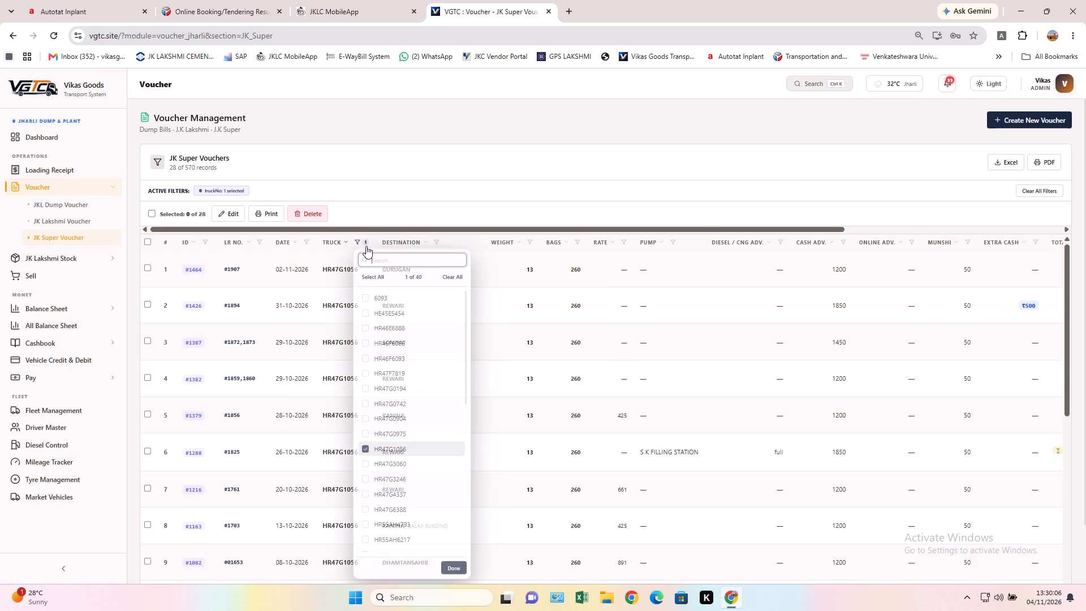
click(362, 449)
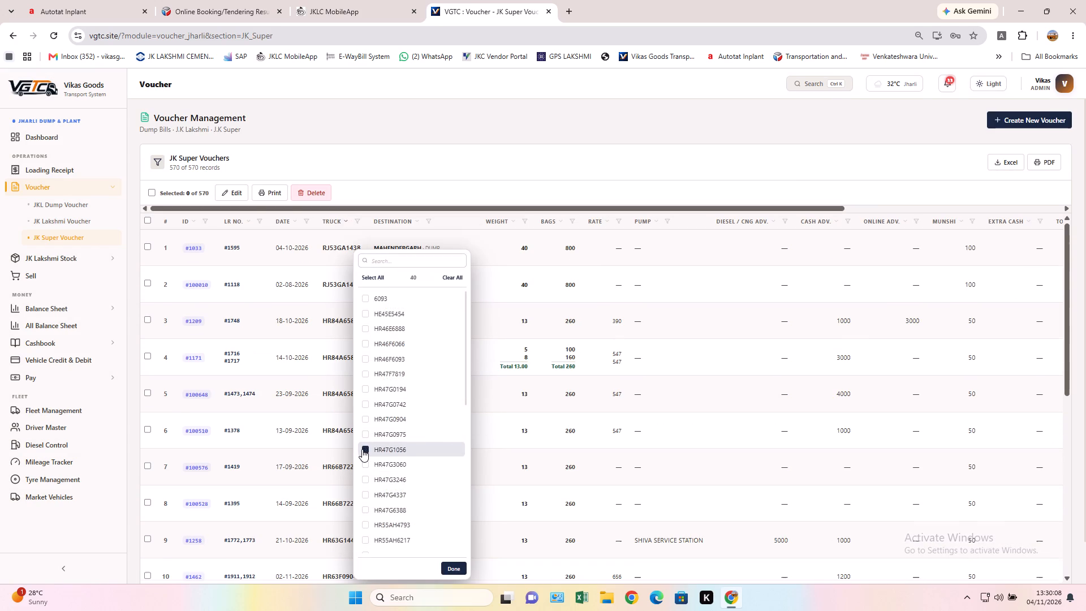
click(378, 510)
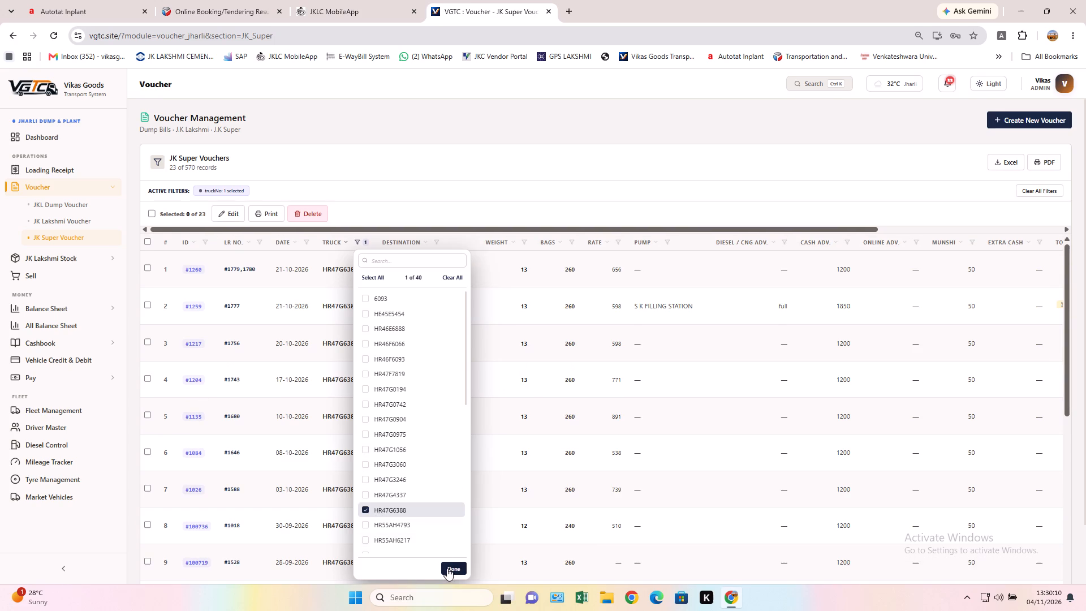
click(449, 570)
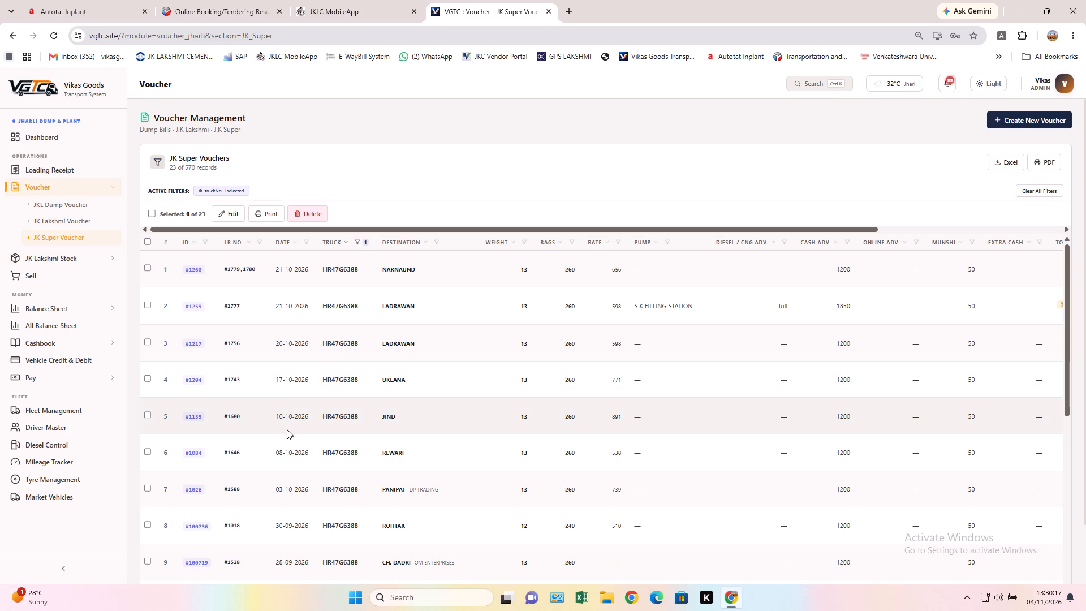
Set JK Super voucher LR 1743 of 17-10-2026 to diesel advance "full" with S K FILLING STATION as fuel station, save it and deselect it.
click(147, 380)
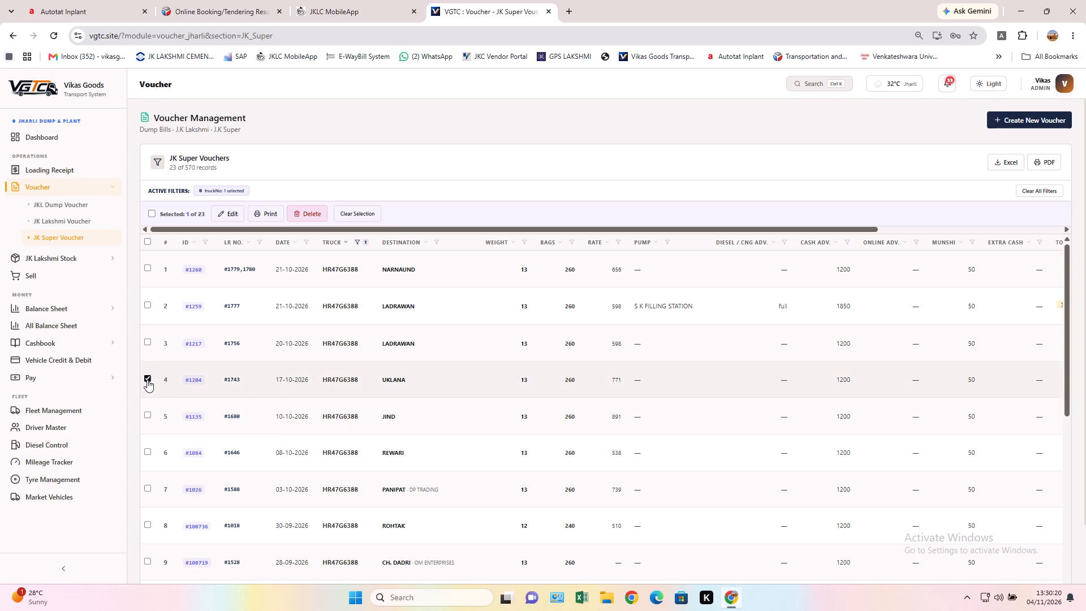
click(223, 221)
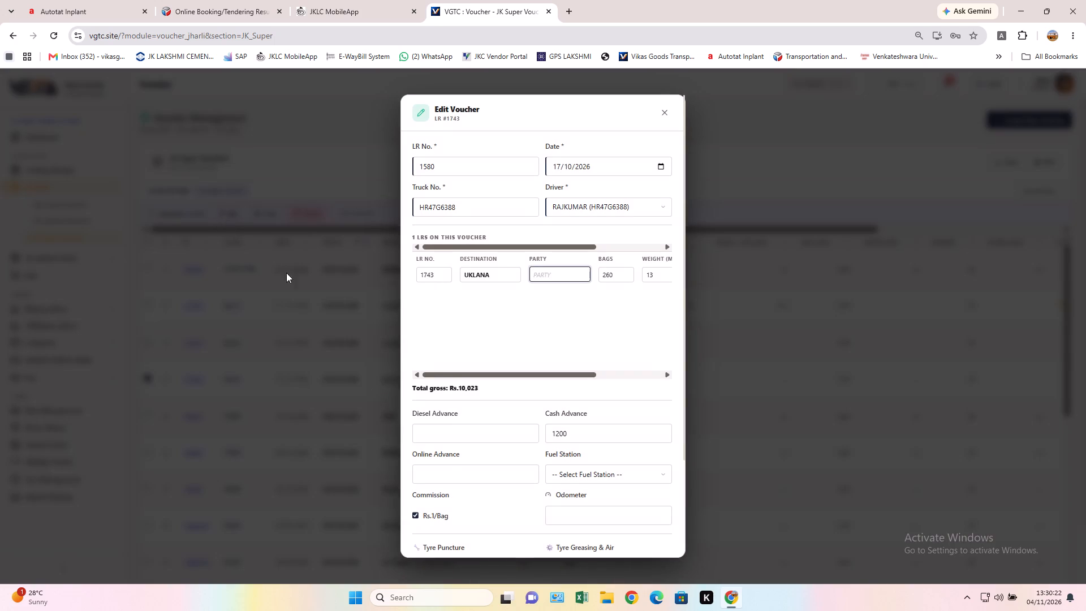
click(464, 433)
text(full)
click(565, 481)
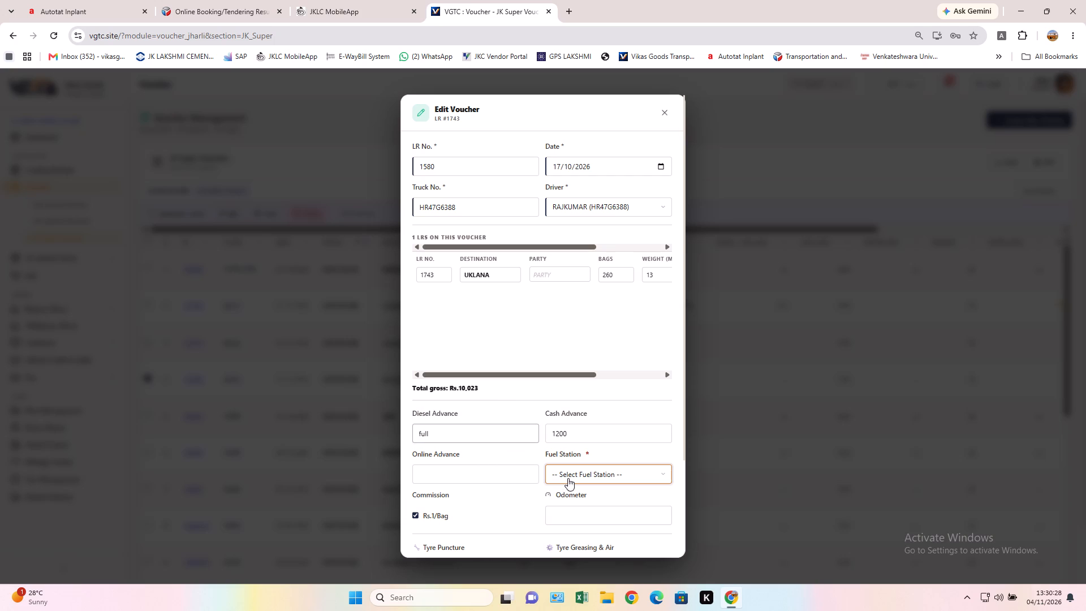
click(581, 544)
scroll(532, 461, down, 3)
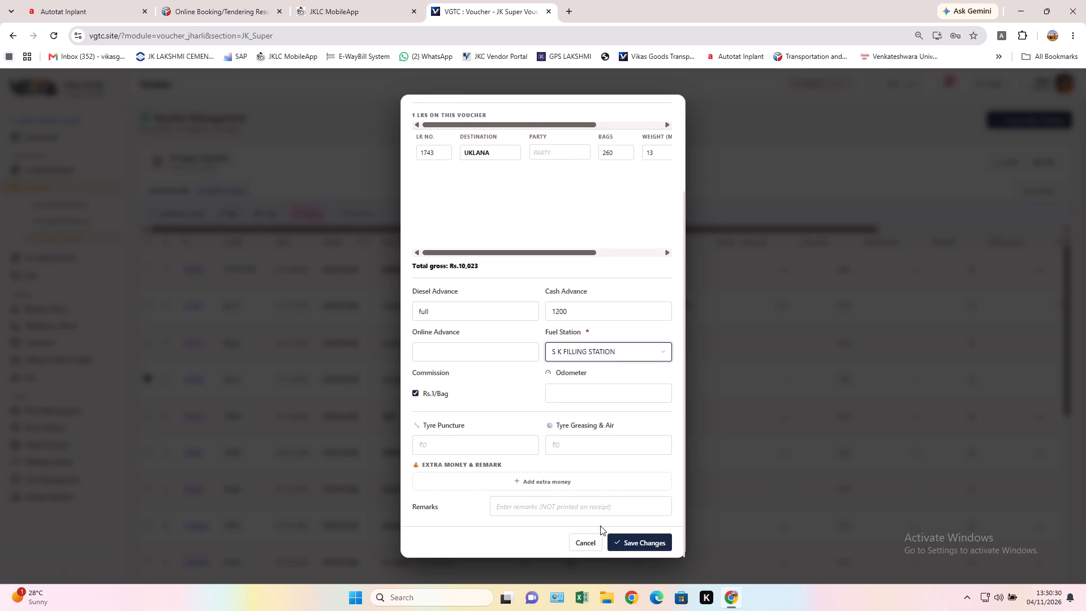
click(632, 540)
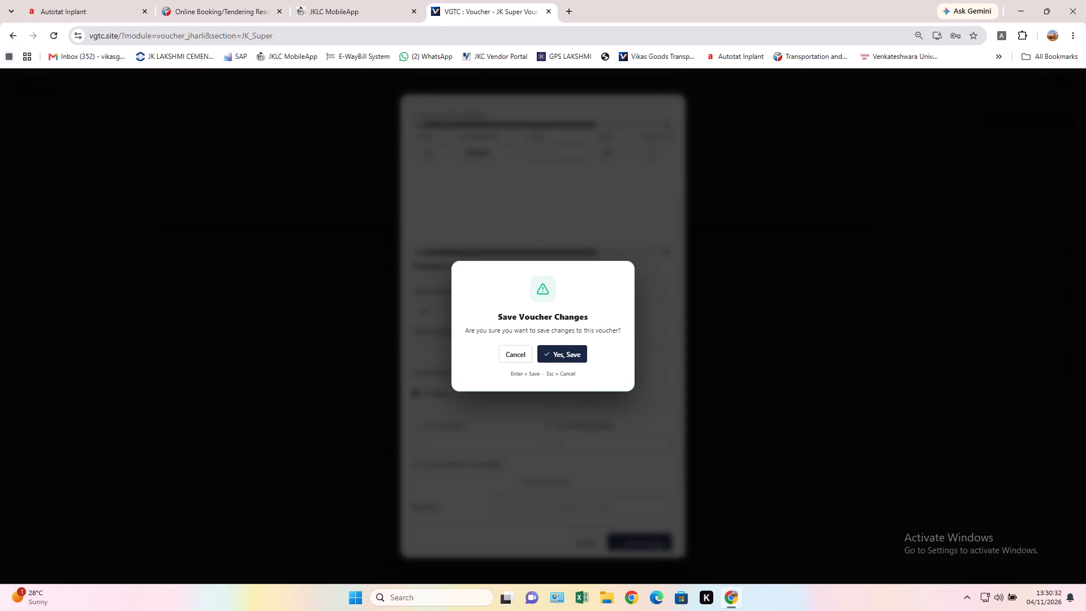
click(570, 355)
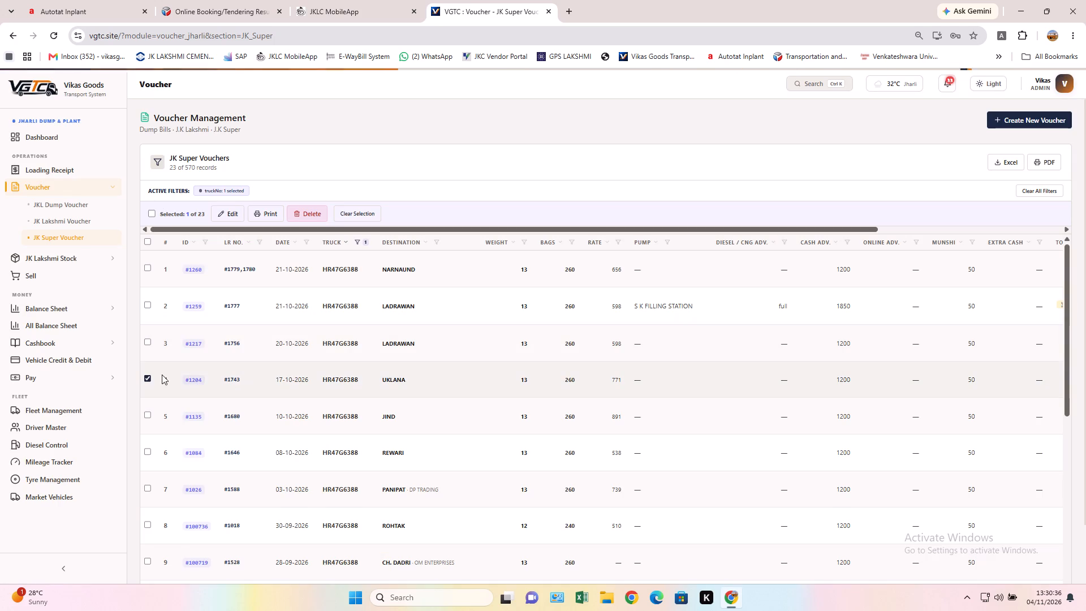
click(148, 377)
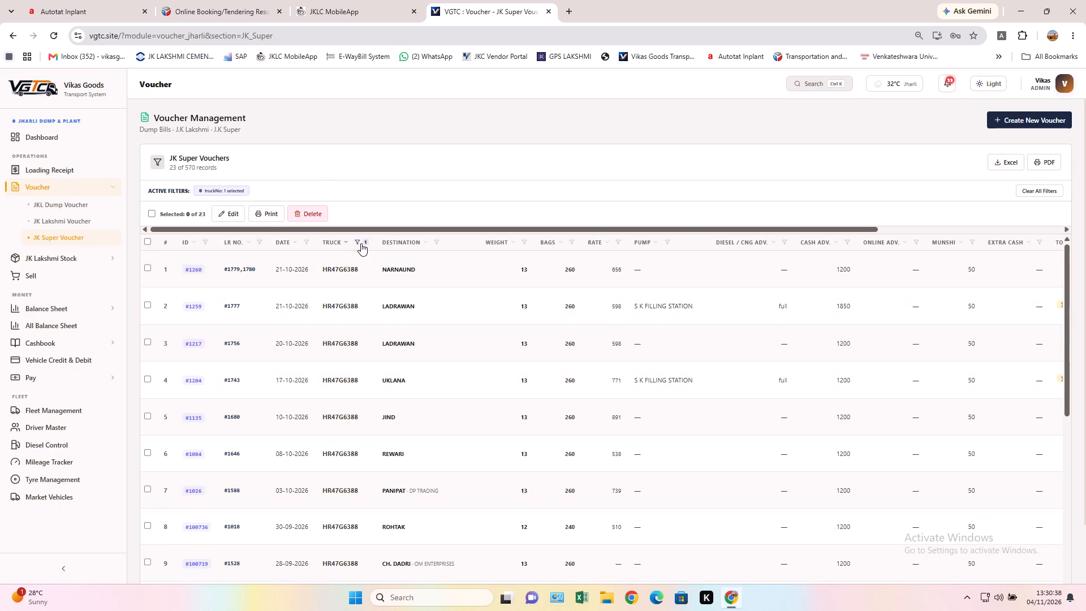
click(357, 240)
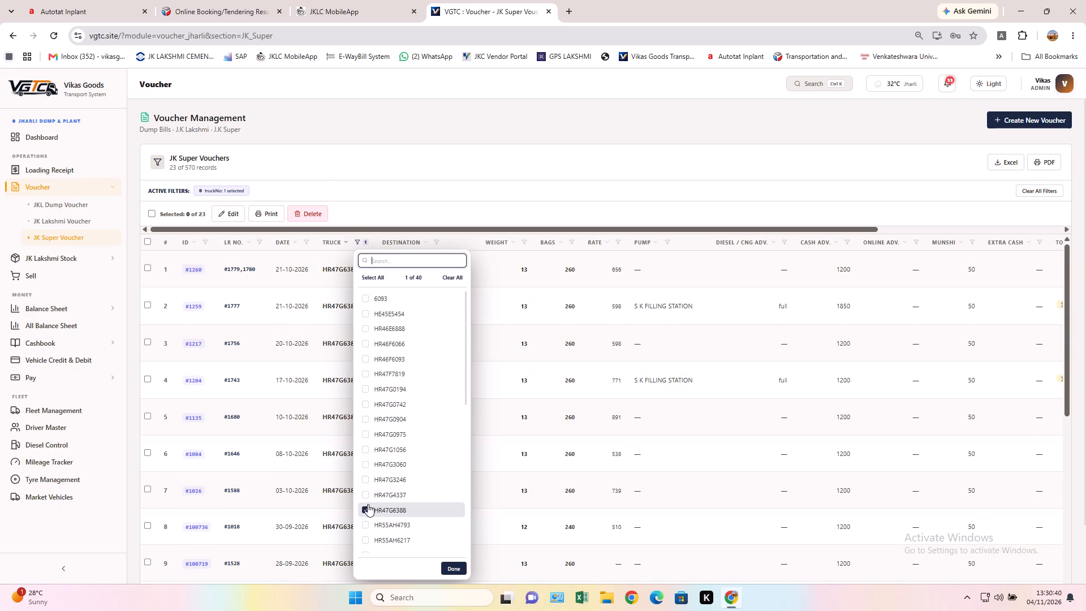
click(366, 507)
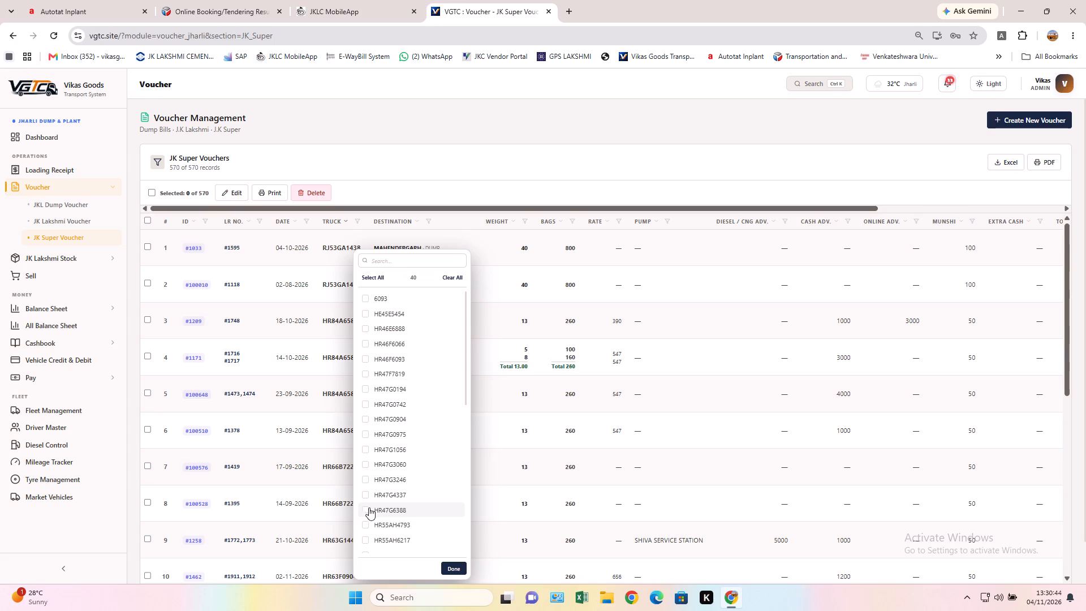
click(386, 432)
click(453, 565)
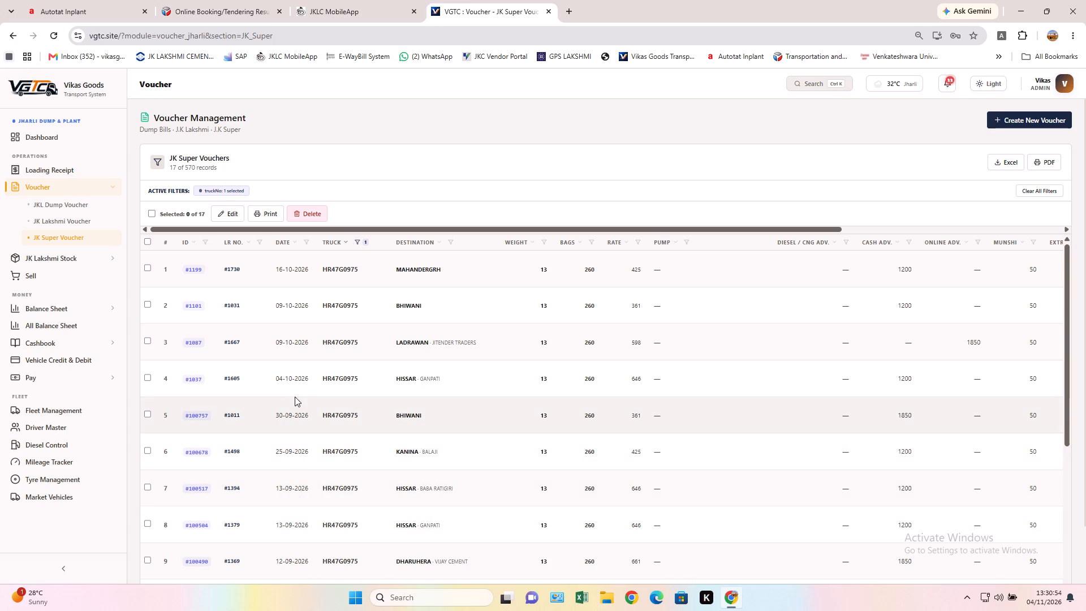
scroll(295, 378, up, 3)
click(357, 240)
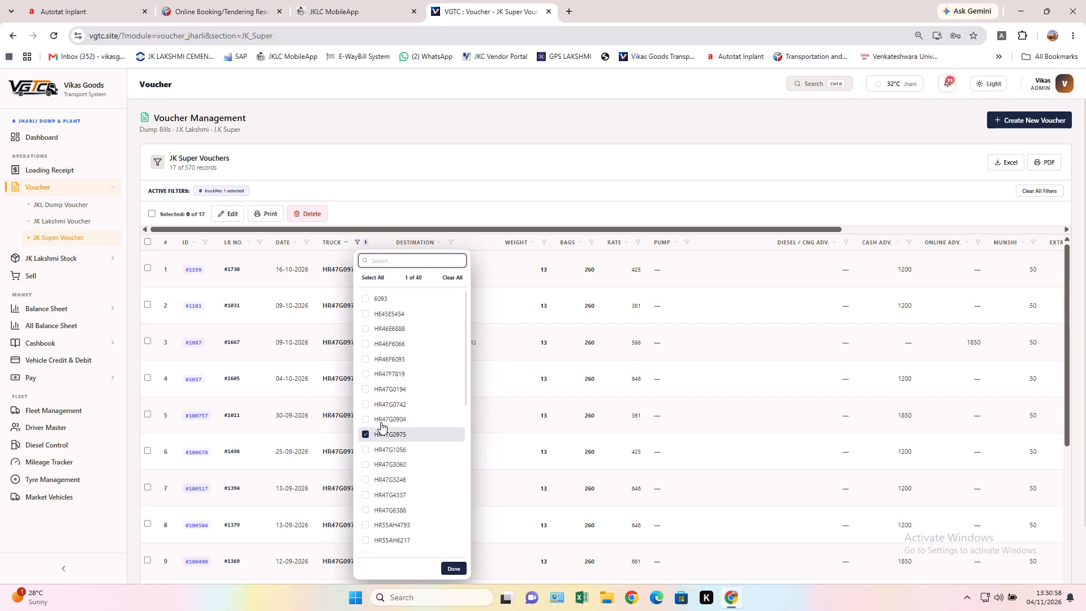
click(364, 432)
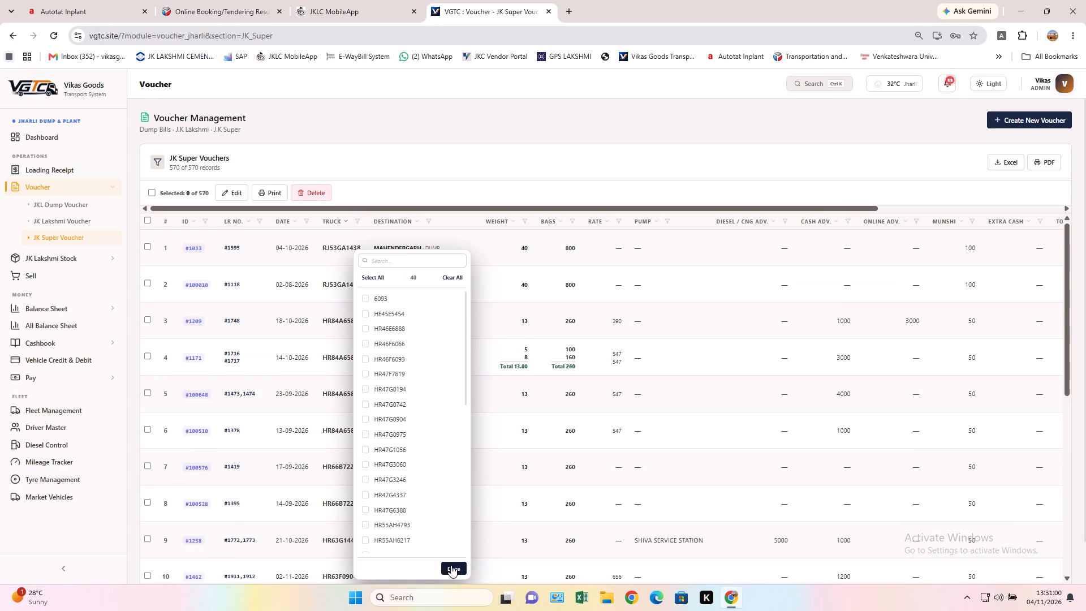
click(455, 276)
click(98, 220)
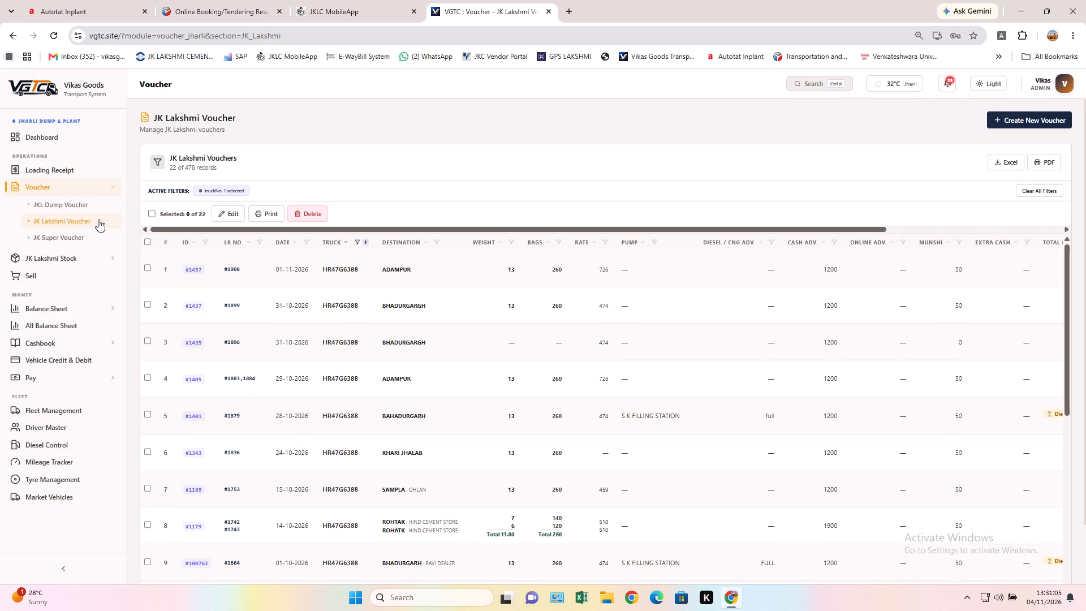
click(355, 244)
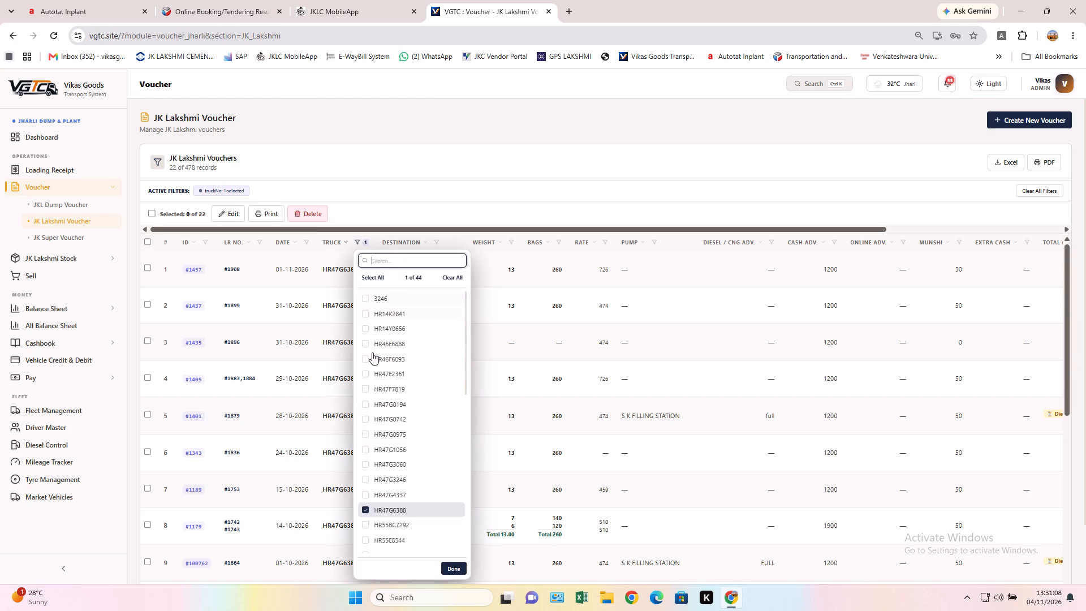
click(361, 510)
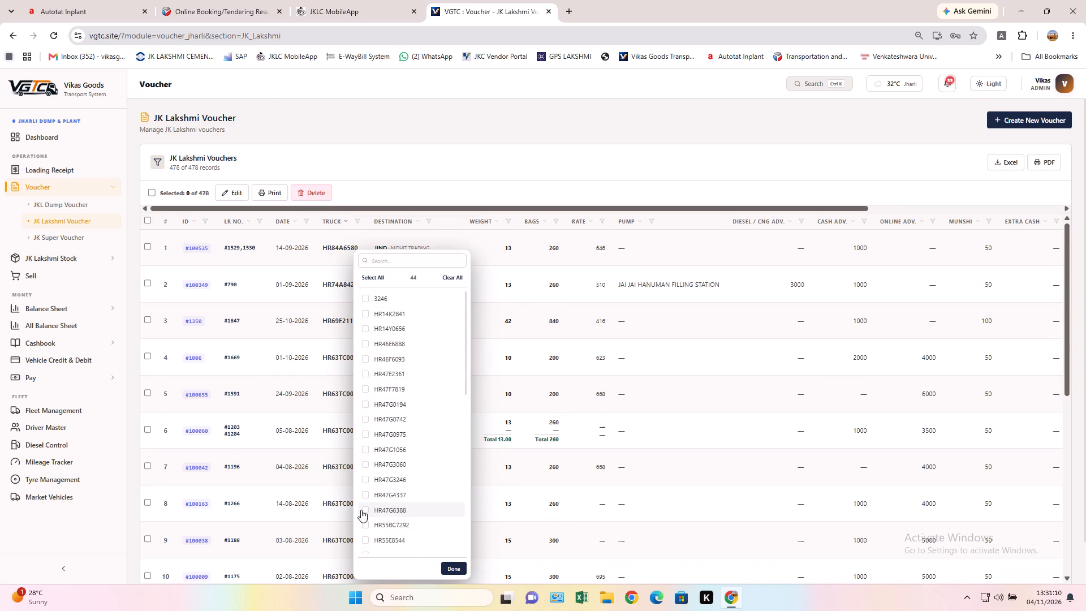
click(364, 433)
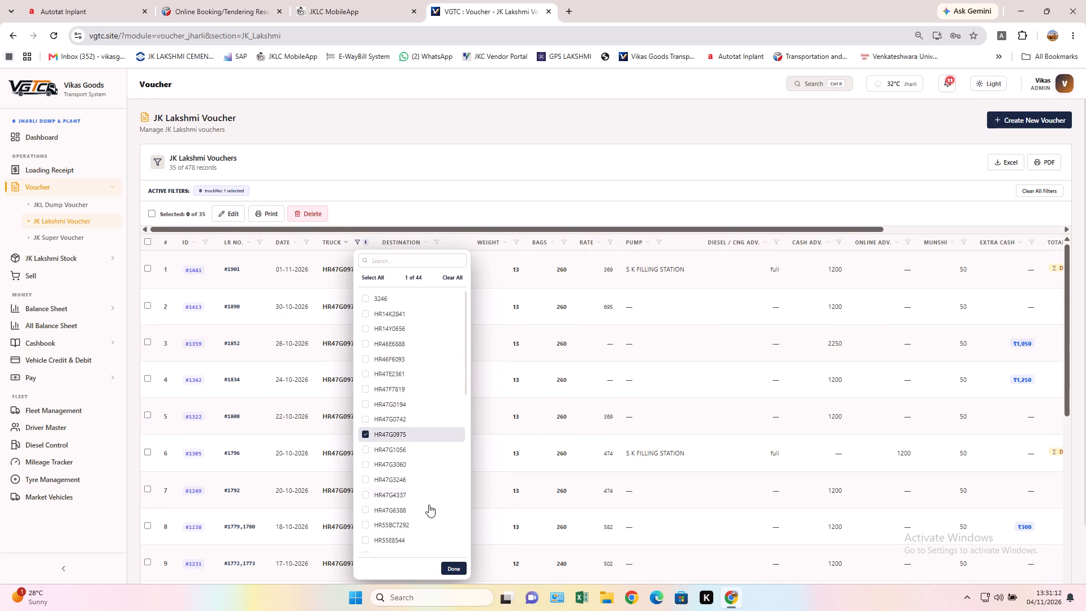
click(455, 565)
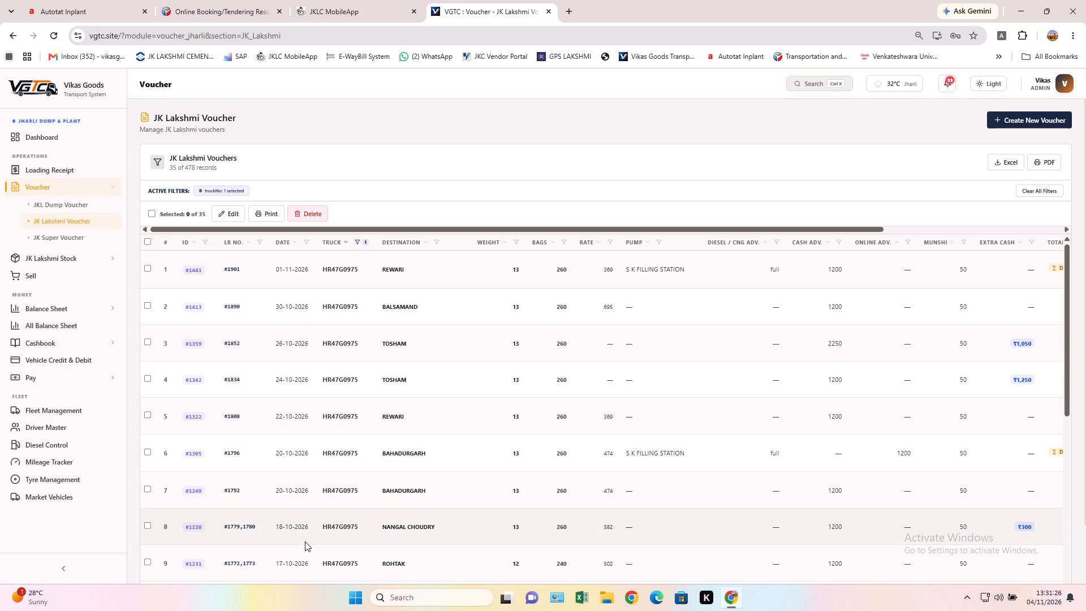
Set voucher LR 1779,1780 of 18-10-2026 to diesel advance "full" with S K FILLING STATION as fuel station, save it and deselect it.
scroll(305, 541, down, 1)
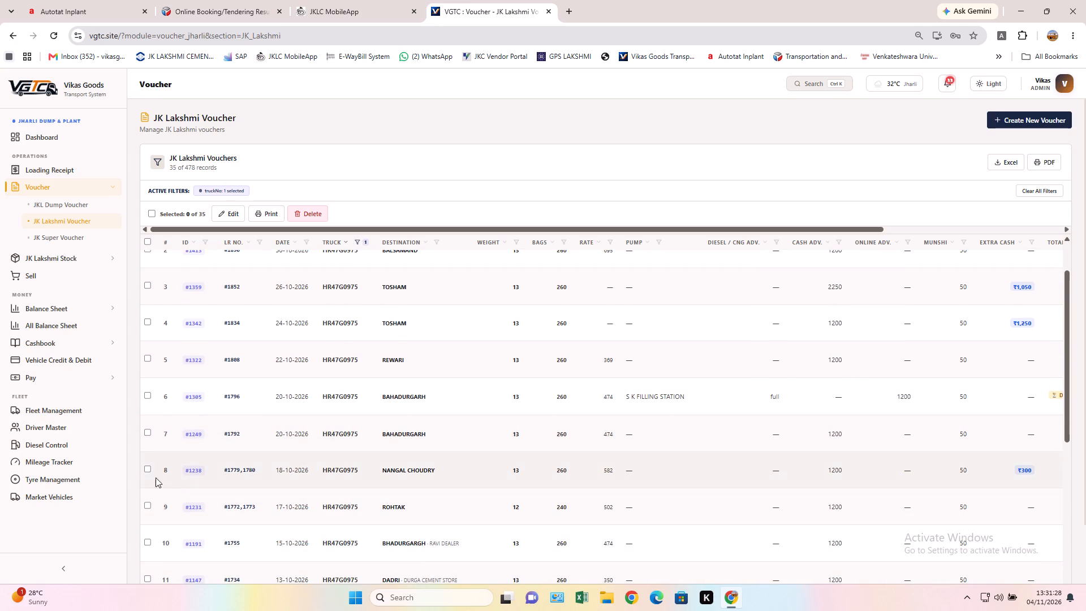
click(144, 470)
click(231, 209)
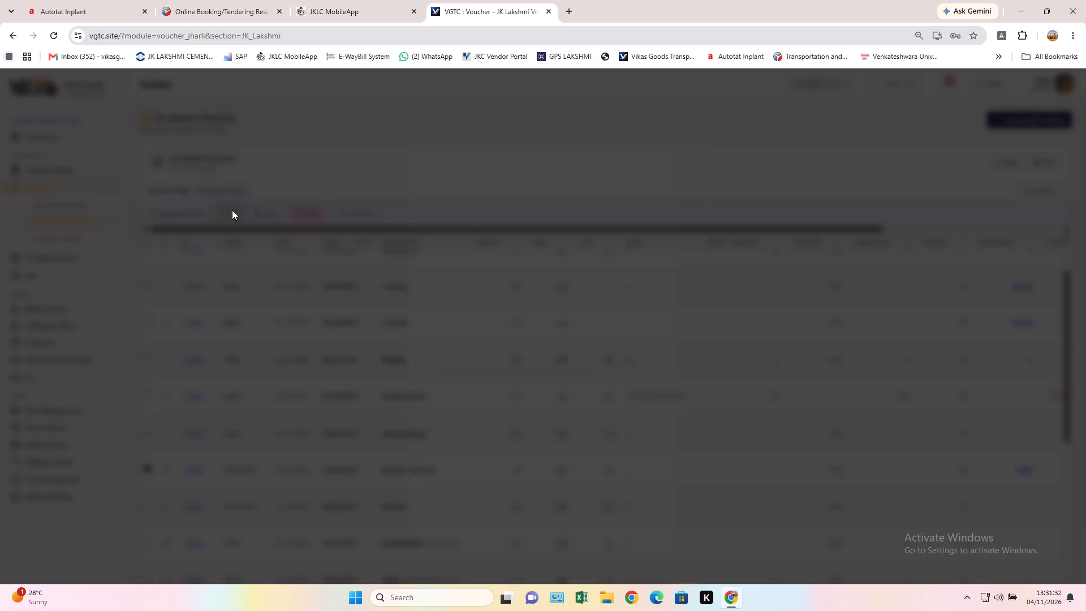
click(459, 428)
text(full)
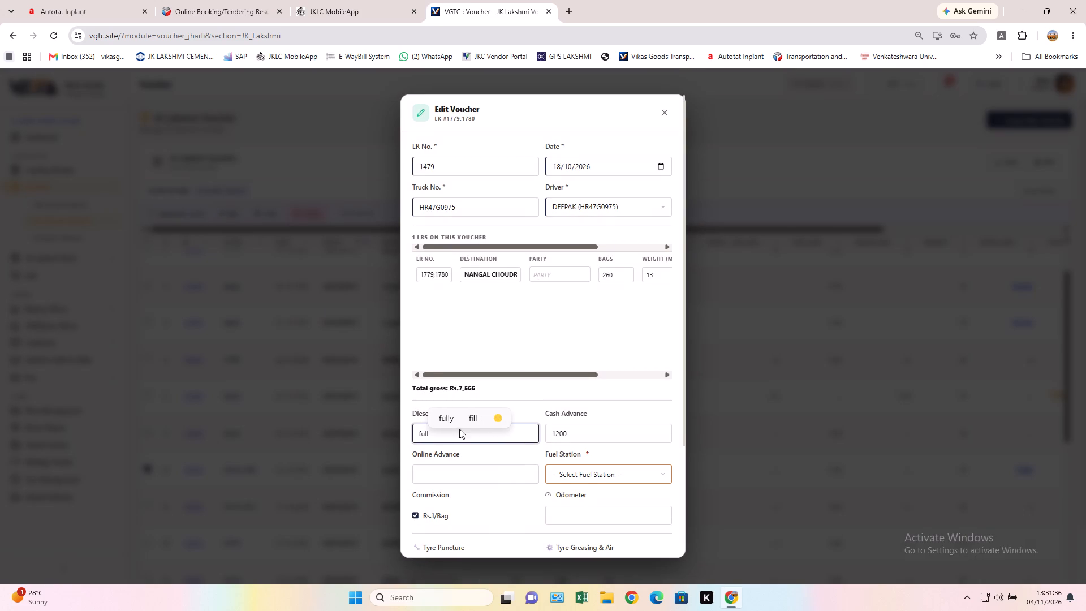
click(597, 474)
click(595, 540)
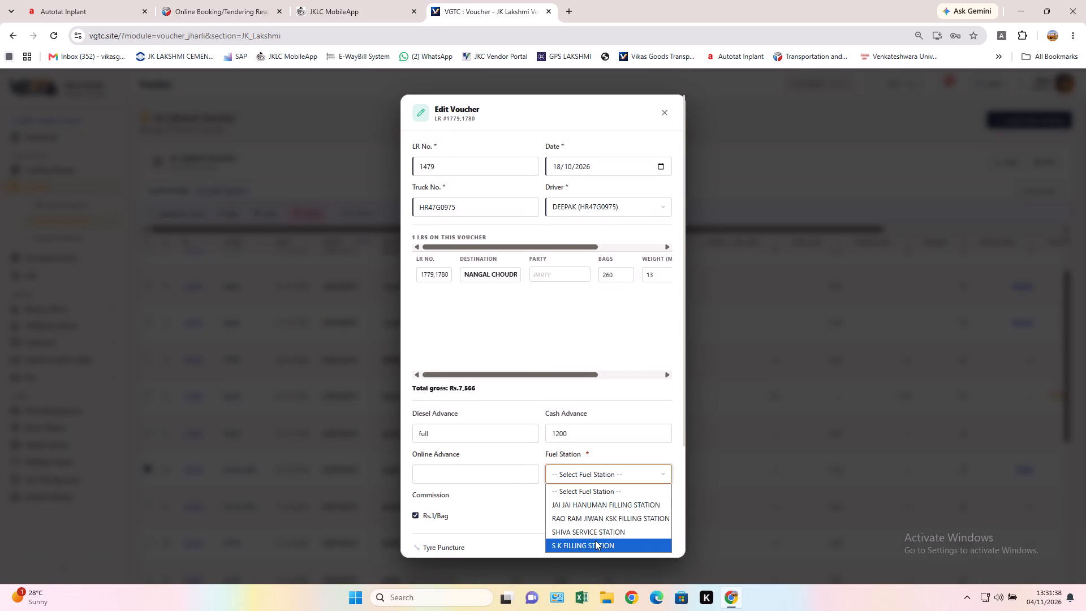
scroll(509, 483, down, 4)
click(633, 548)
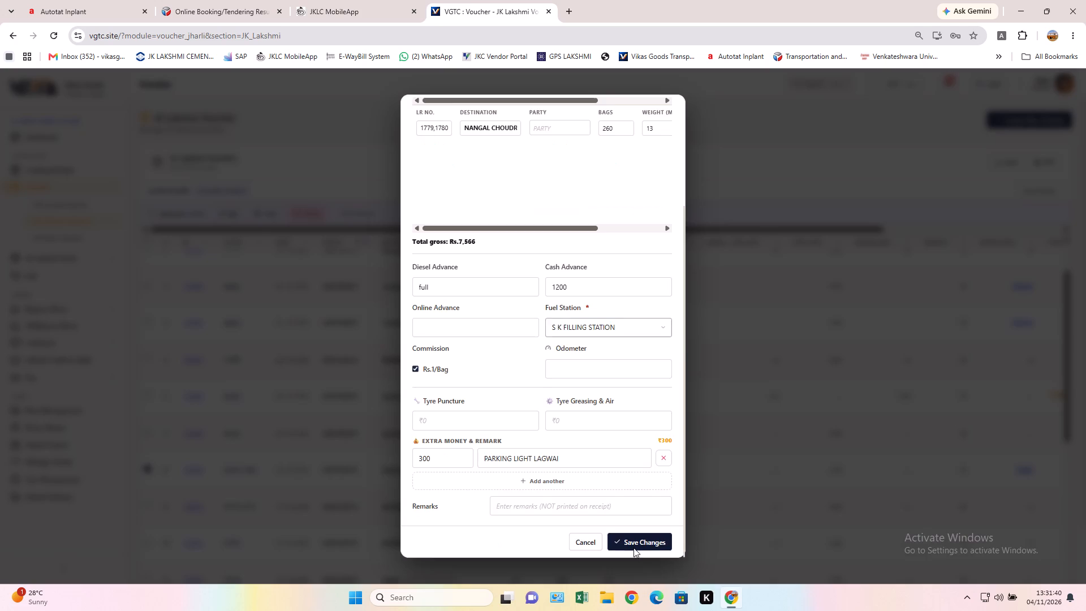
click(563, 352)
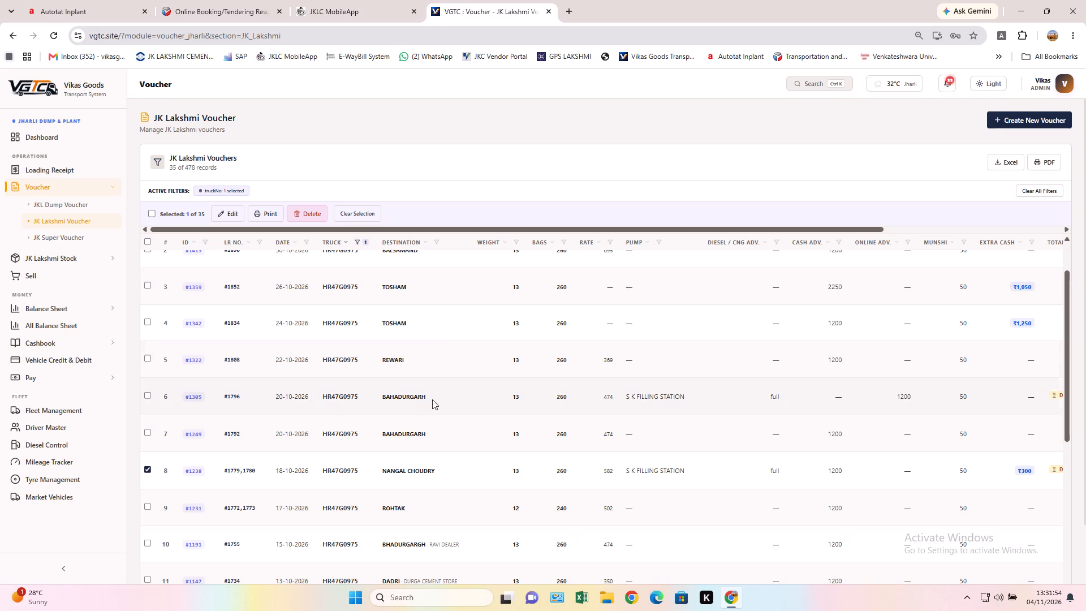
click(146, 470)
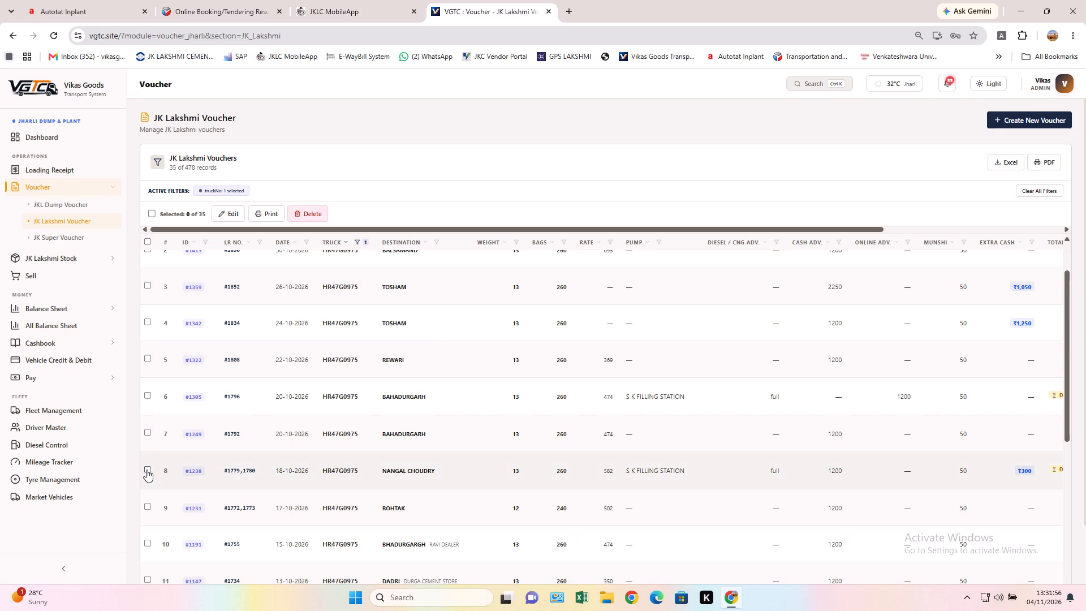
click(356, 239)
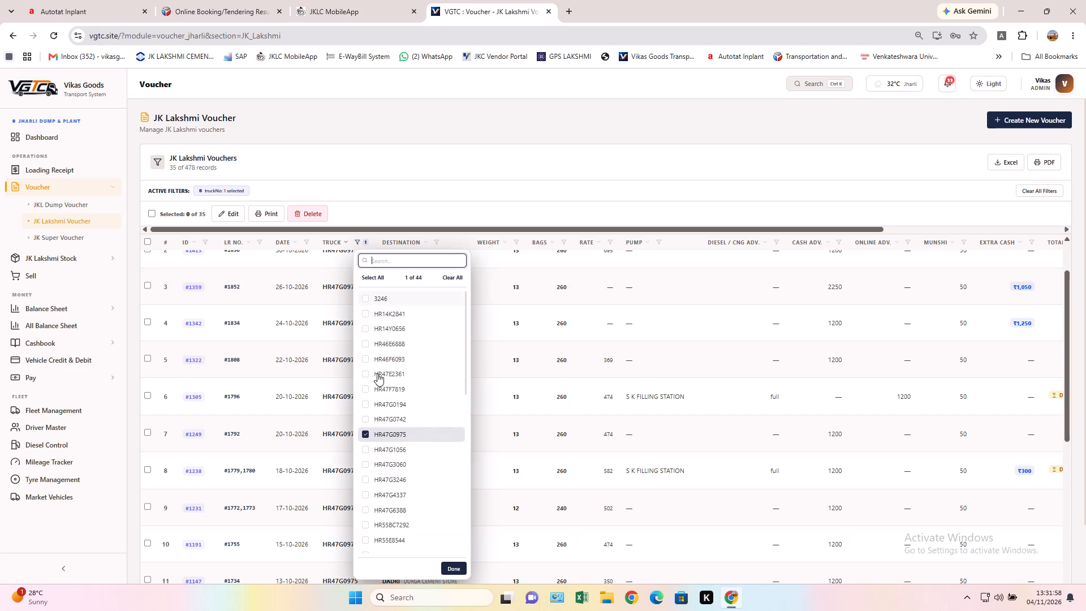
click(361, 437)
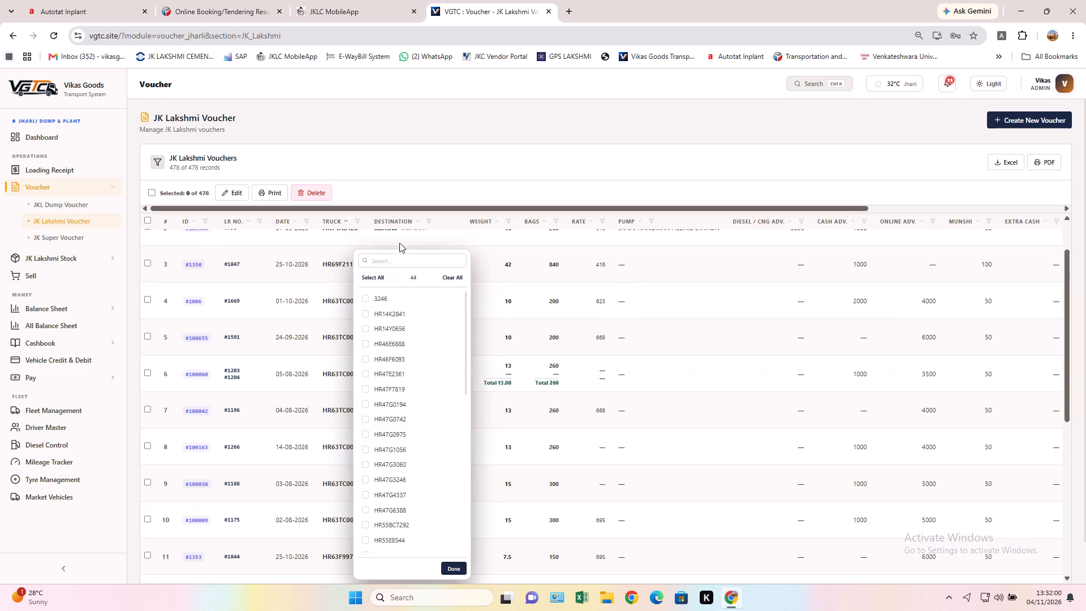
click(399, 255)
text(0742)
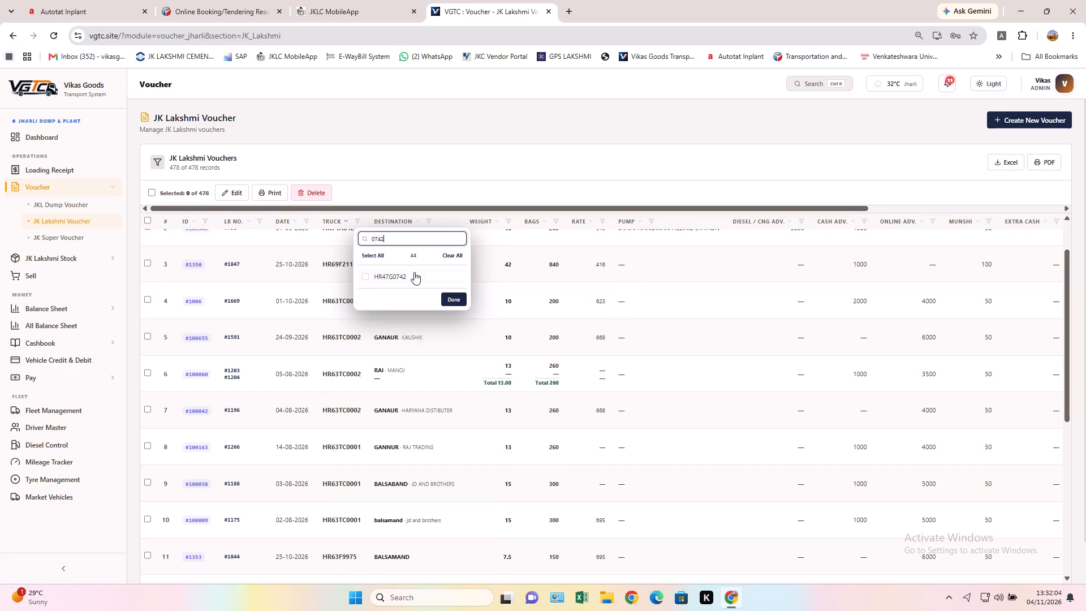
click(414, 272)
click(455, 299)
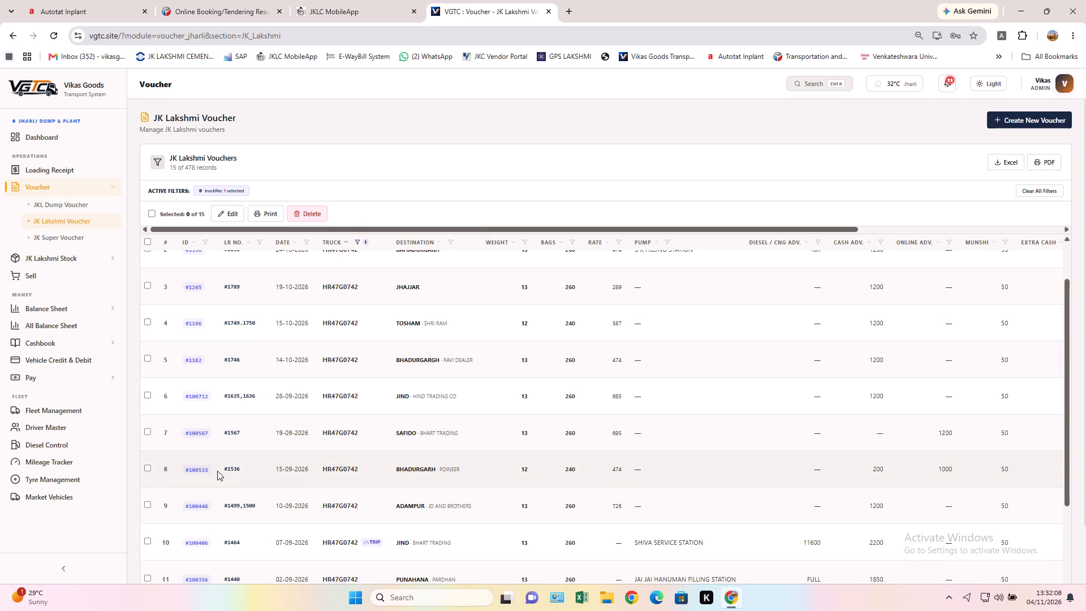
Set voucher LR 1536 of 15-09-2026 to diesel advance "full" with S K FILLING STATION as fuel station, save it and deselect it.
click(144, 469)
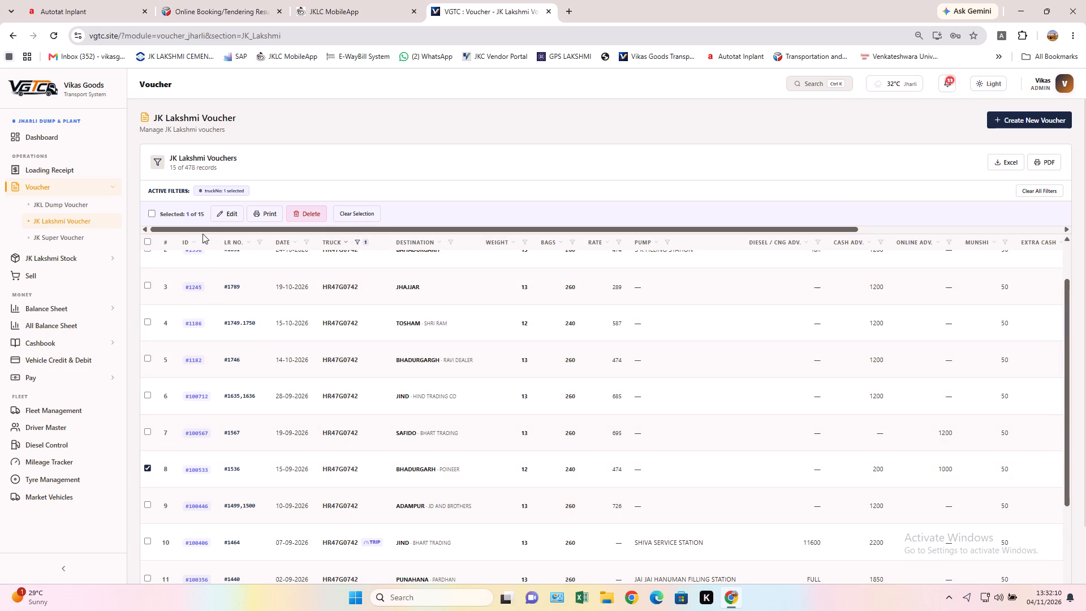
click(229, 215)
click(439, 434)
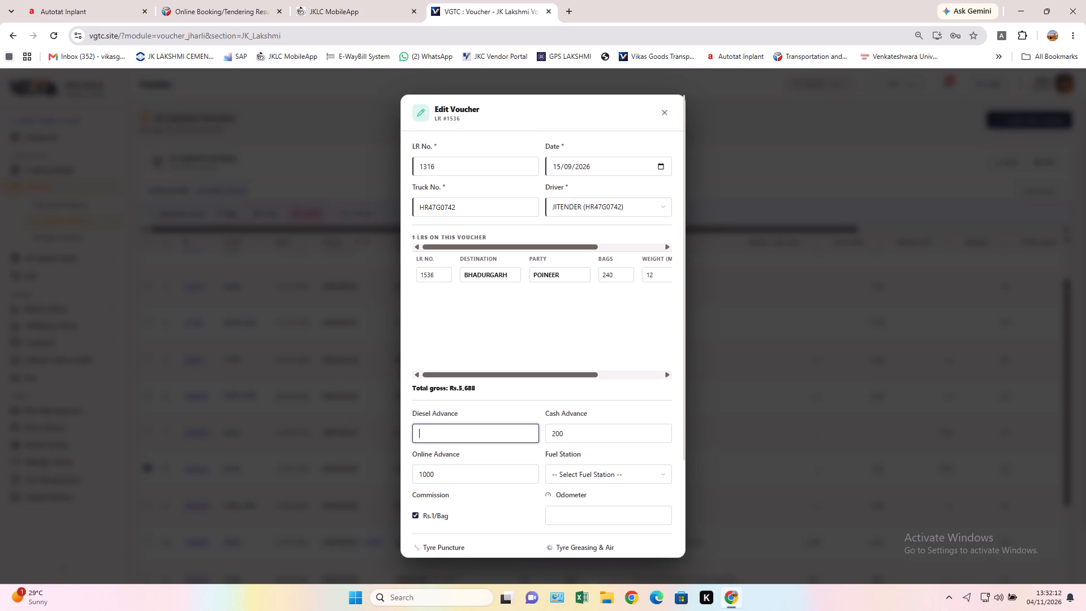
text(fuk)
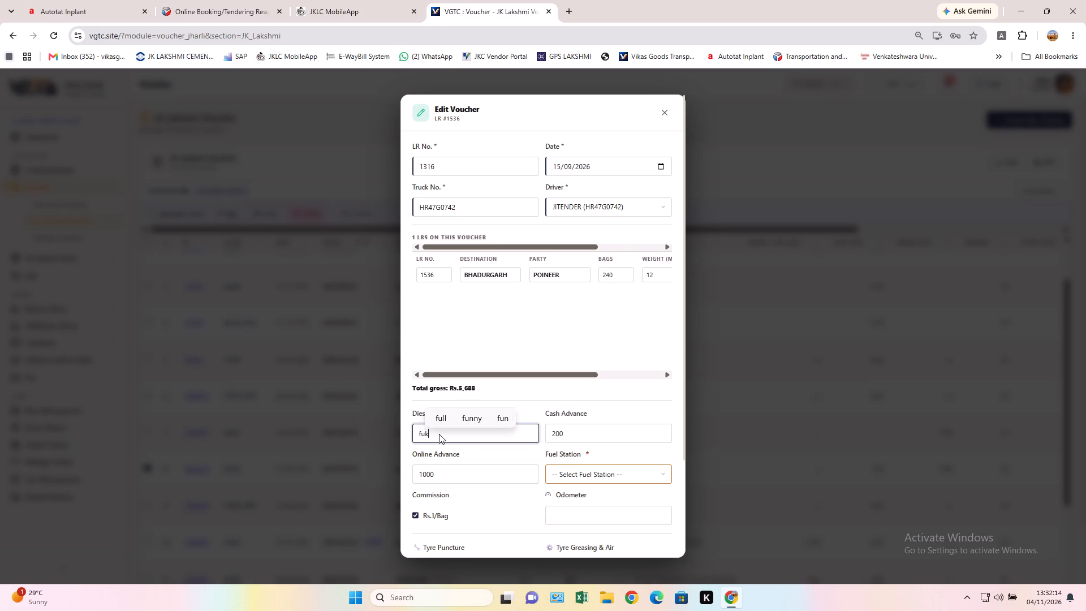
key(BackSpace)
text(ll)
click(598, 470)
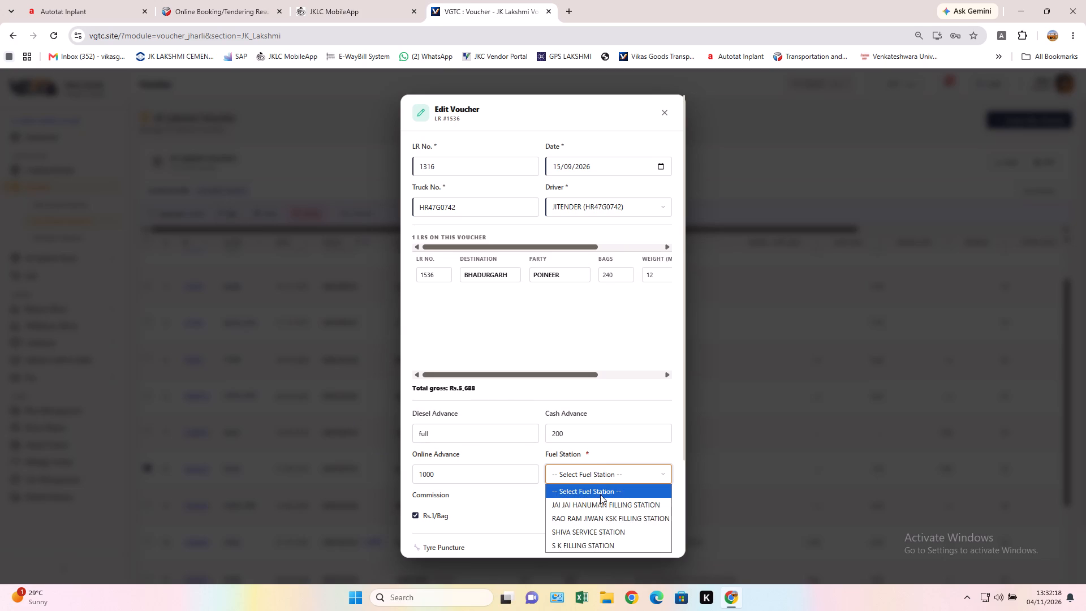
click(604, 548)
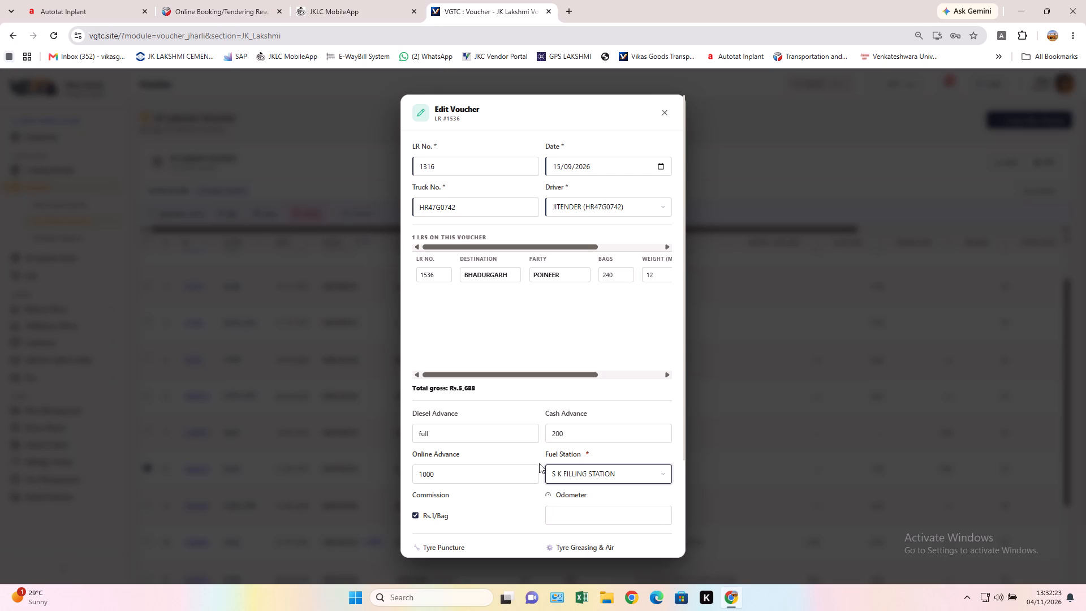
scroll(539, 463, down, 3)
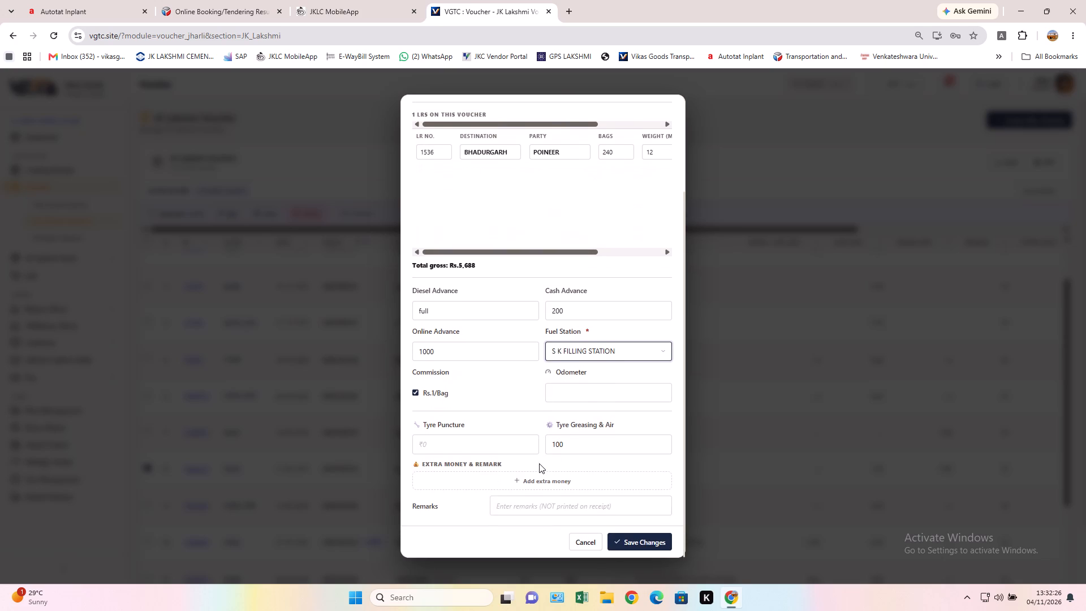
scroll(539, 463, down, 2)
click(641, 542)
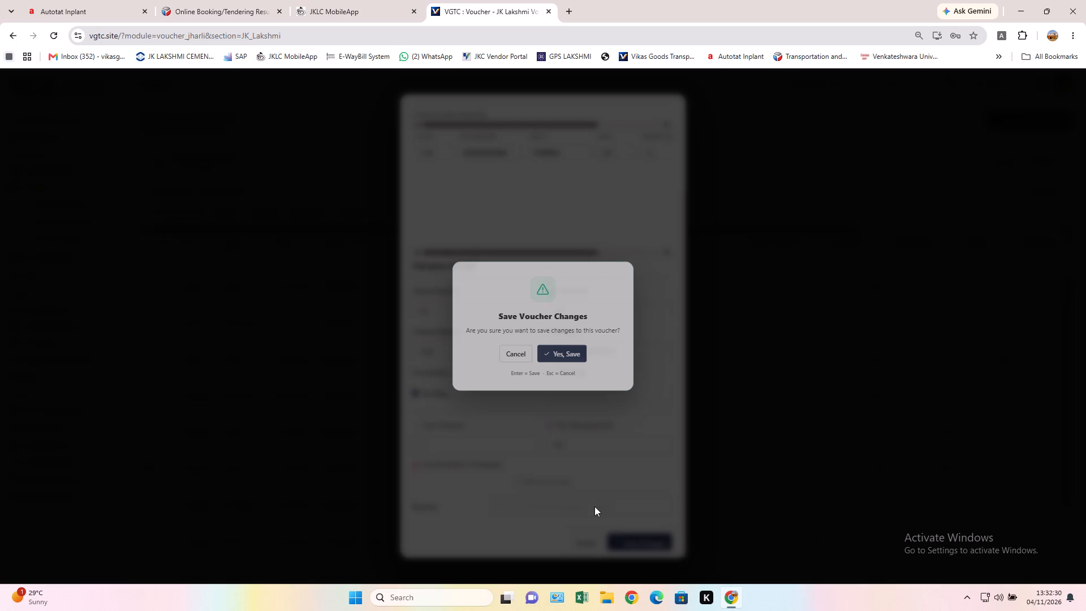
click(573, 355)
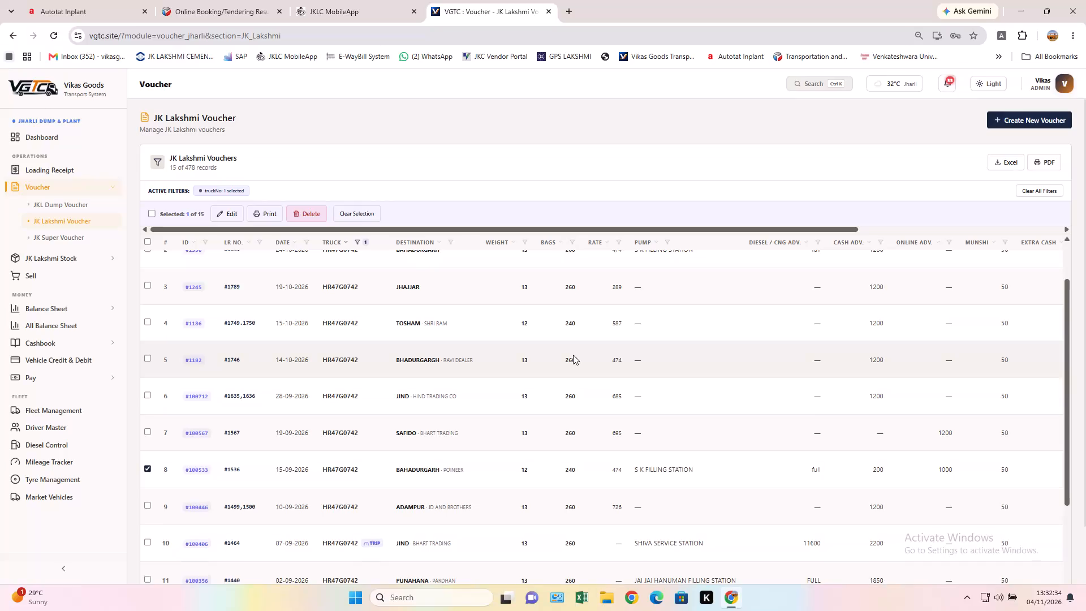
click(146, 467)
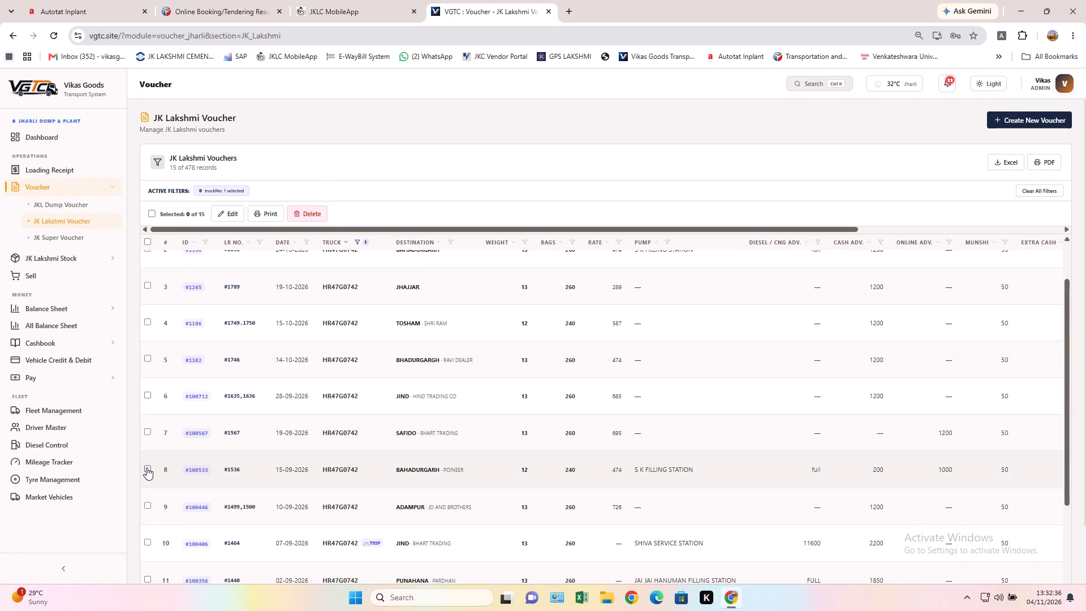
click(355, 240)
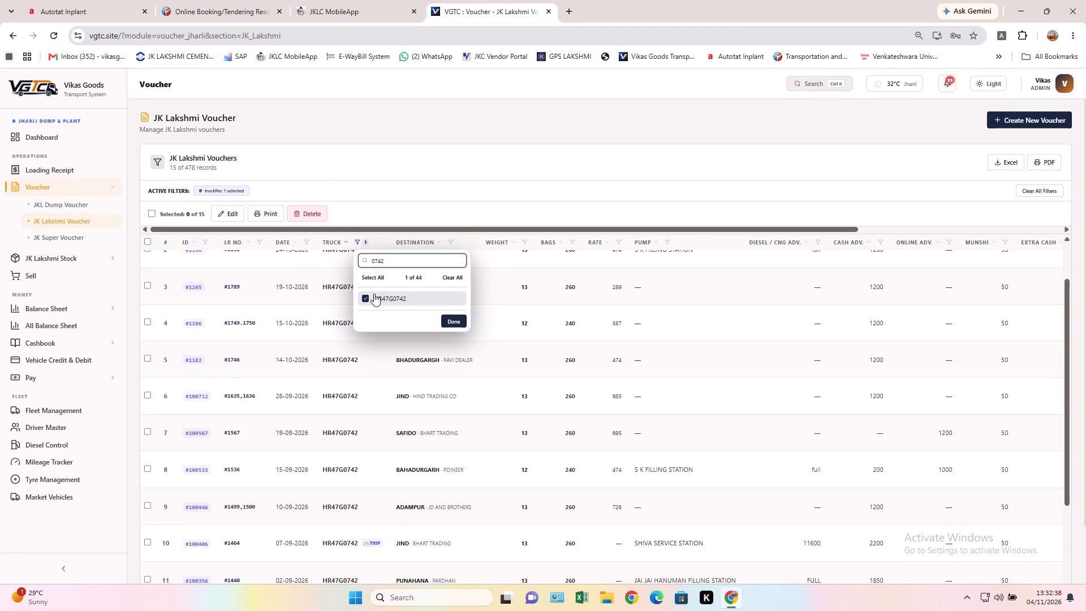
click(364, 295)
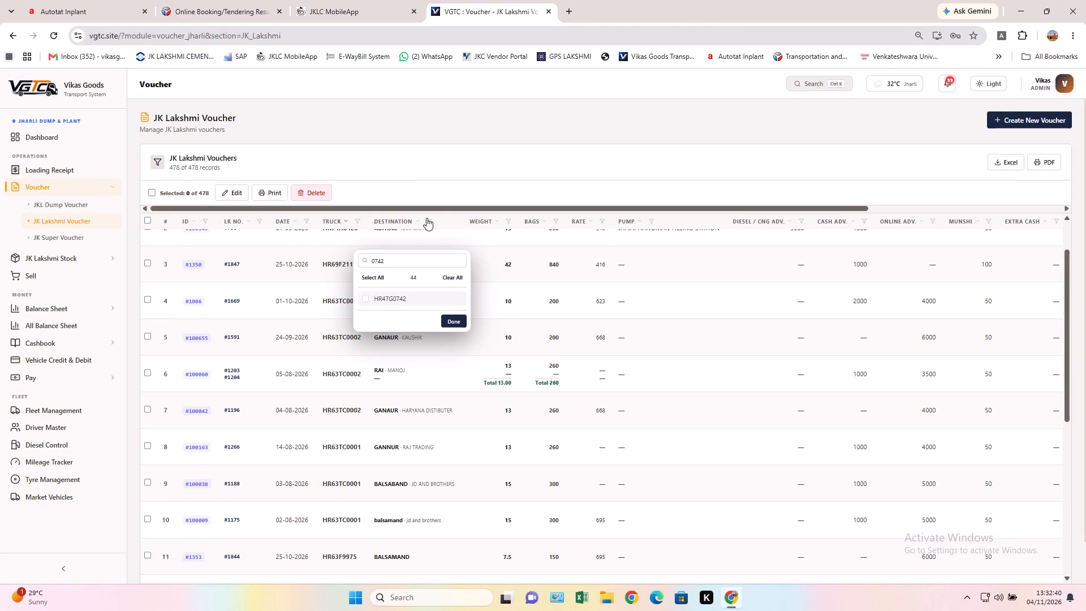
click(394, 260)
key(BackSpace)
key(BackSpace)
key(BackSpace)
key(BackSpace)
key(BackSpace)
key(BackSpace)
key(BackSpace)
key(BackSpace)
key(BackSpace)
key(BackSpace)
key(BackSpace)
key(BackSpace)
key(BackSpace)
key(BackSpace)
key(BackSpace)
key(BackSpace)
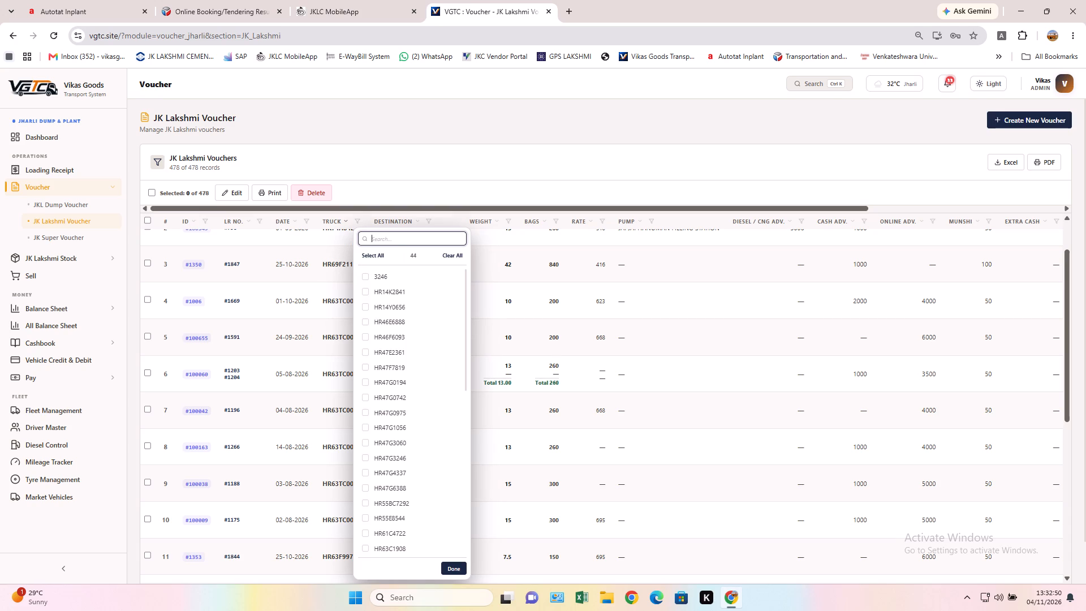
text(10455)
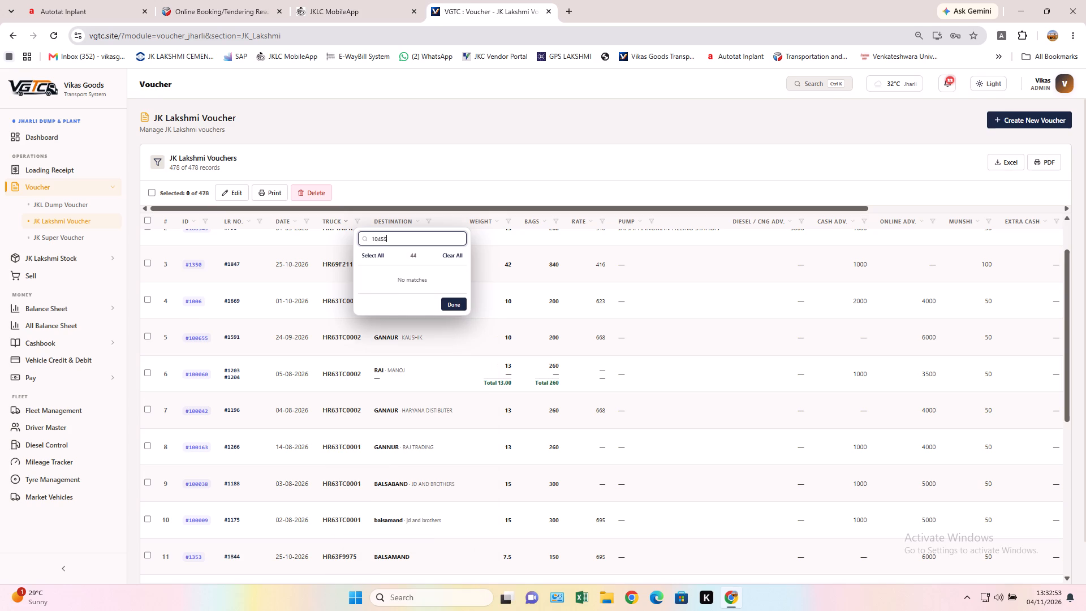
key(BackSpace)
key(BackSpace)
key(BackSpace)
text(56)
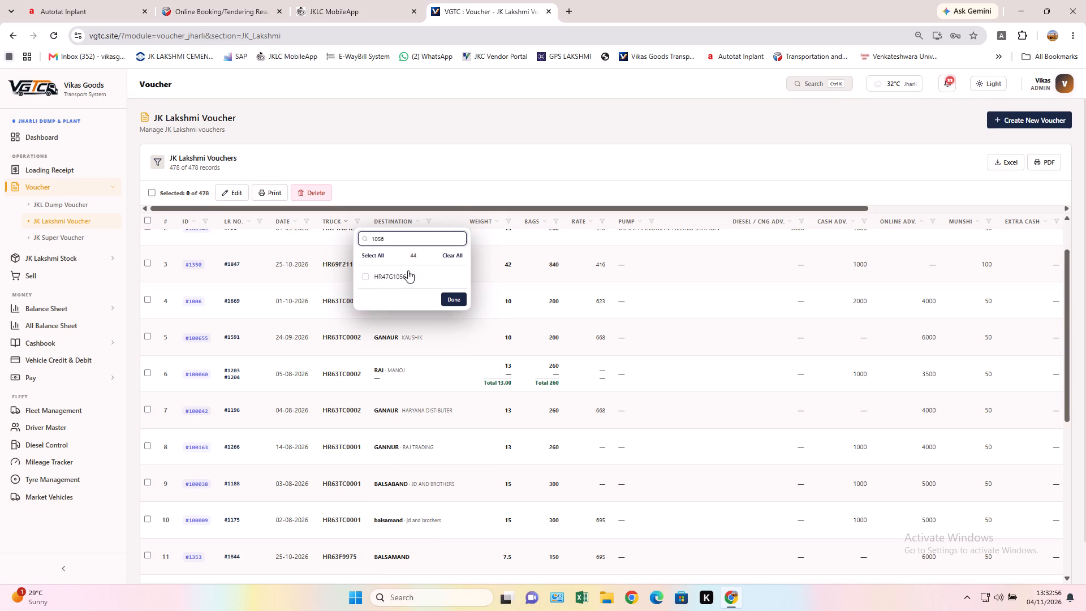
click(408, 271)
click(449, 298)
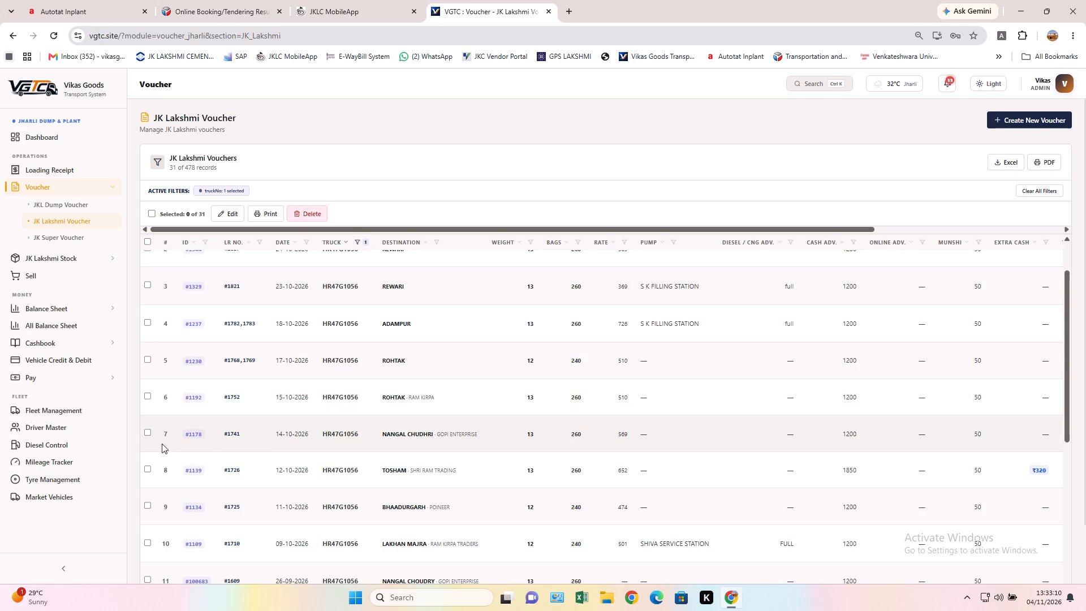
Set voucher LR 1741 of 14-10-2026 to diesel advance "full" with S K FILLING STATION as fuel station, save it and deselect it.
click(148, 432)
click(233, 210)
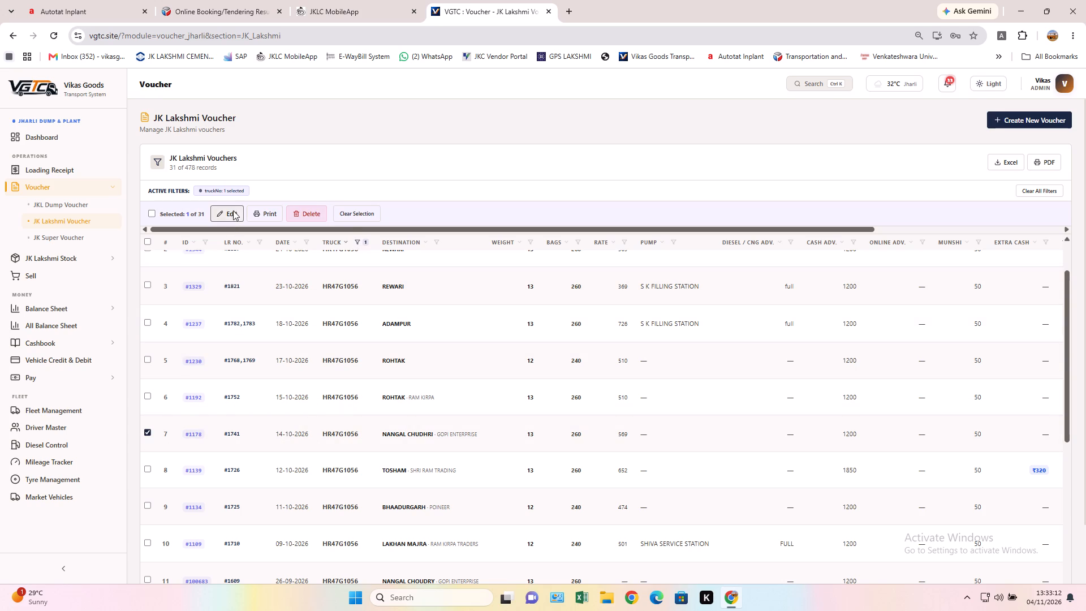
click(453, 433)
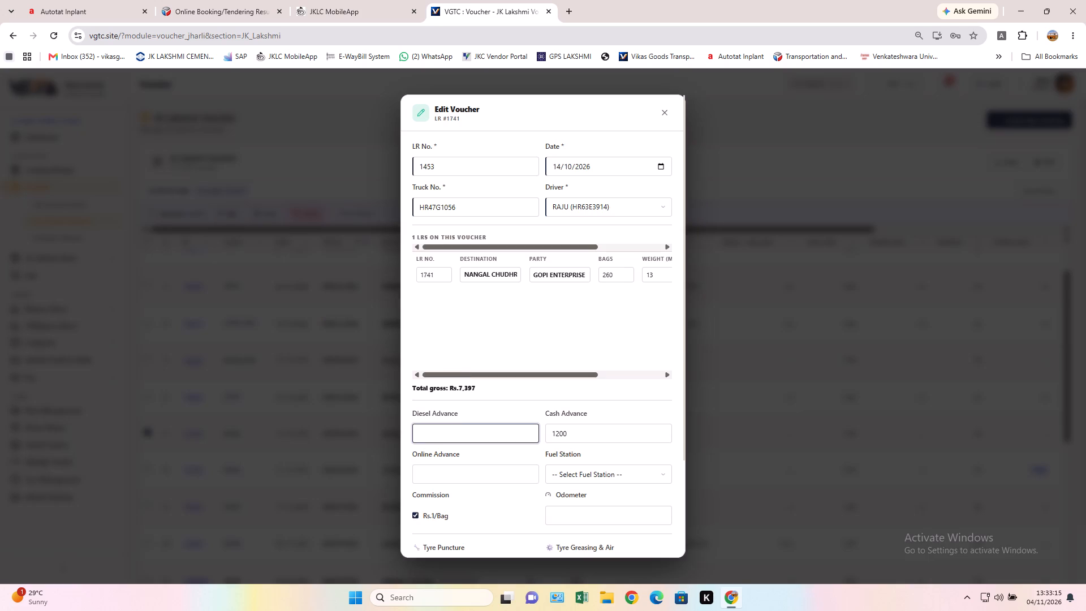
key(g)
key(BackSpace)
text(full)
key(space)
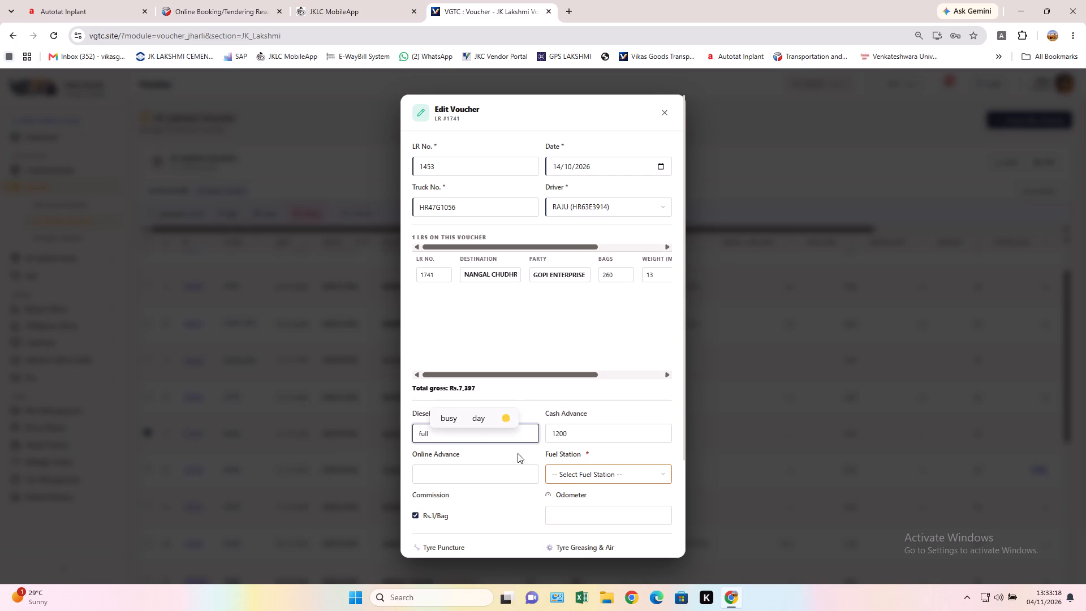
click(570, 480)
click(584, 545)
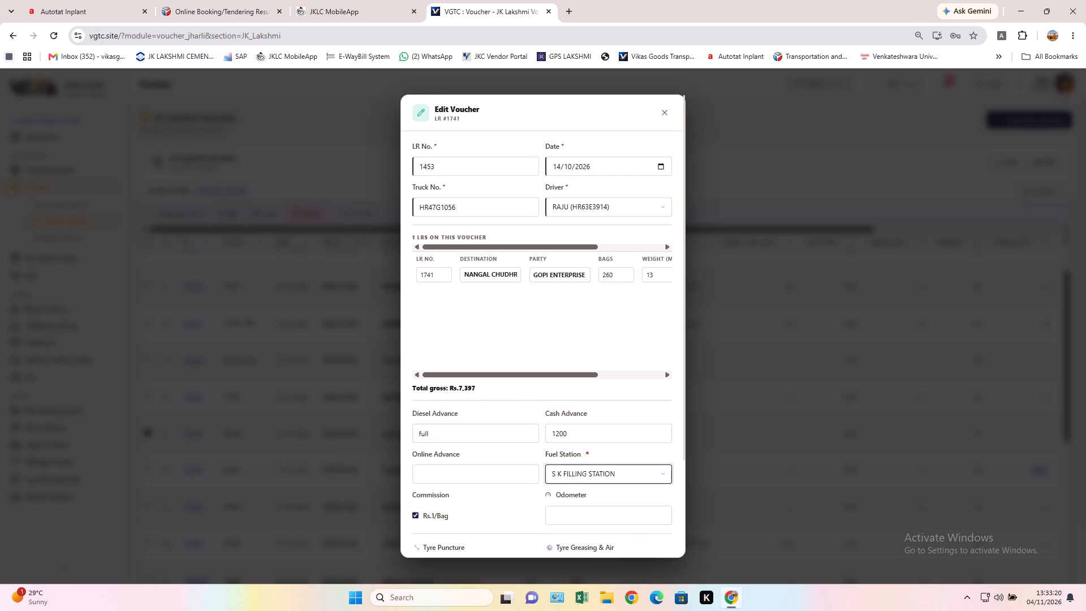
scroll(533, 470, down, 5)
click(640, 547)
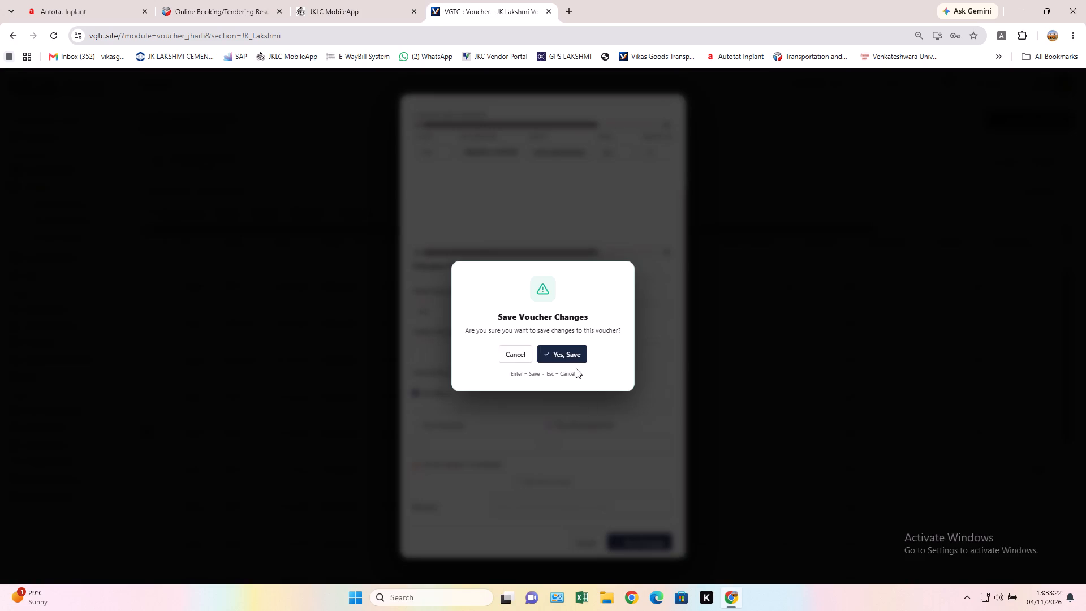
click(569, 353)
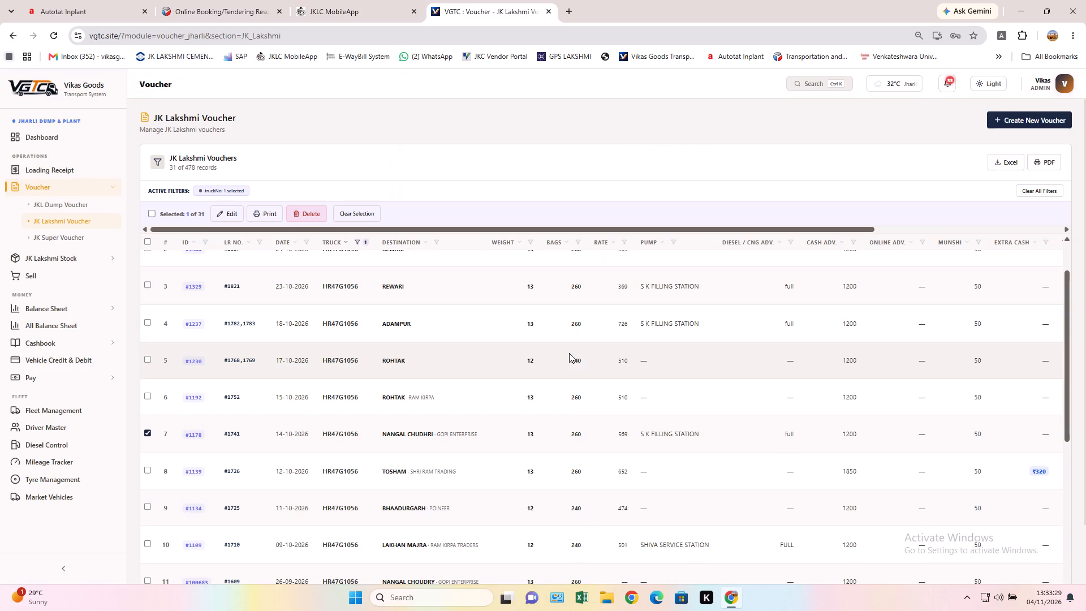
click(148, 431)
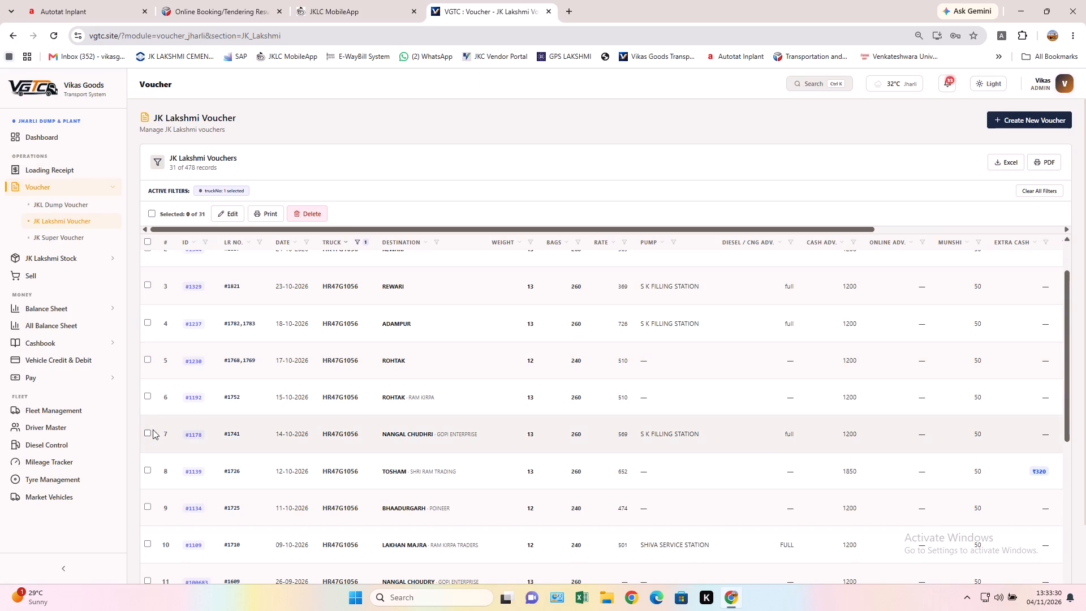
click(359, 239)
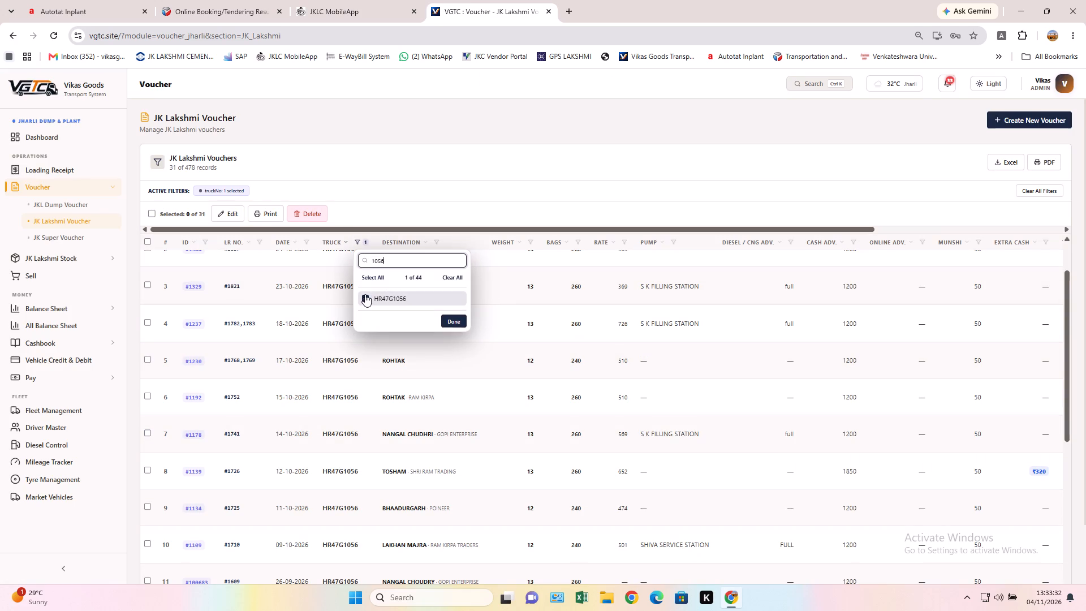
click(365, 296)
click(388, 259)
key(BackSpace)
key(BackSpace)
key(BackSpace)
key(BackSpace)
key(BackSpace)
key(BackSpace)
key(BackSpace)
key(BackSpace)
key(BackSpace)
key(BackSpace)
key(BackSpace)
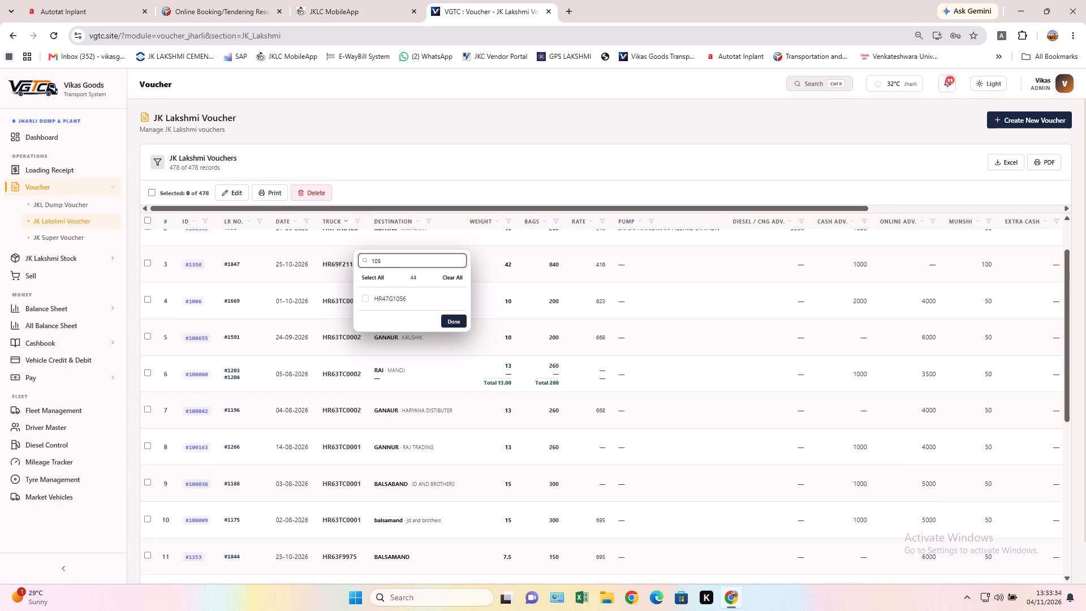
text(3246)
click(373, 292)
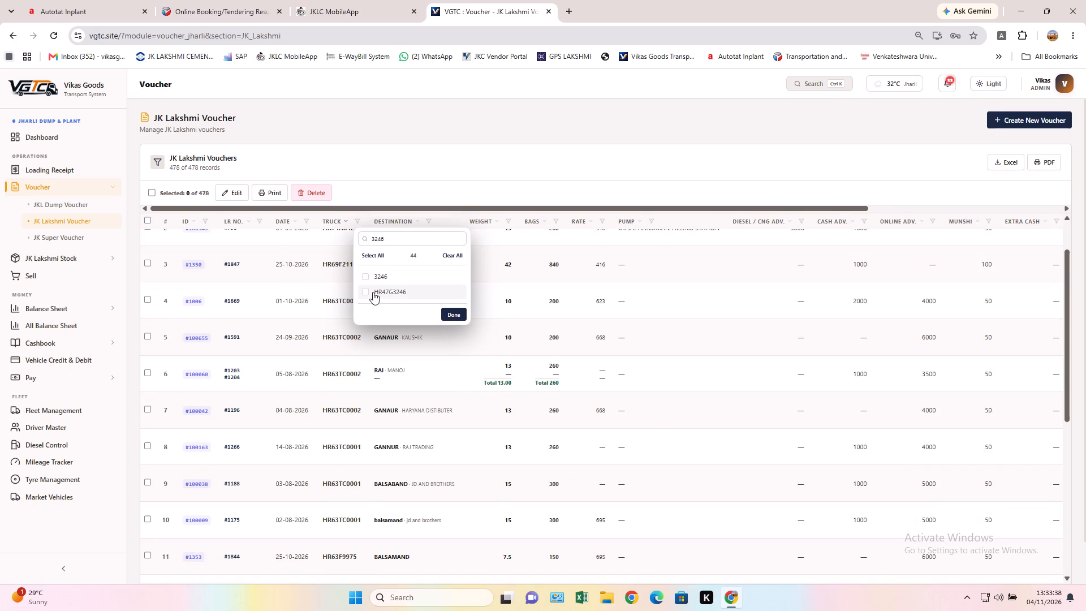
click(456, 315)
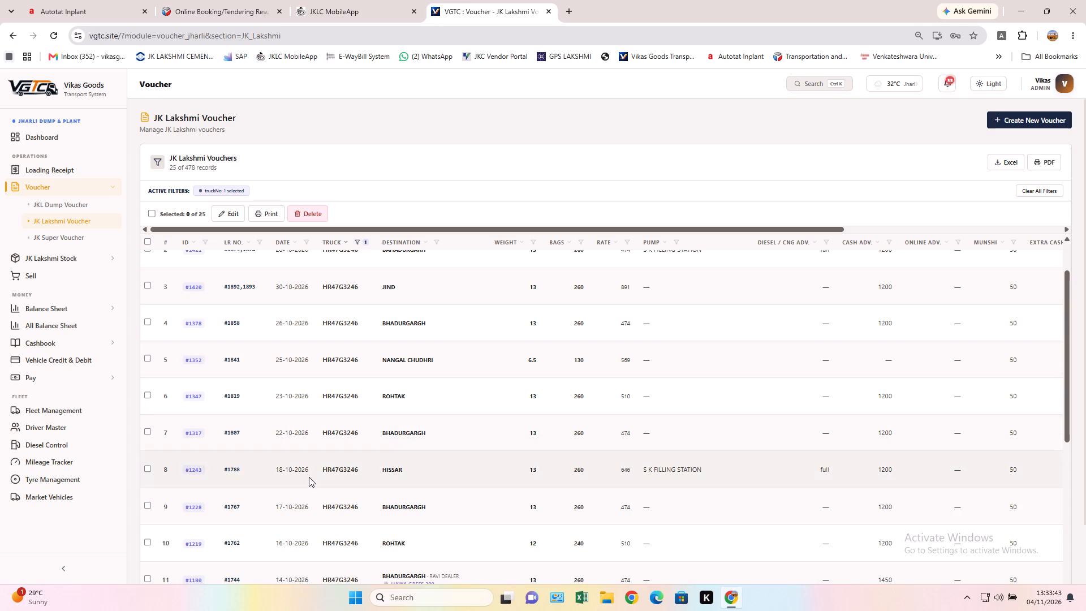
Set voucher LR 1744 of 14-10-2026 to diesel advance "full" with S K FILLING STATION as fuel station, save it and deselect it.
scroll(306, 525, down, 1)
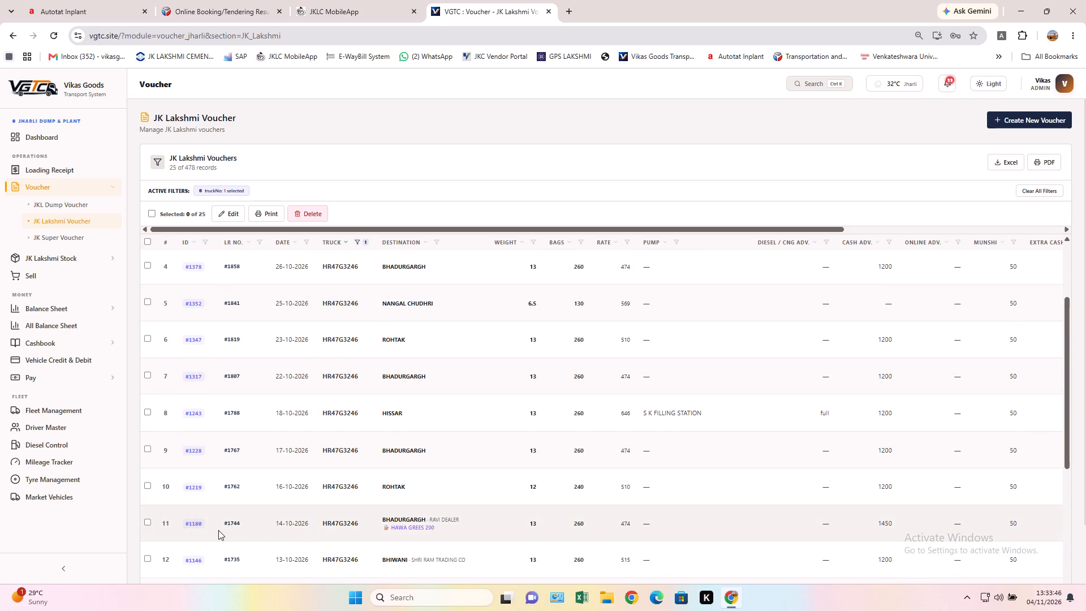
click(148, 523)
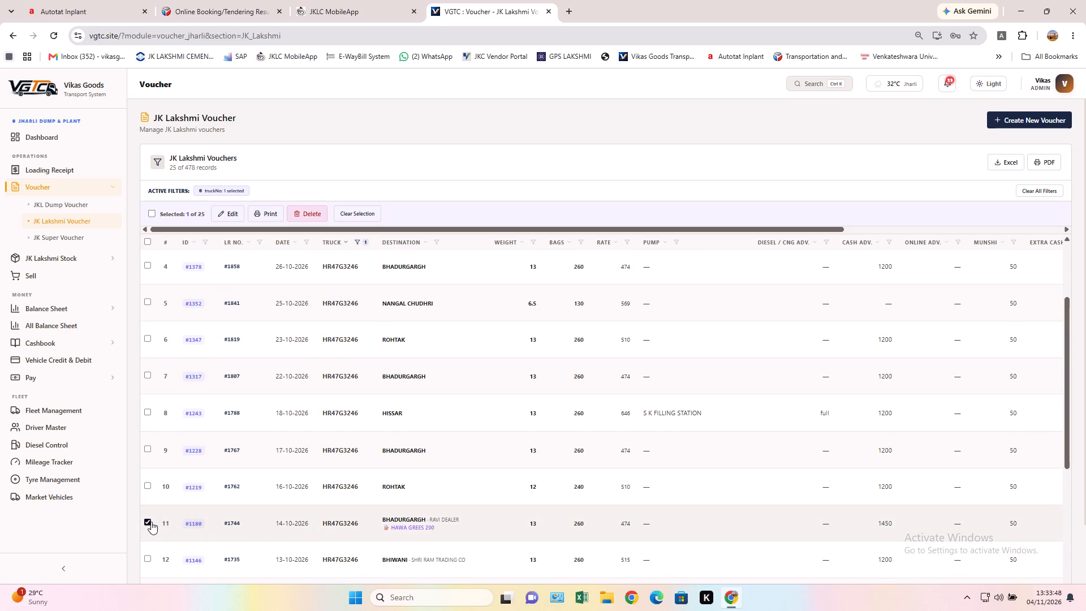
click(227, 213)
click(446, 435)
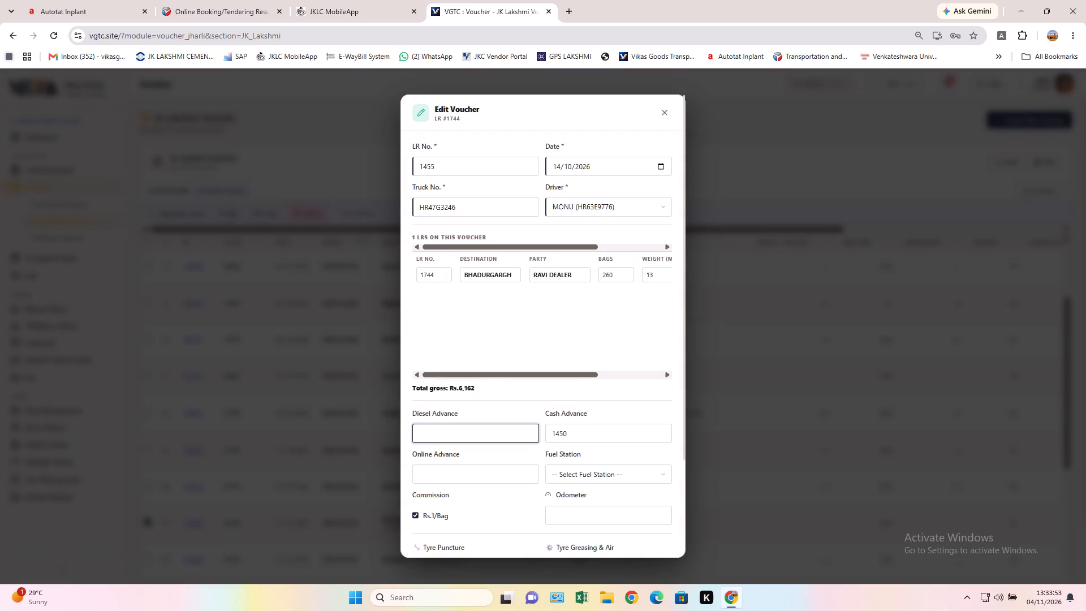
key(f)
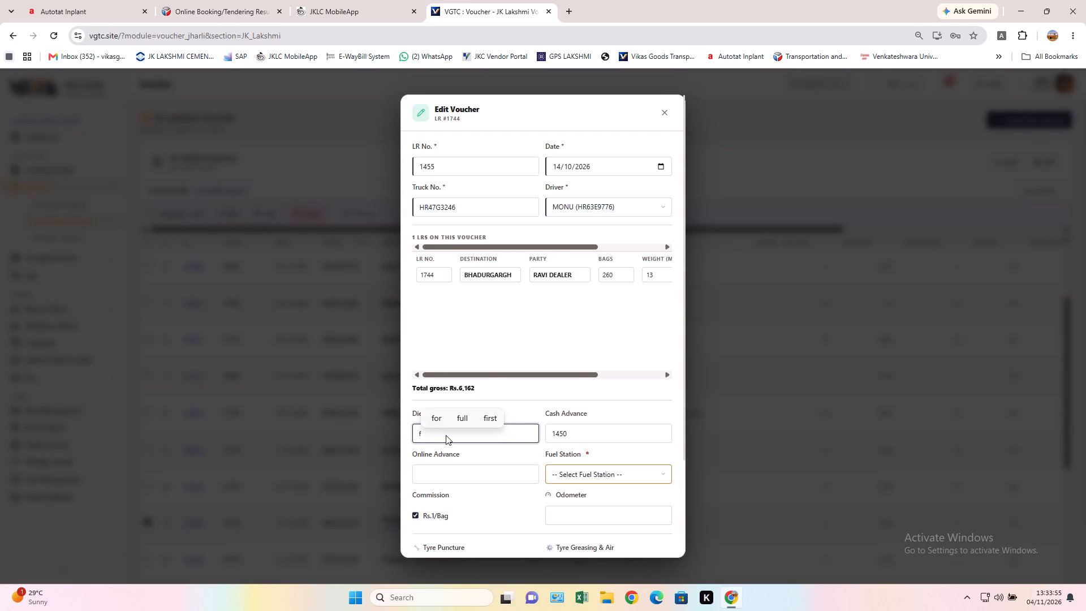
text(ull)
click(575, 479)
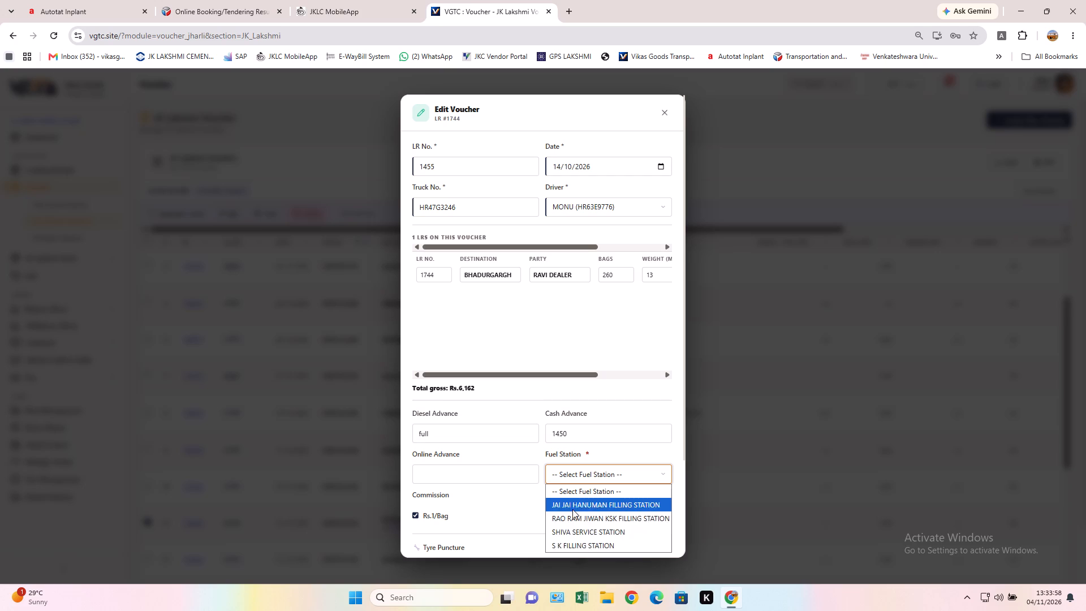
click(572, 545)
scroll(511, 474, down, 4)
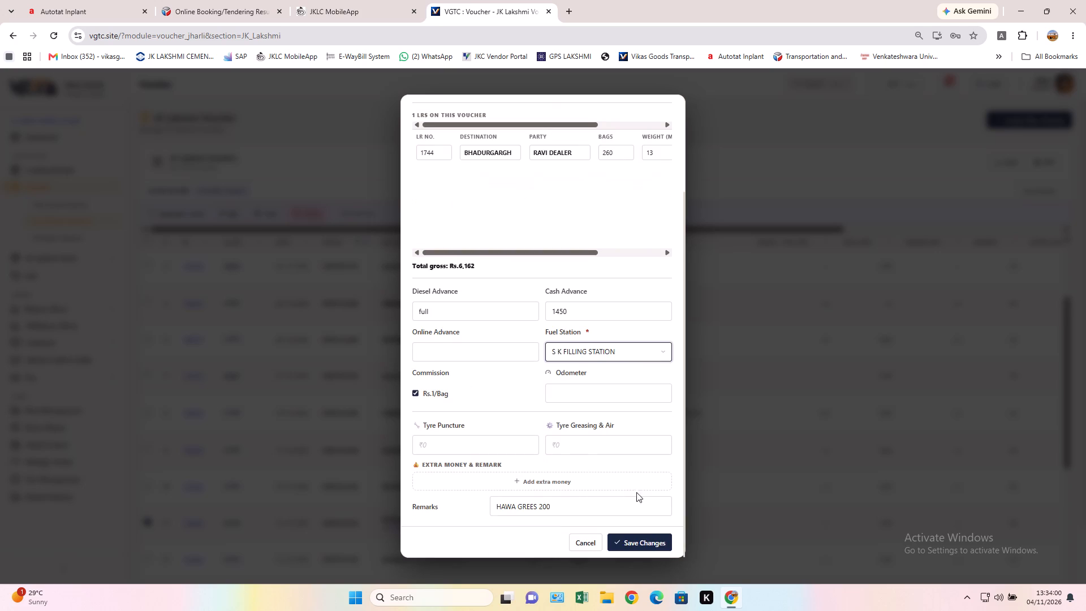
click(644, 540)
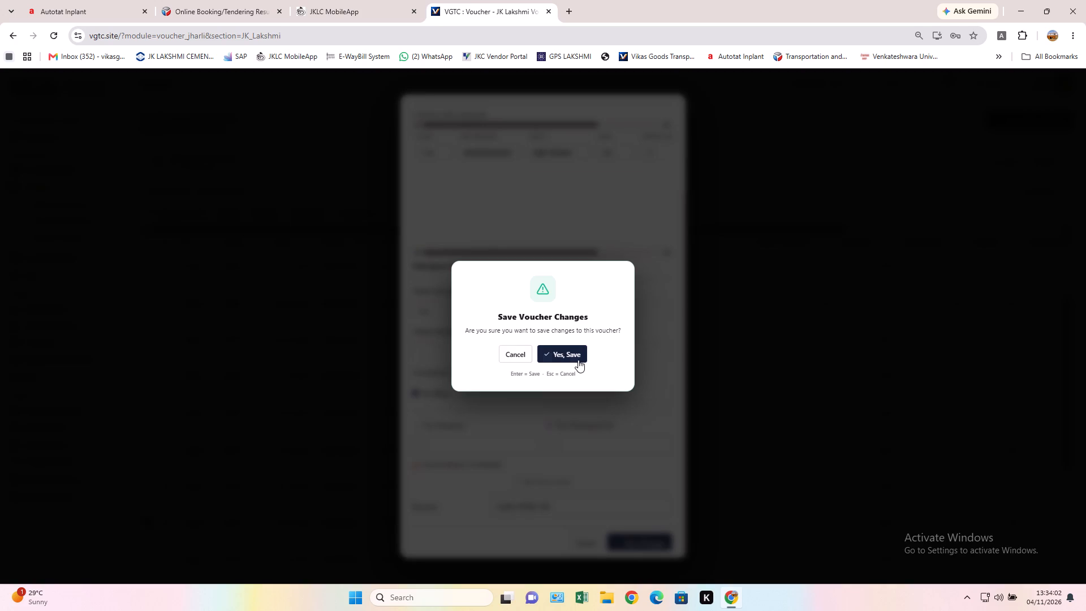
click(573, 354)
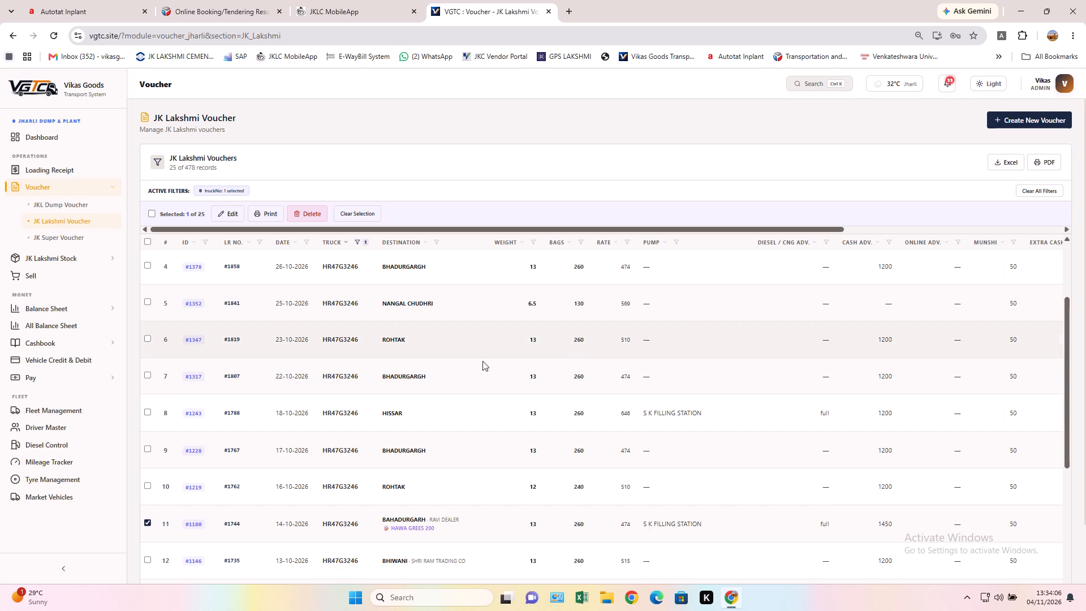
click(150, 524)
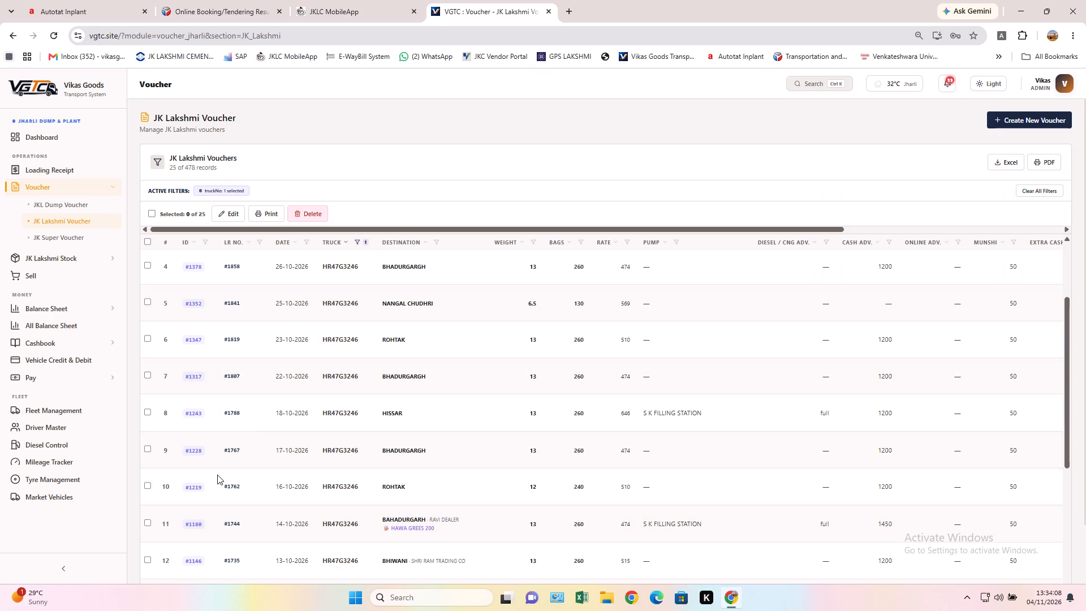
click(358, 239)
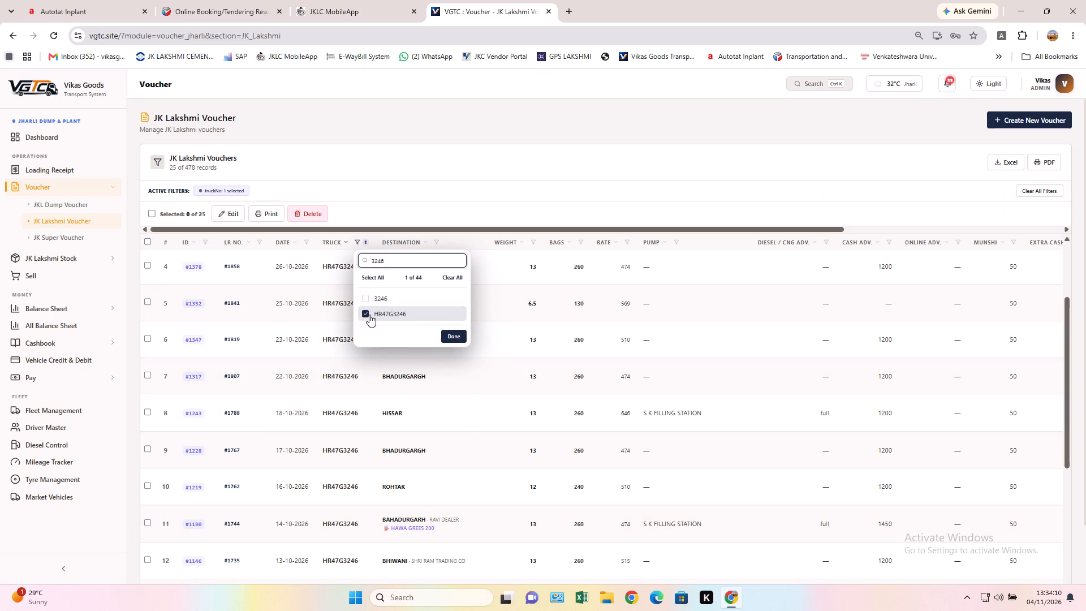
click(364, 312)
click(394, 259)
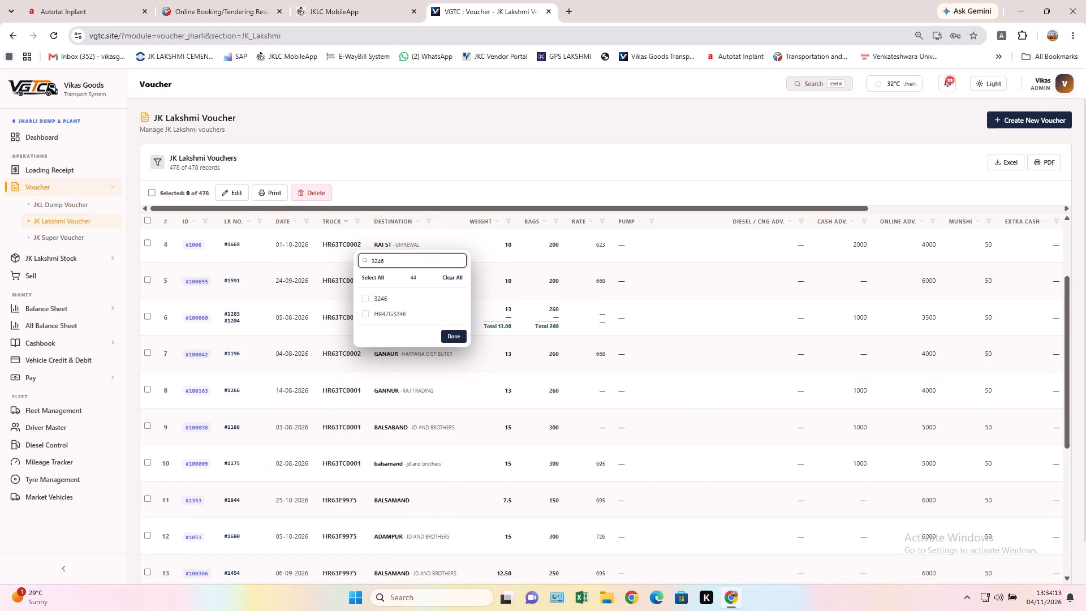
key(BackSpace)
key(BackSpace)
key(BackSpace)
key(BackSpace)
key(BackSpace)
key(BackSpace)
key(BackSpace)
key(BackSpace)
key(BackSpace)
key(BackSpace)
key(BackSpace)
key(BackSpace)
key(BackSpace)
key(BackSpace)
text(0904)
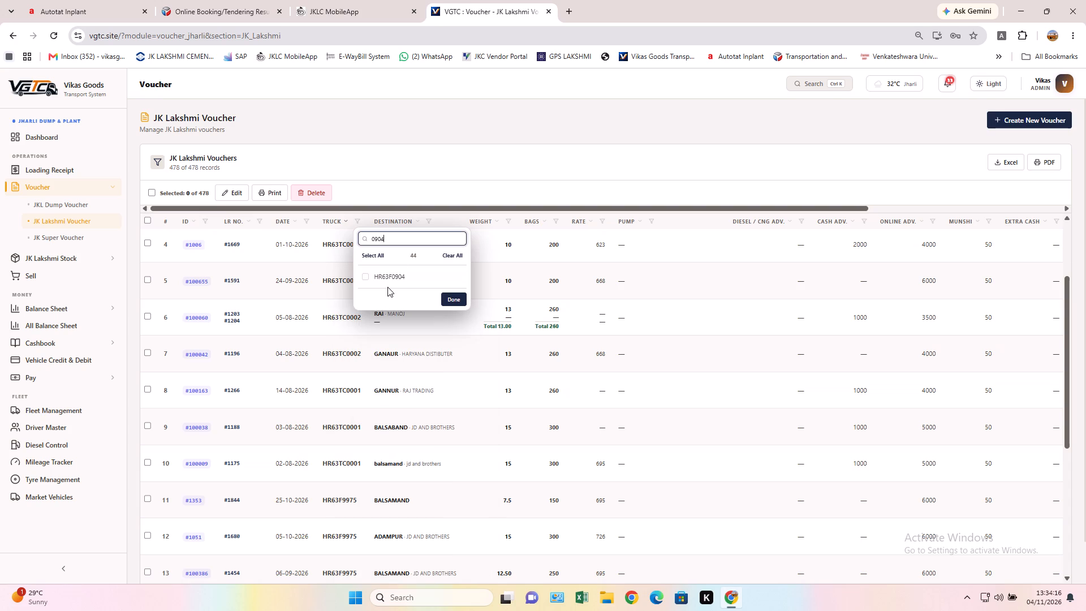
click(390, 278)
click(456, 299)
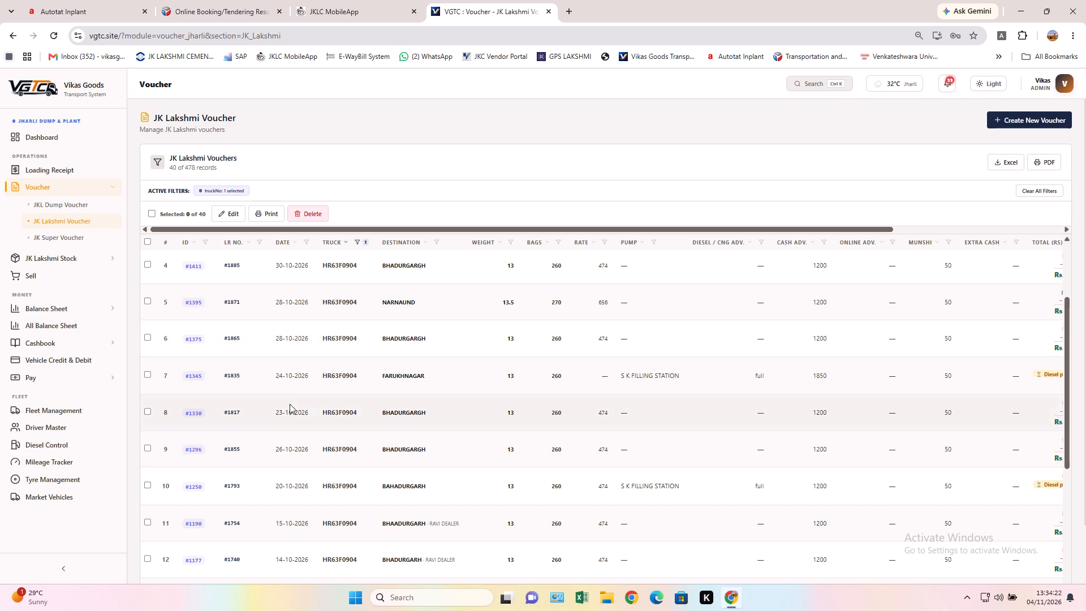
scroll(292, 434, down, 2)
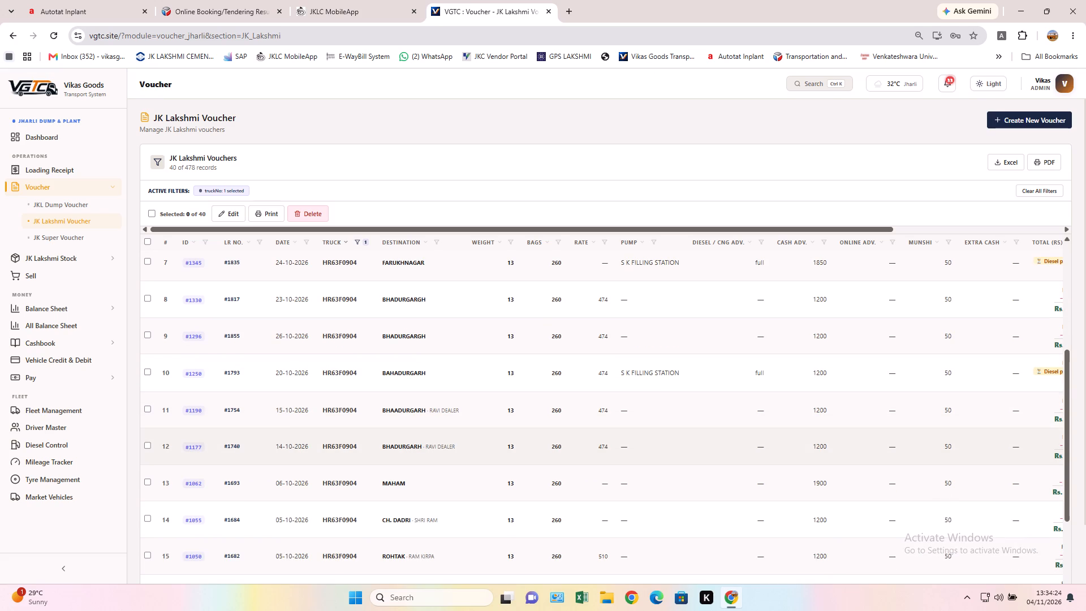
scroll(291, 443, up, 1)
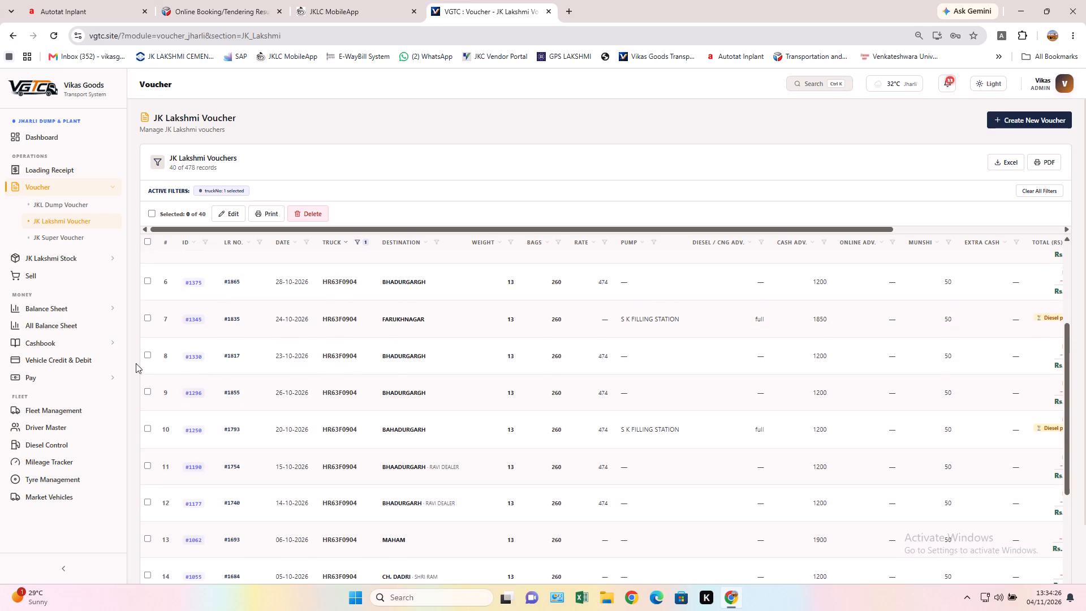
click(69, 237)
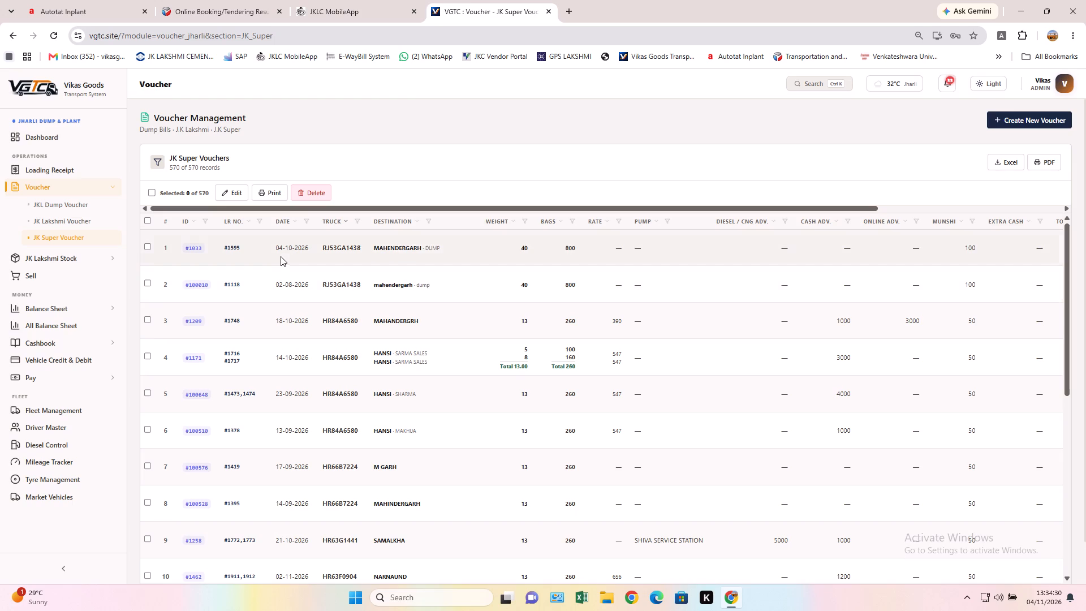
click(357, 220)
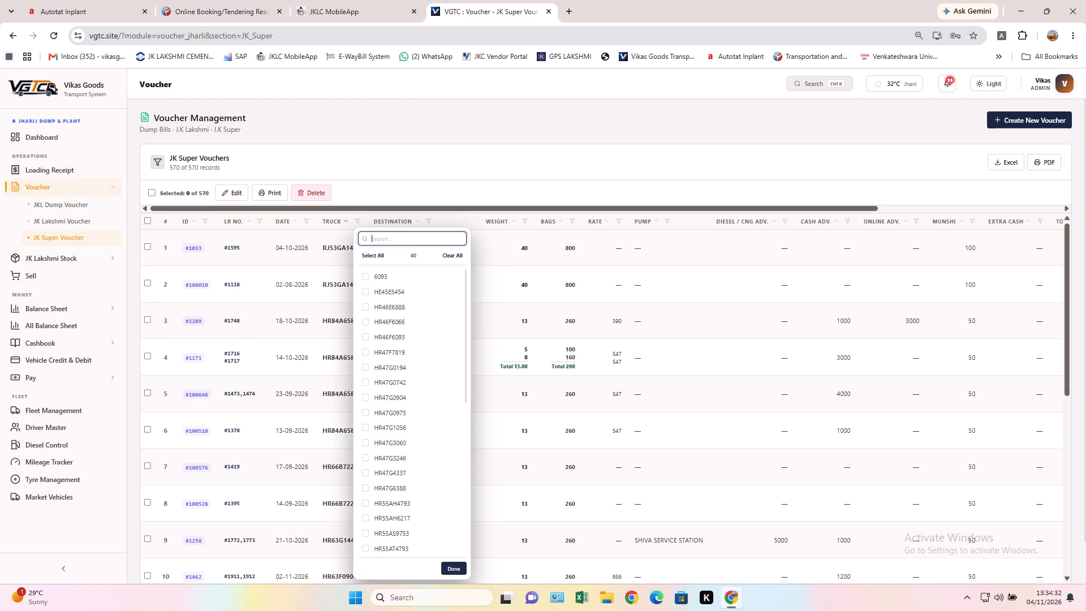
text(0904)
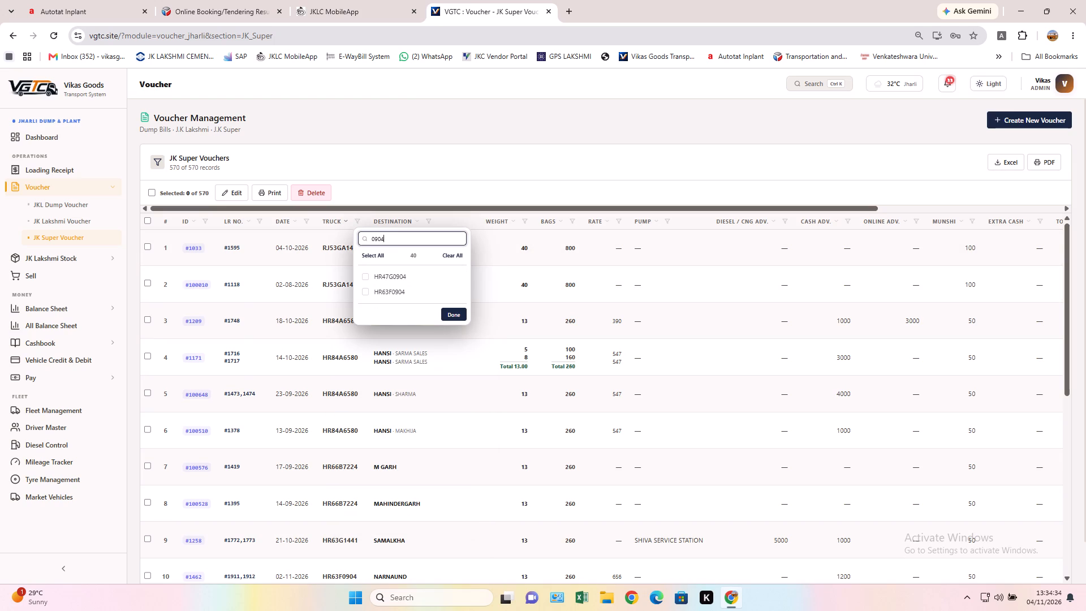
click(403, 289)
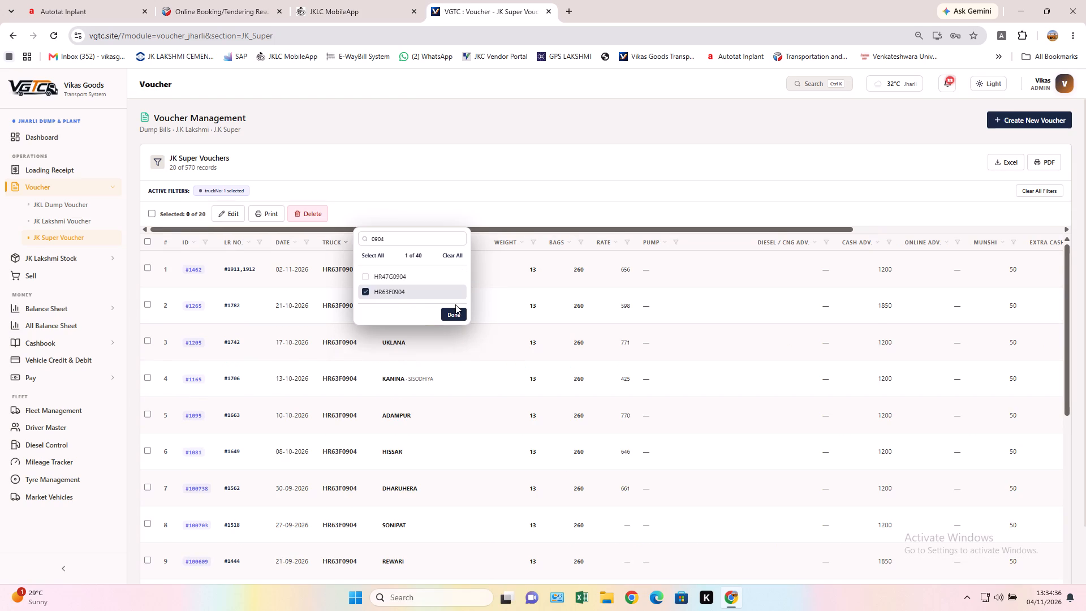
click(456, 312)
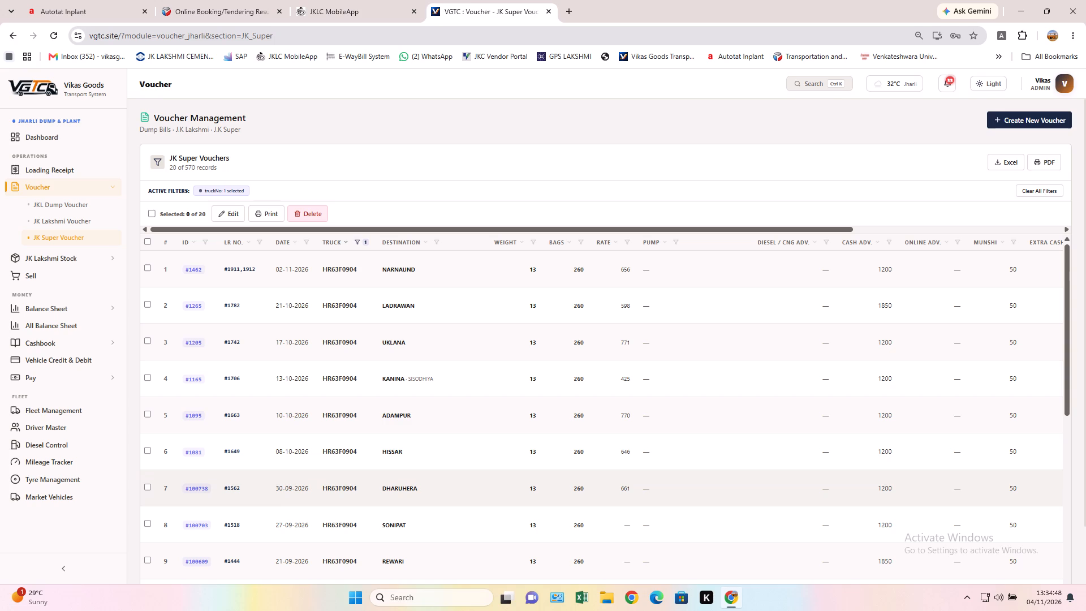
scroll(291, 491, down, 2)
scroll(291, 491, up, 3)
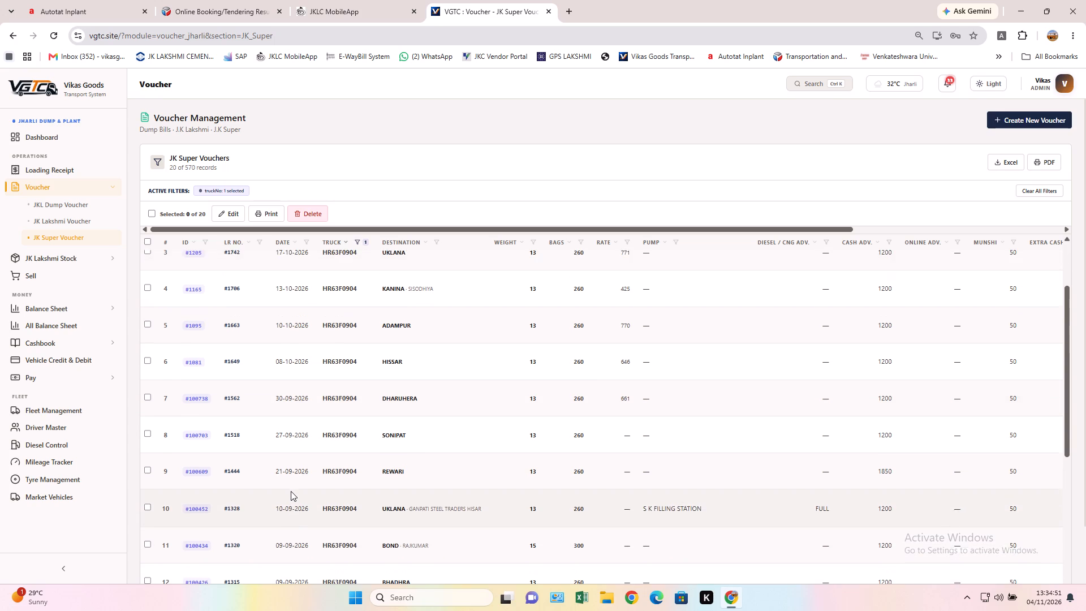
scroll(291, 491, up, 1)
click(85, 208)
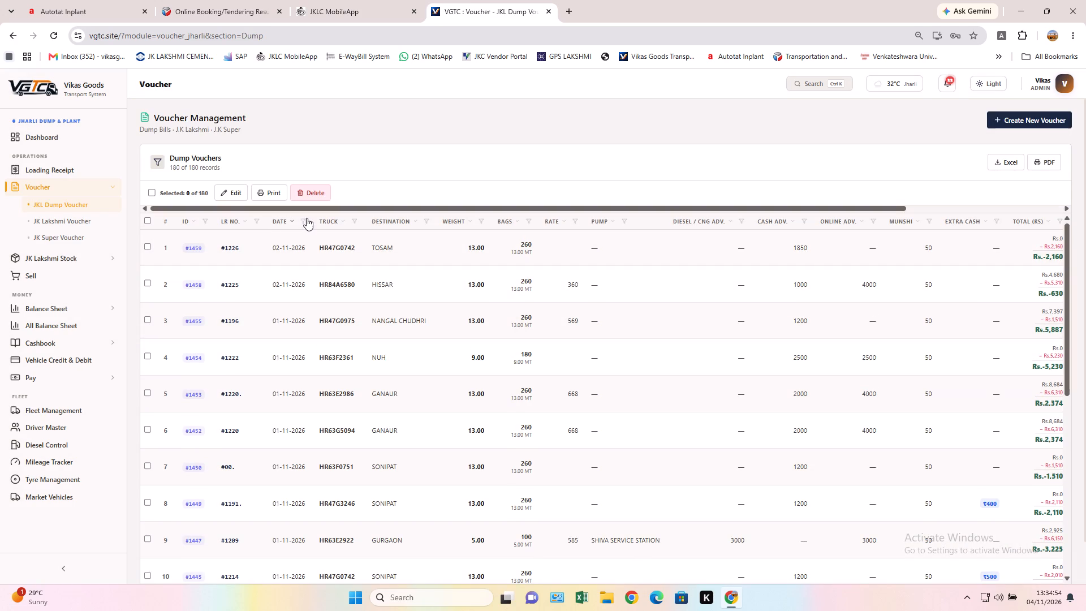
click(352, 221)
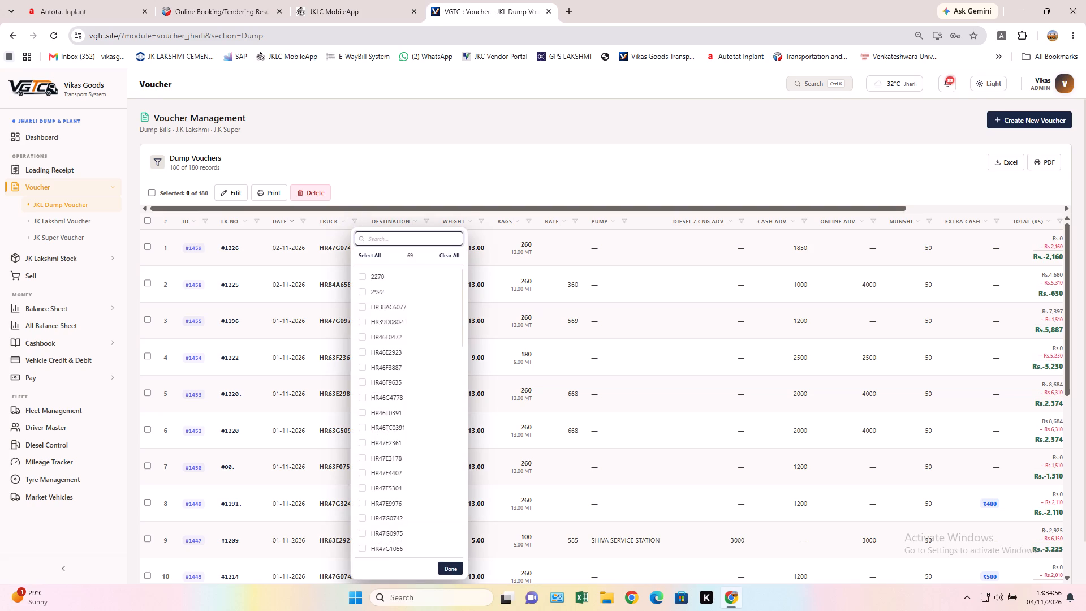
text(0904)
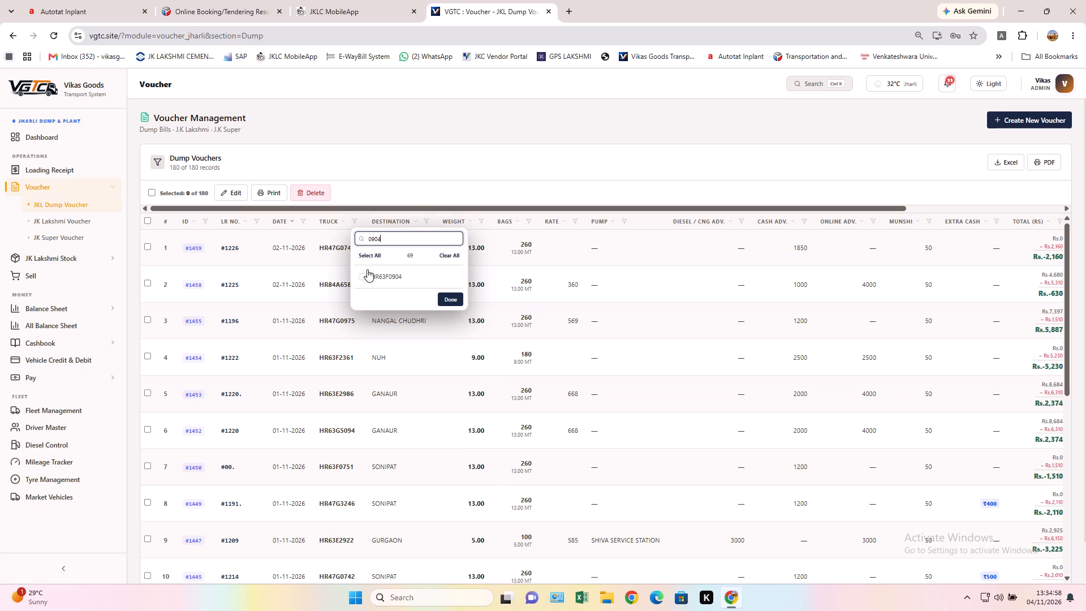
click(367, 272)
click(451, 303)
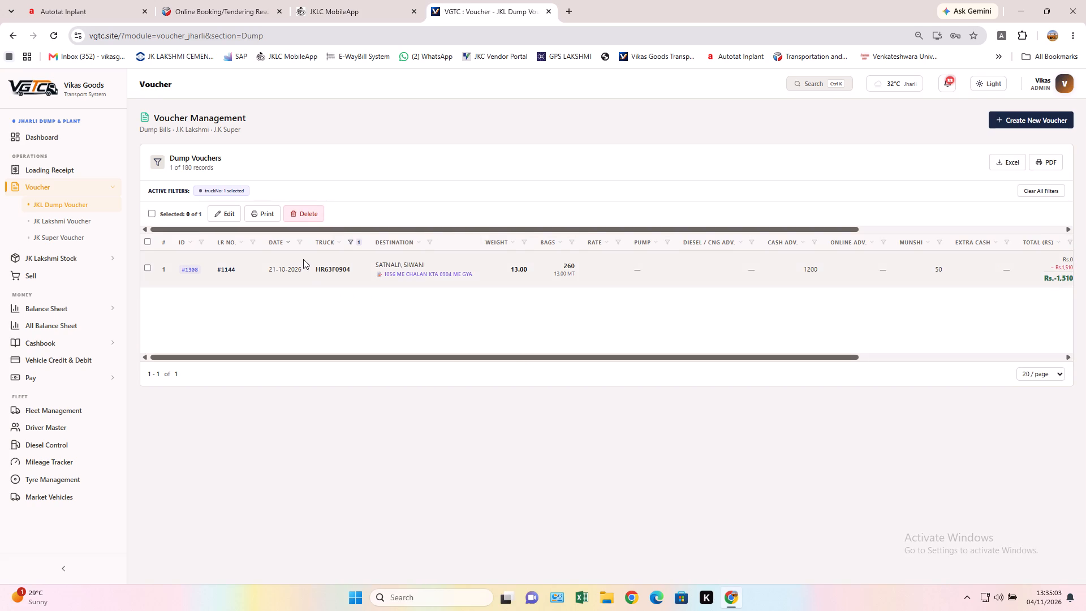
click(351, 241)
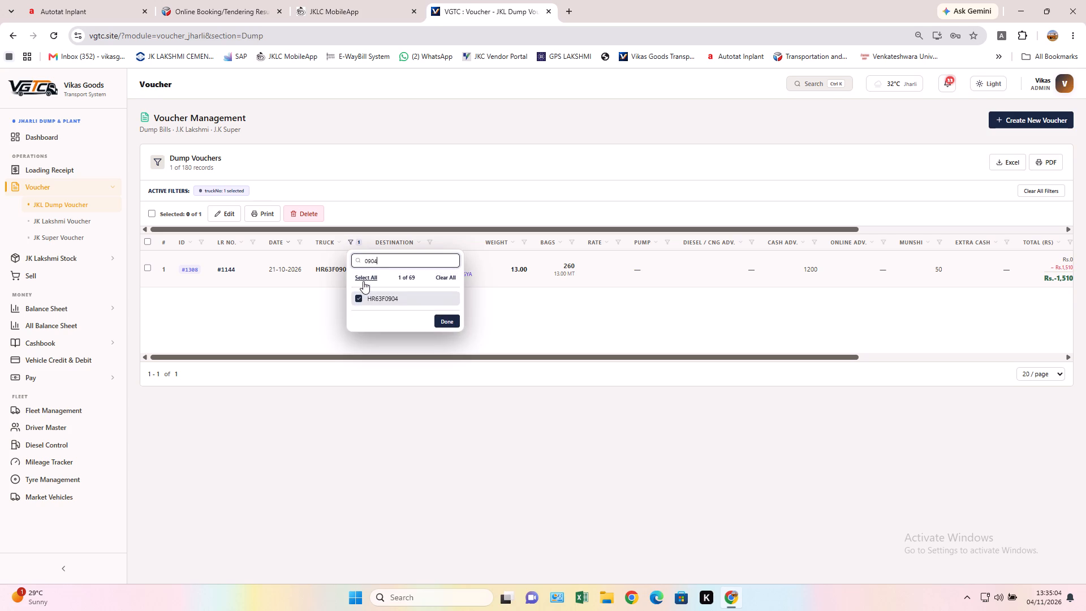
click(360, 295)
click(381, 258)
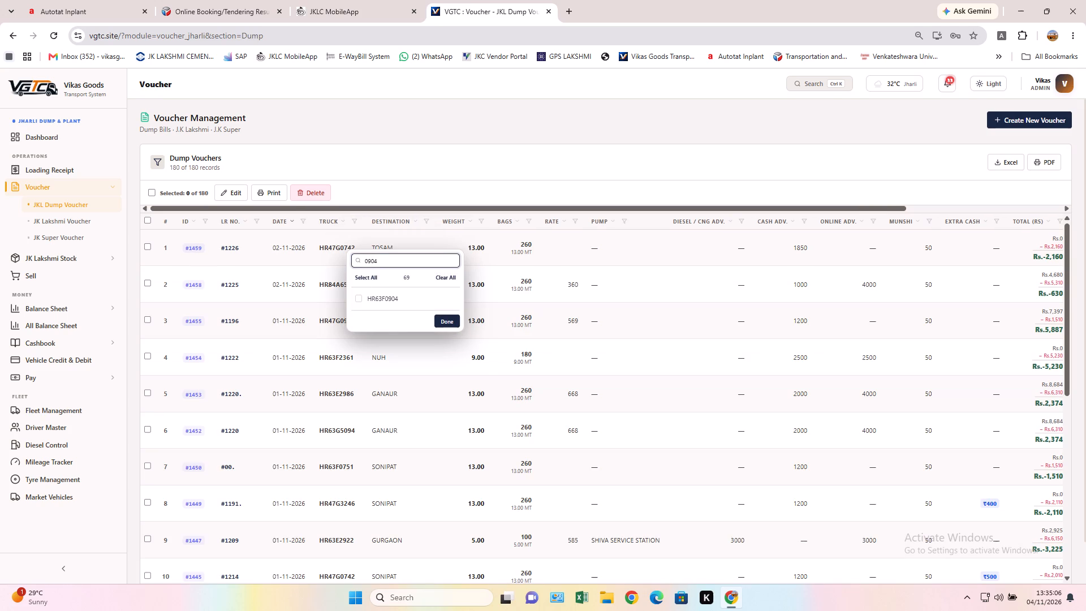
key(BackSpace)
key(BackSpace)
key(BackSpace)
key(BackSpace)
key(BackSpace)
key(BackSpace)
key(BackSpace)
key(BackSpace)
key(BackSpace)
key(BackSpace)
key(BackSpace)
key(BackSpace)
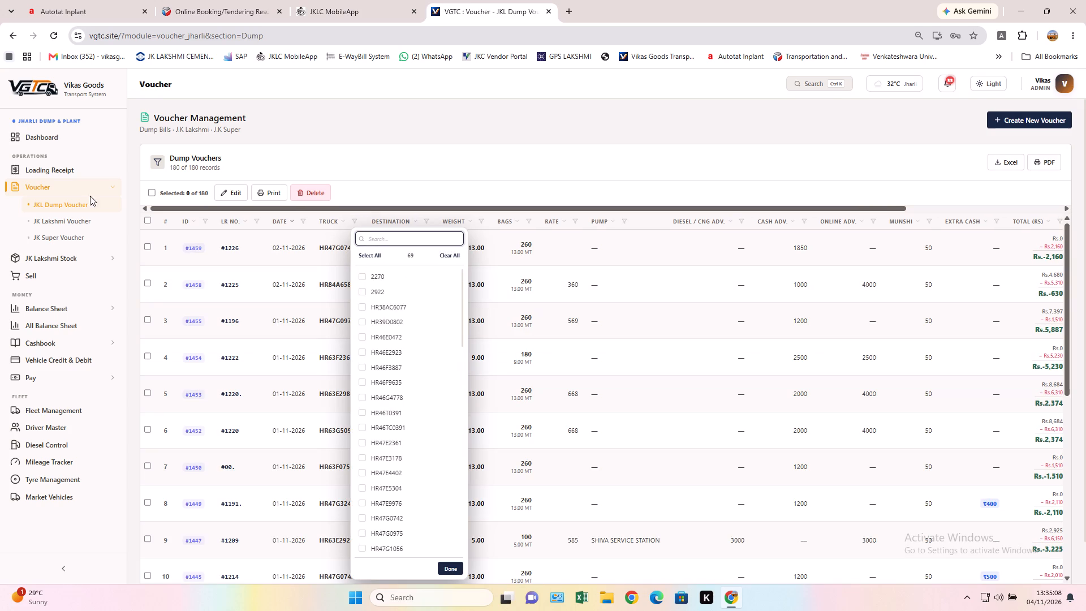
click(89, 214)
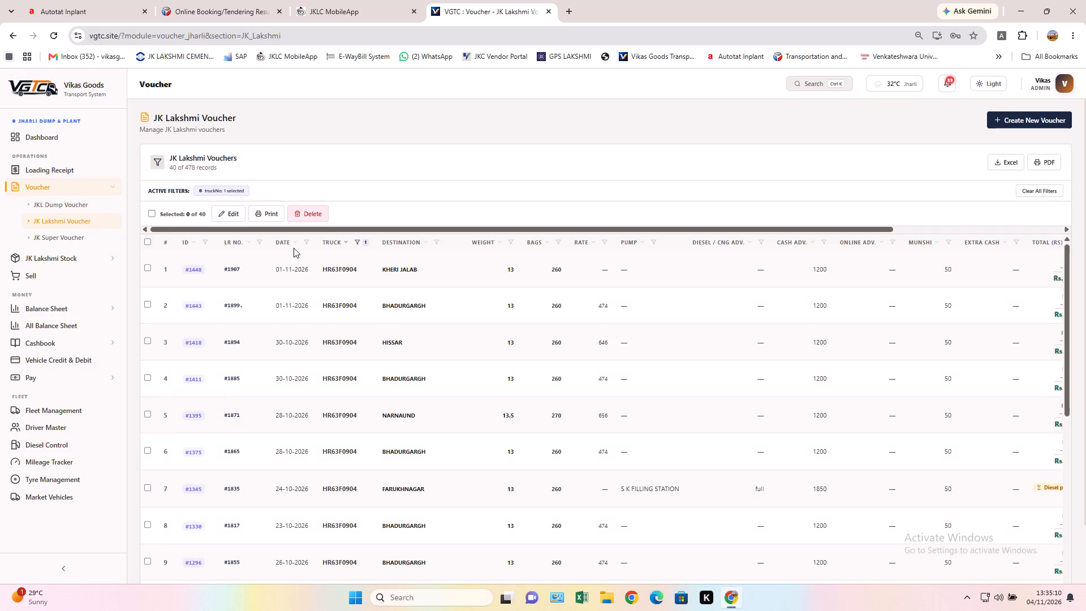
click(356, 238)
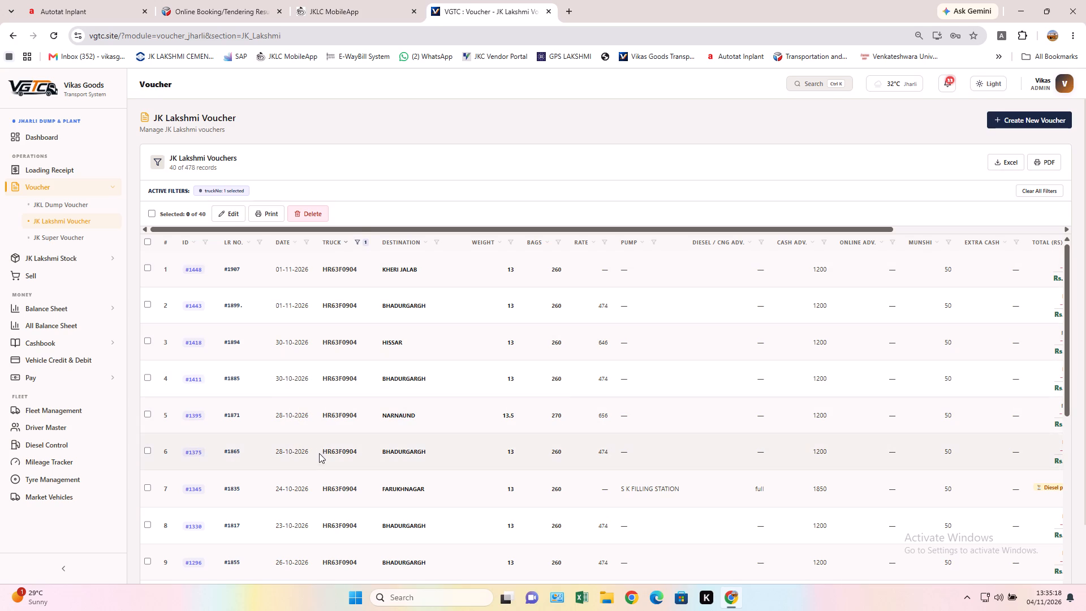
scroll(321, 499, down, 2)
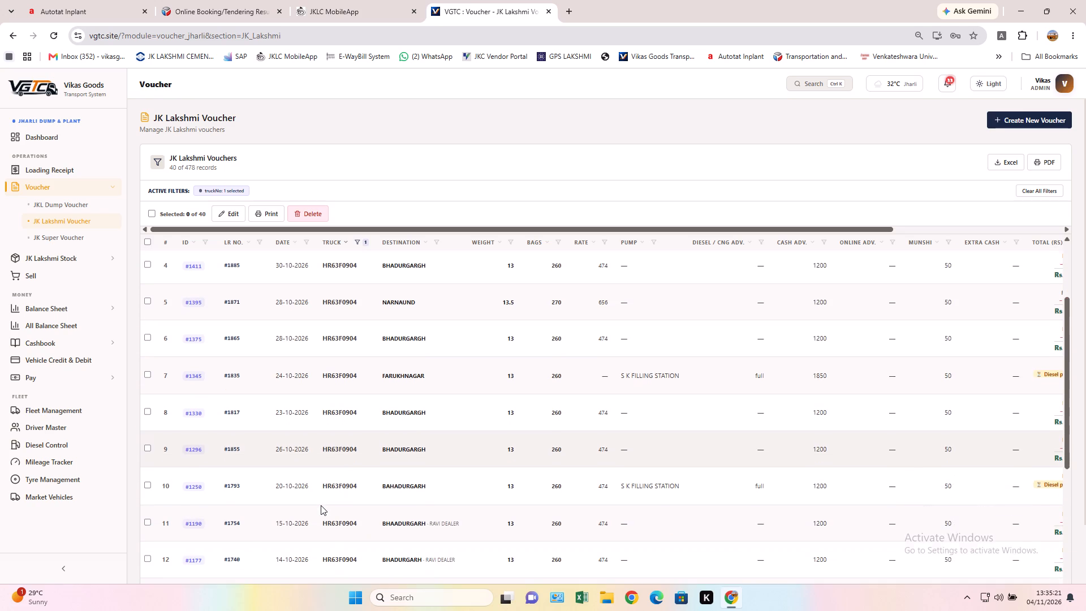
scroll(321, 505, down, 1)
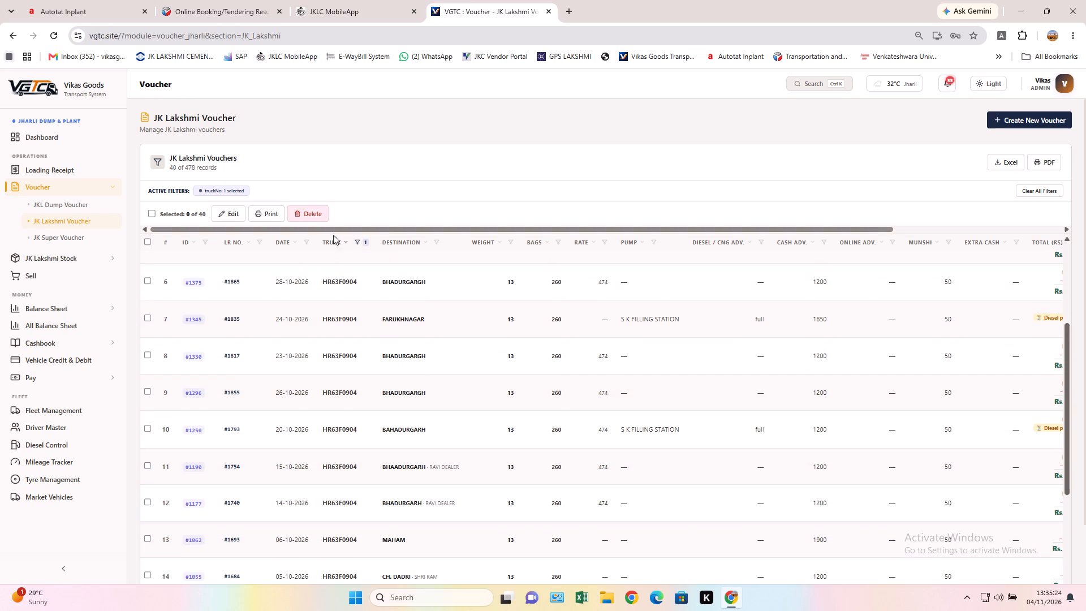
click(83, 239)
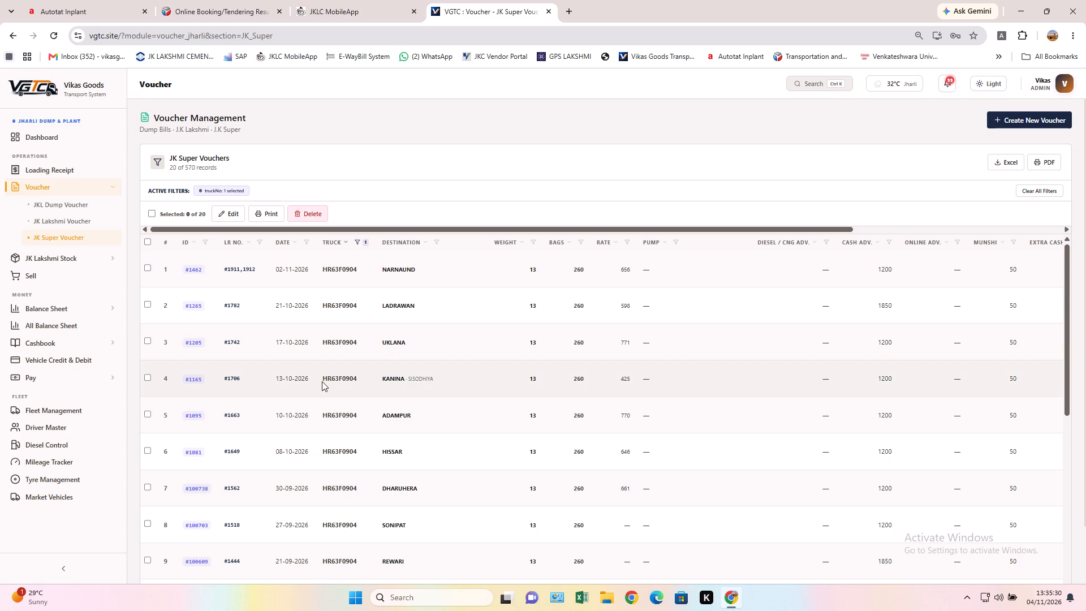
click(145, 378)
click(234, 216)
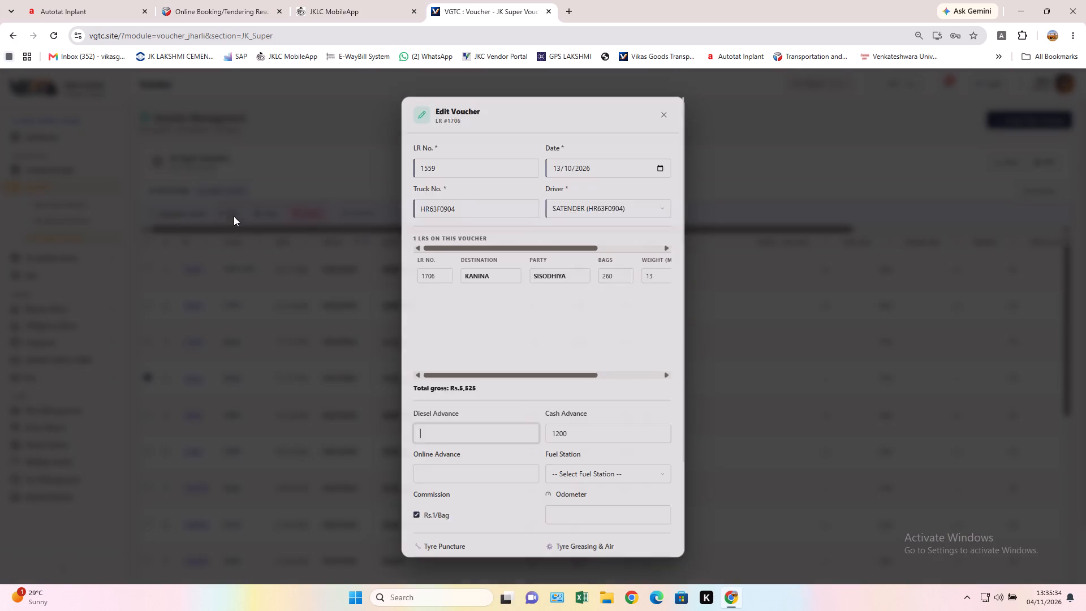
text(full)
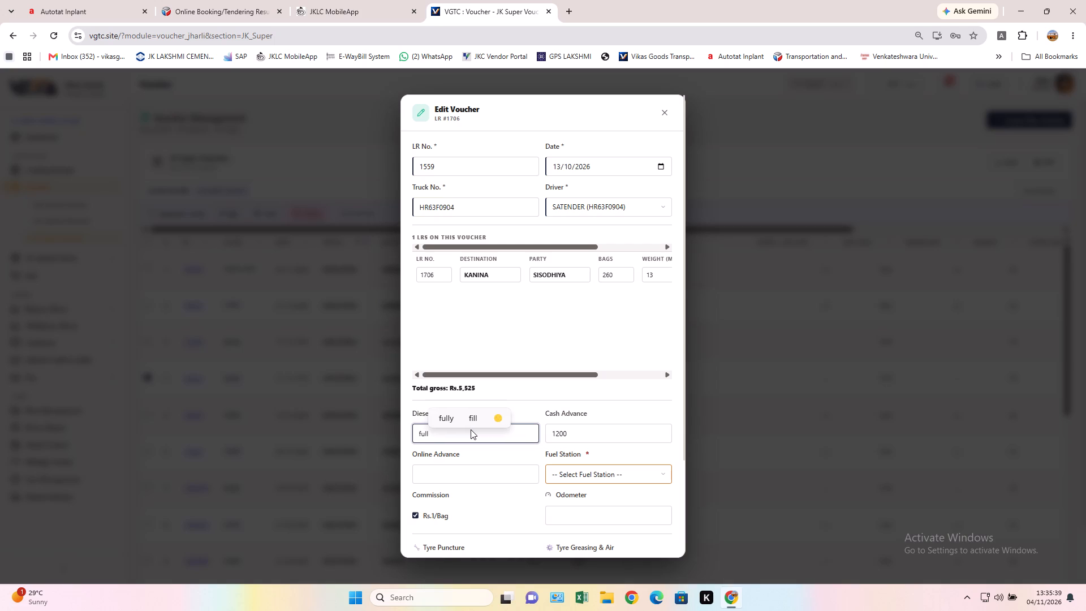
click(647, 472)
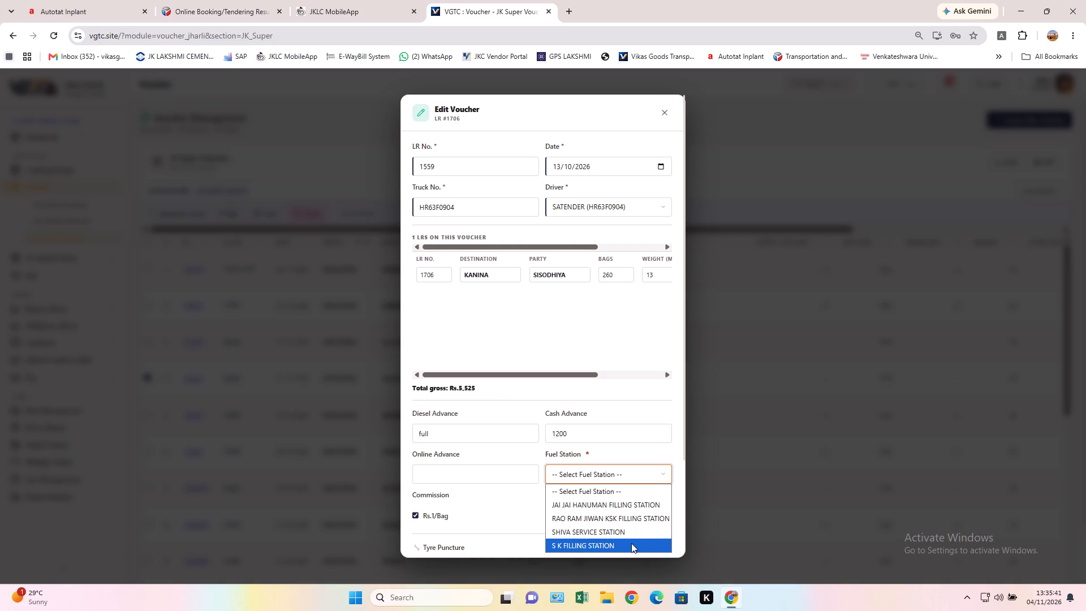
click(631, 543)
scroll(556, 464, down, 4)
click(630, 544)
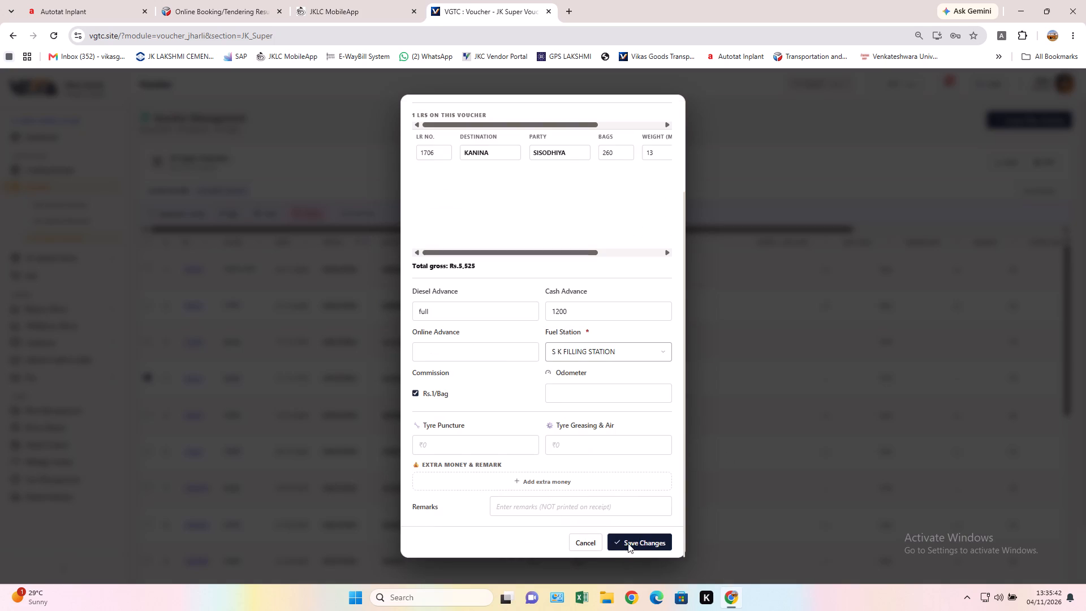
click(561, 355)
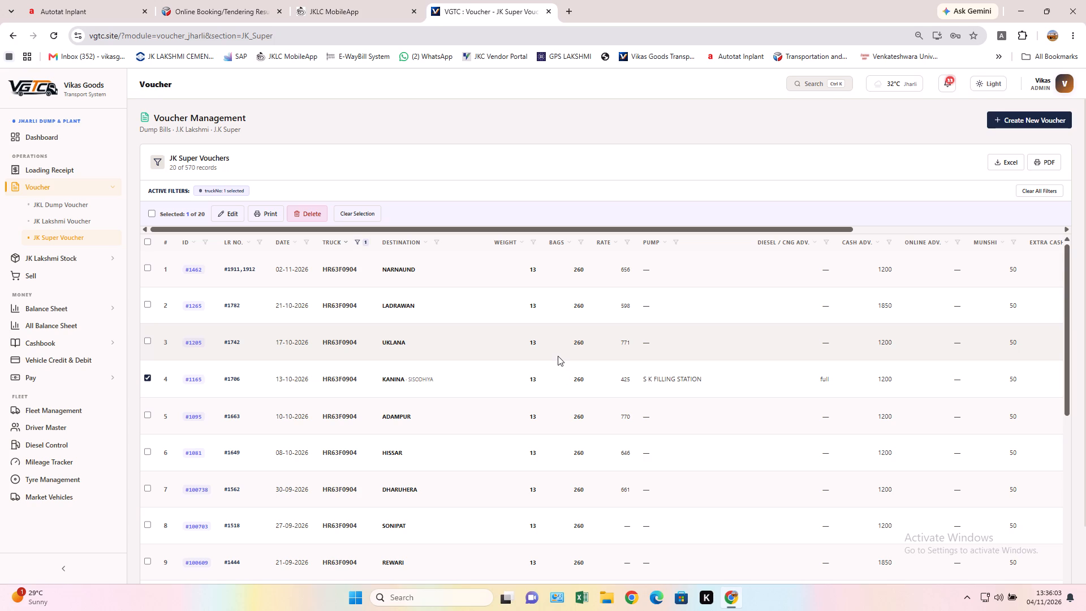
click(148, 377)
click(358, 240)
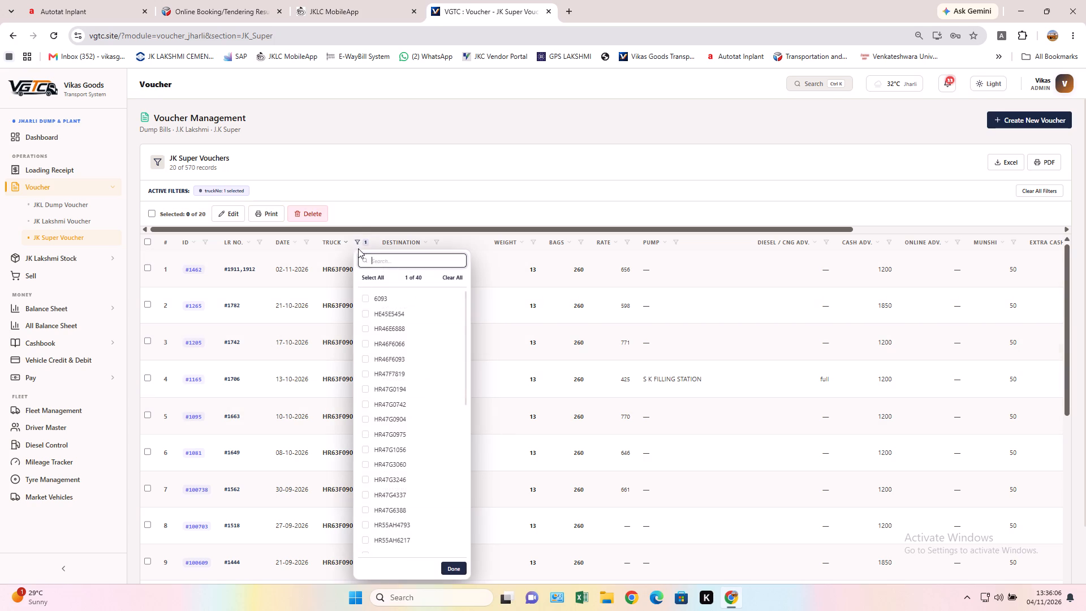
scroll(396, 378, down, 6)
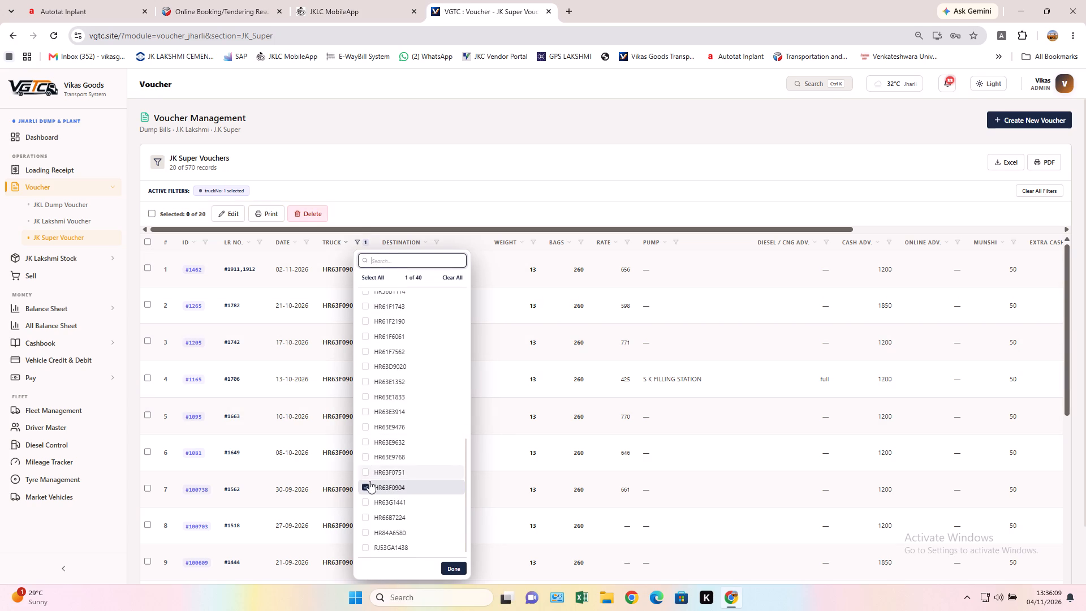
click(364, 486)
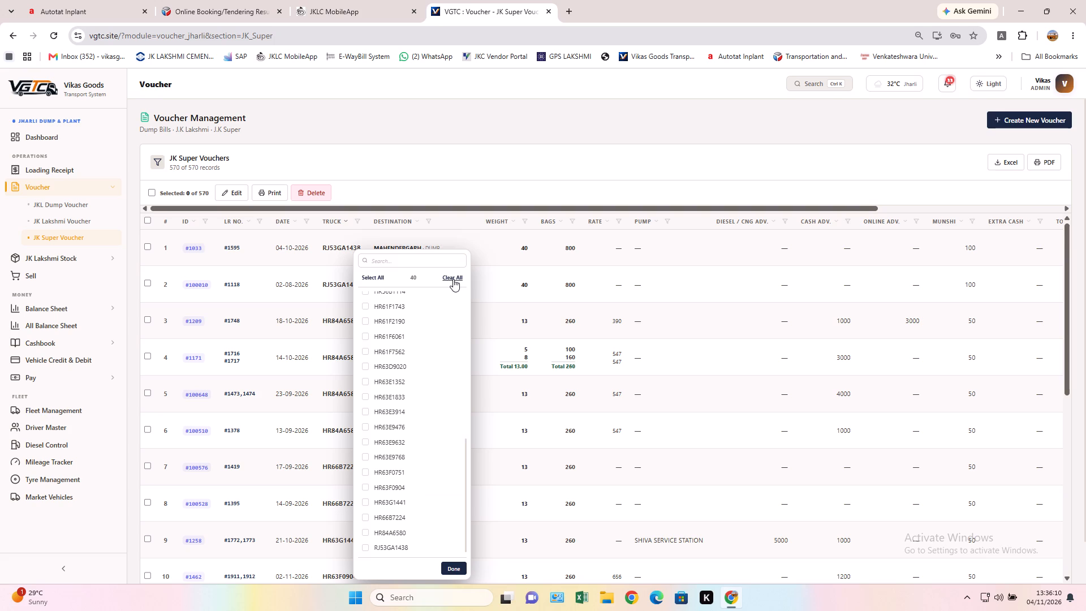
click(453, 279)
click(459, 570)
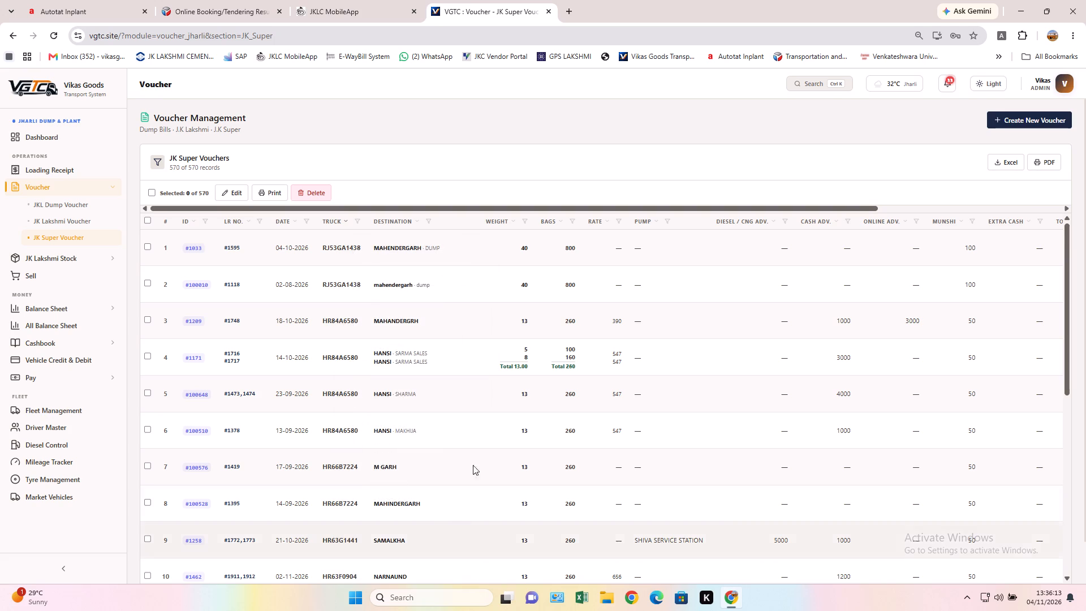
click(77, 218)
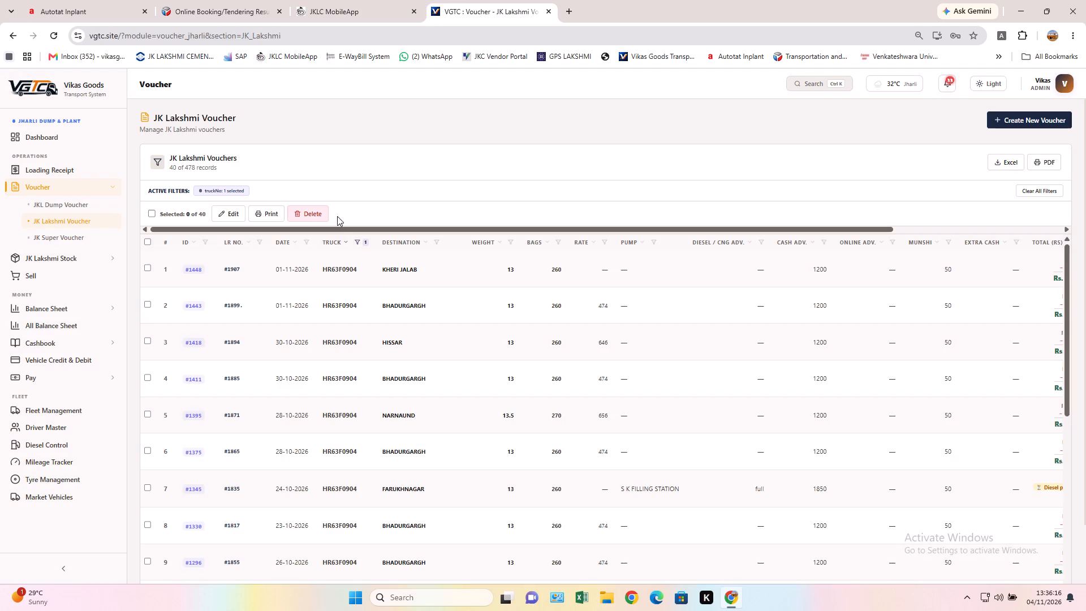
click(359, 239)
scroll(366, 388, down, 7)
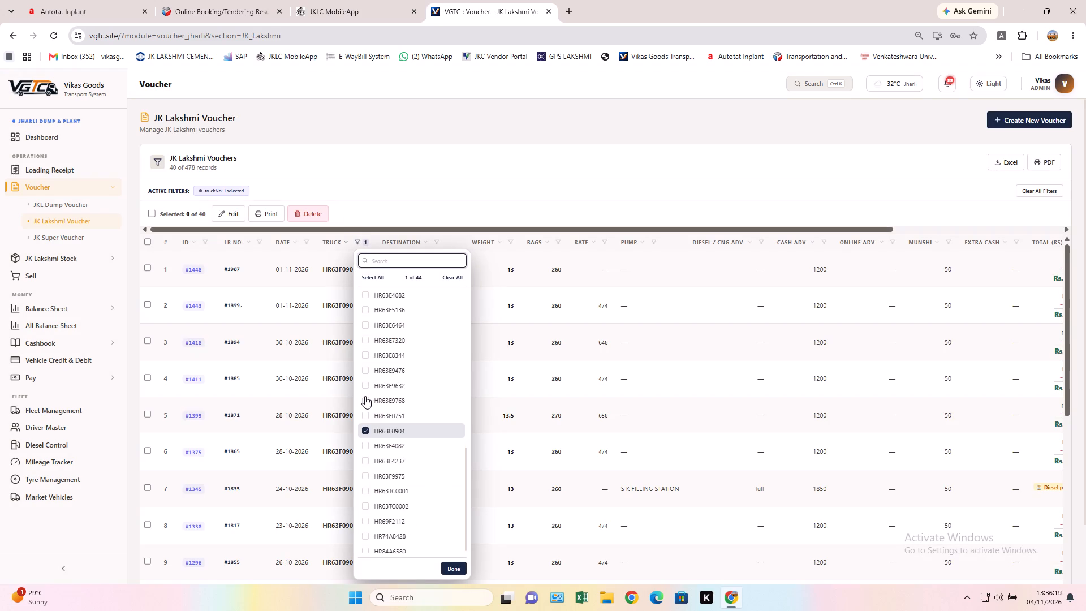
scroll(370, 407, down, 3)
click(364, 426)
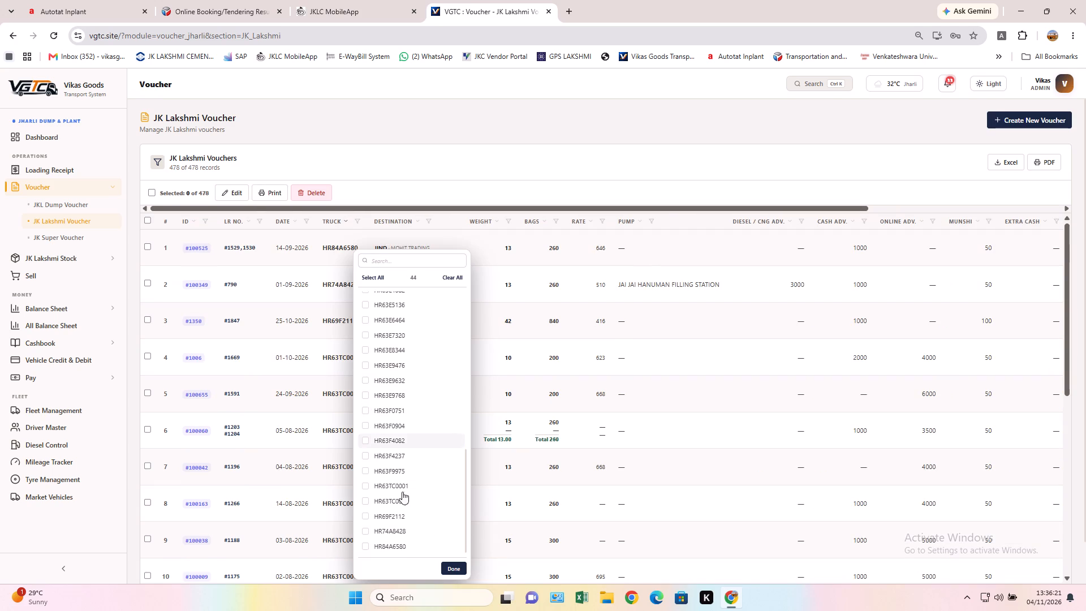
click(452, 570)
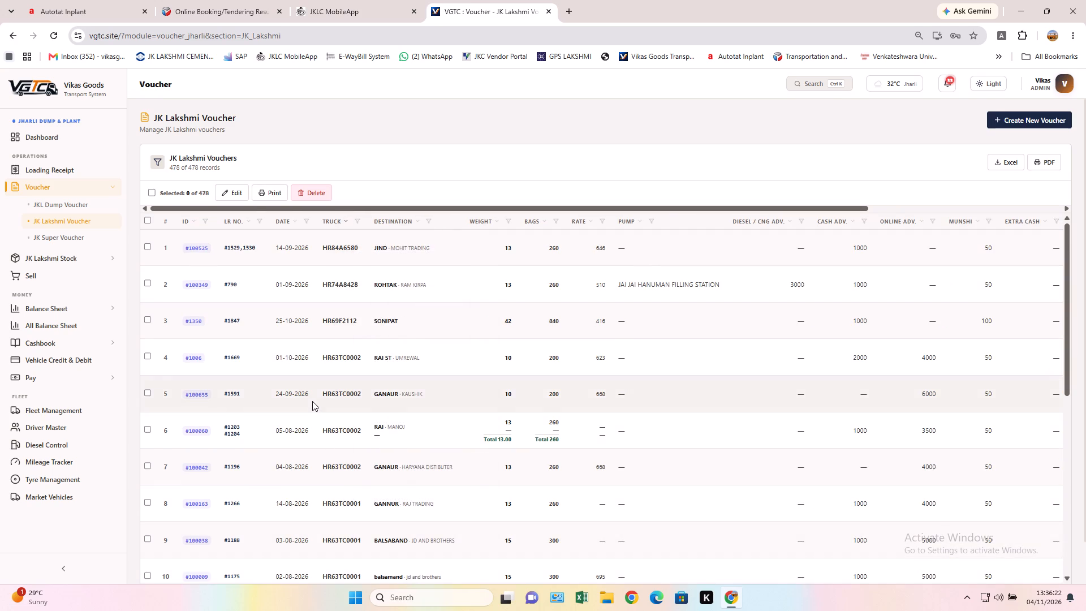
Look through the unfiltered JK Lakshmi vouchers and the unfiltered JKL Dump vouchers.
scroll(312, 401, down, 6)
scroll(312, 401, up, 6)
click(81, 208)
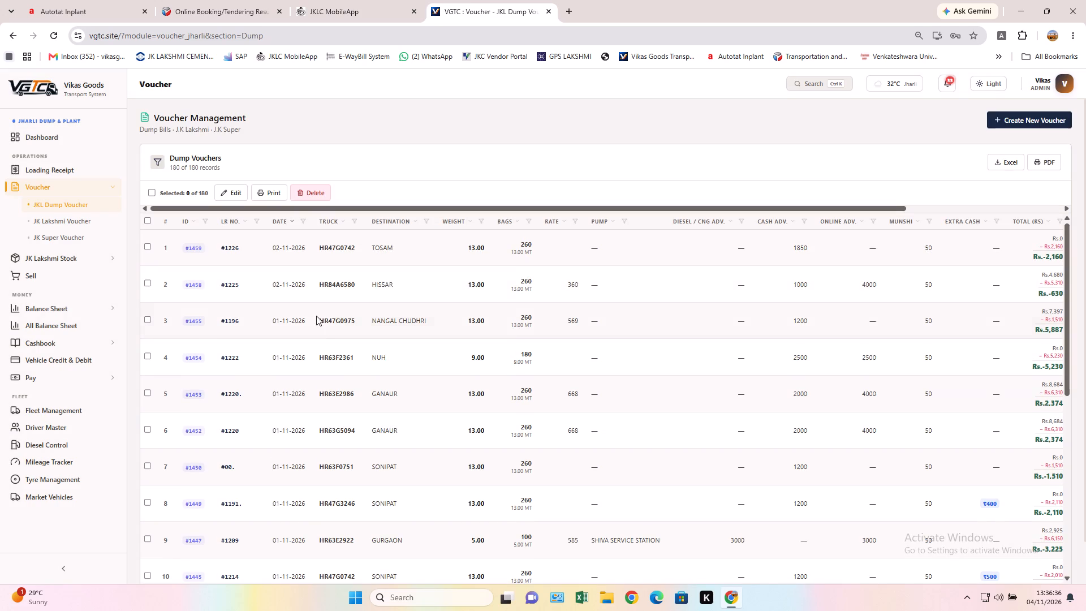
scroll(312, 359, down, 6)
scroll(299, 377, up, 13)
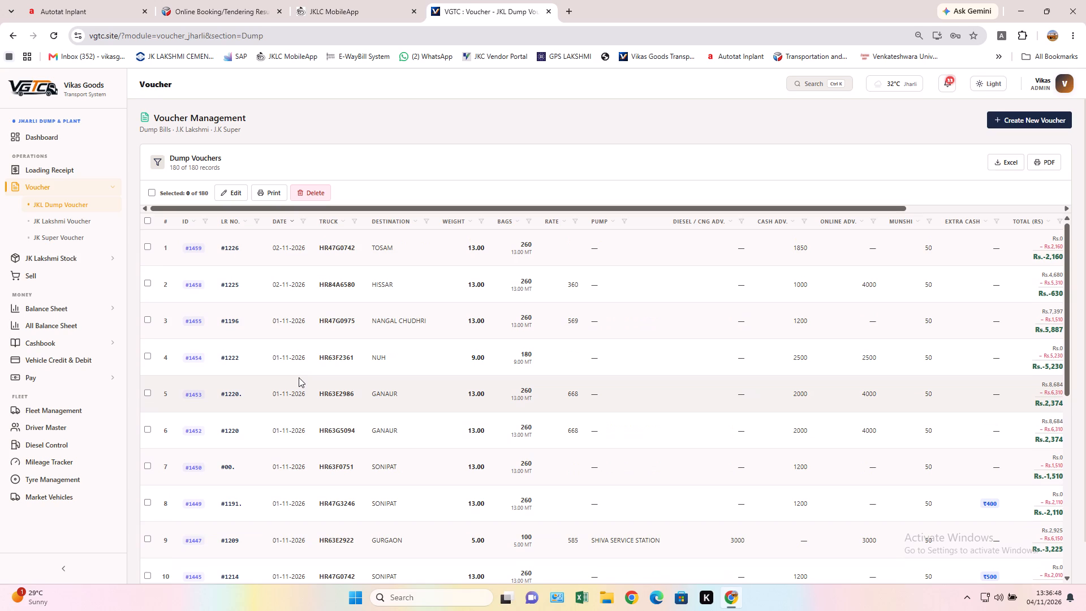
click(90, 240)
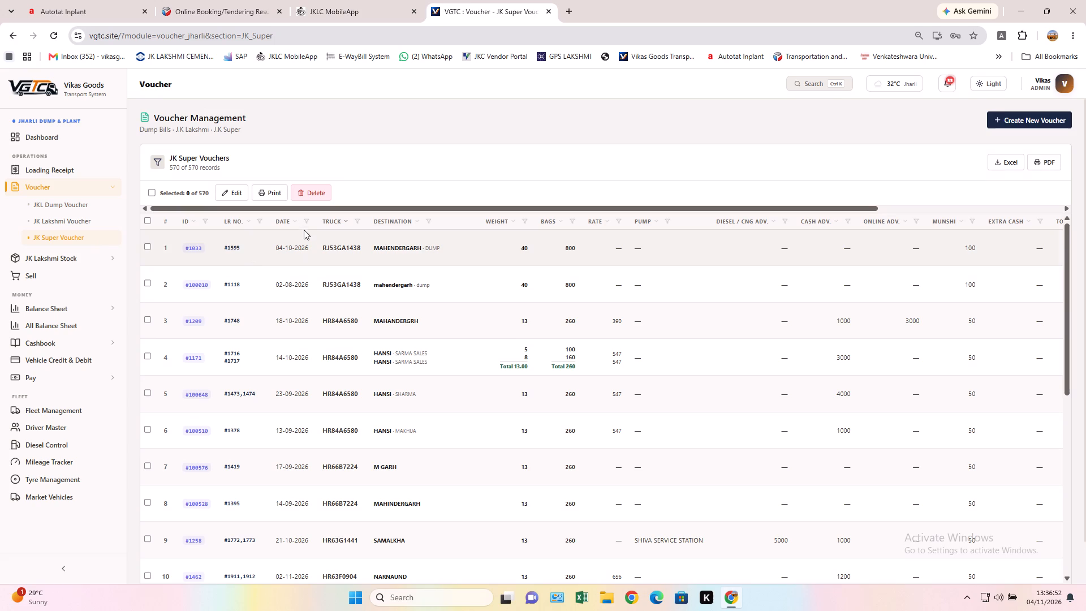
click(357, 223)
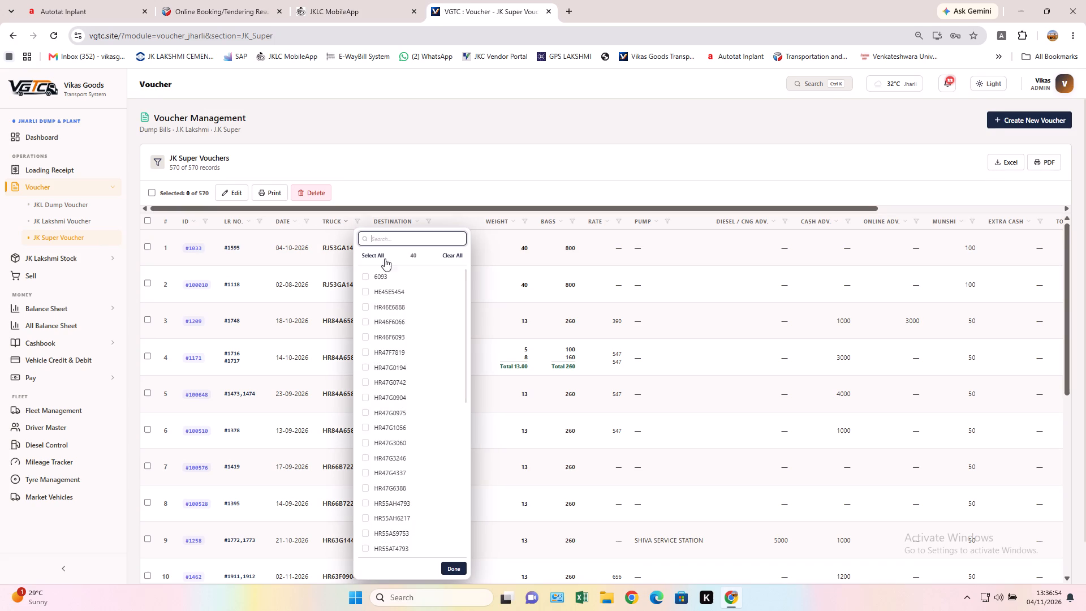
text(094)
key(BackSpace)
text(75)
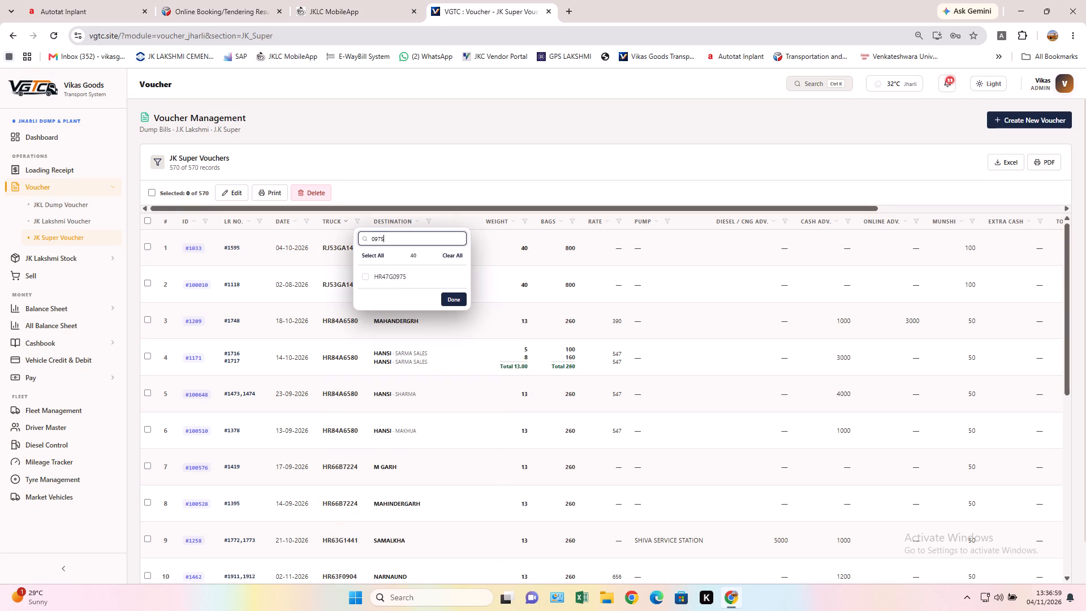
click(381, 278)
click(455, 299)
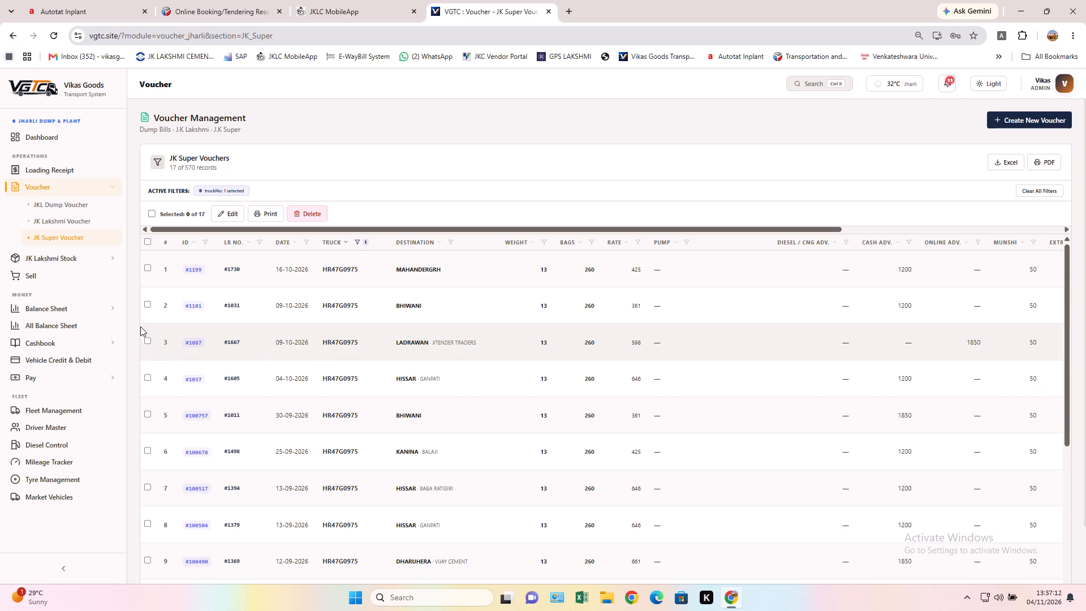
click(88, 222)
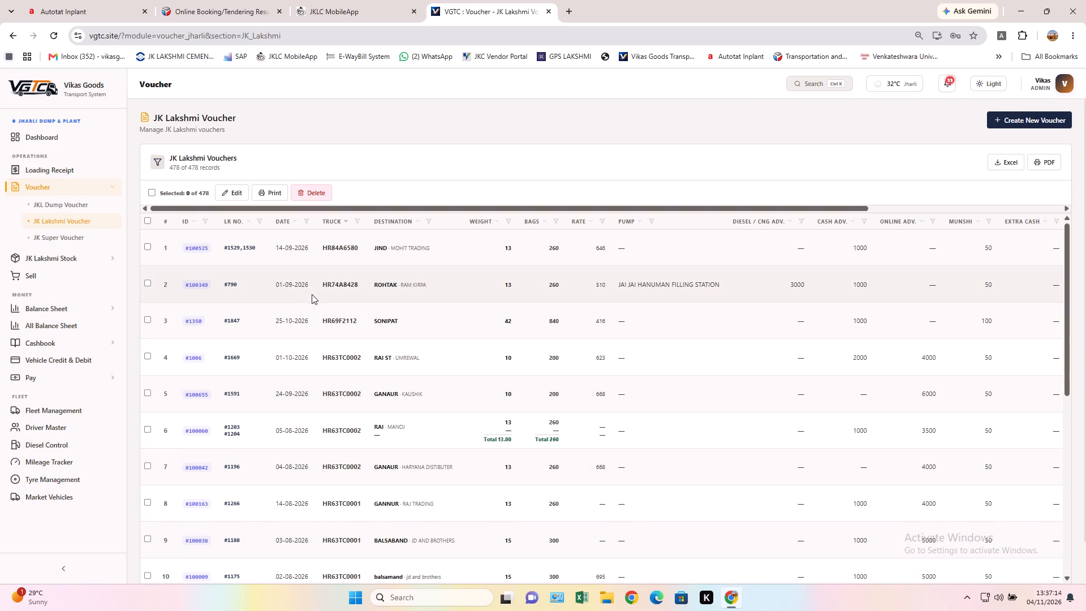
click(359, 218)
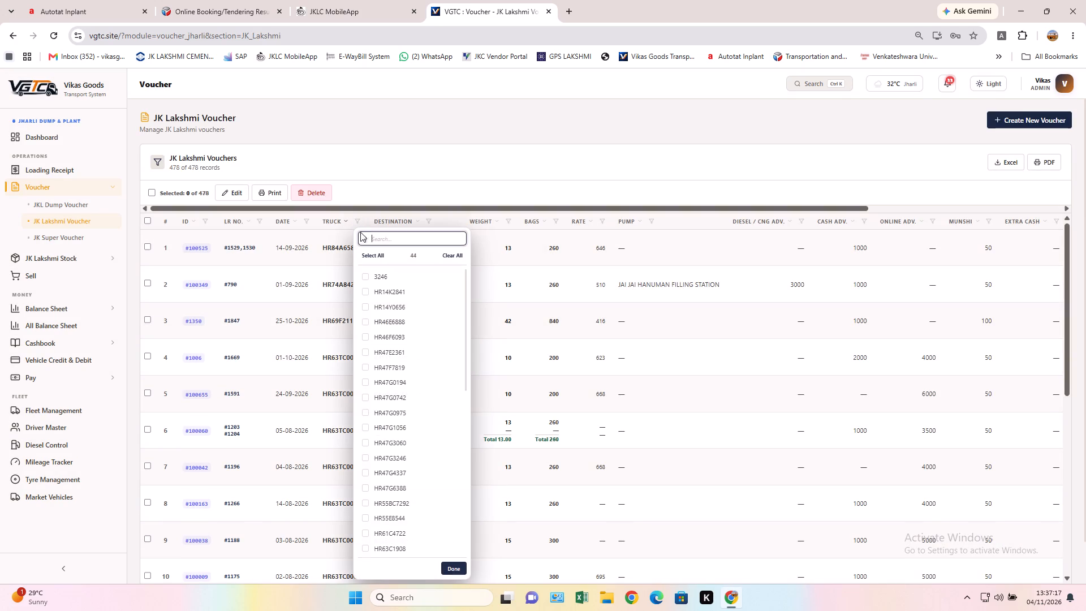
text(0975)
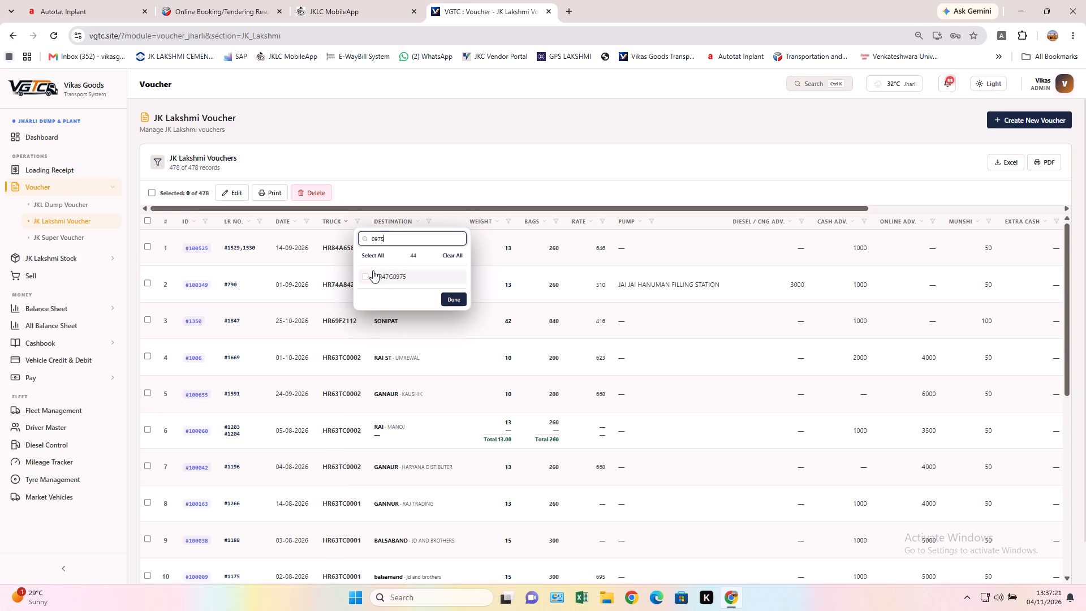
click(373, 270)
scroll(336, 484, down, 1)
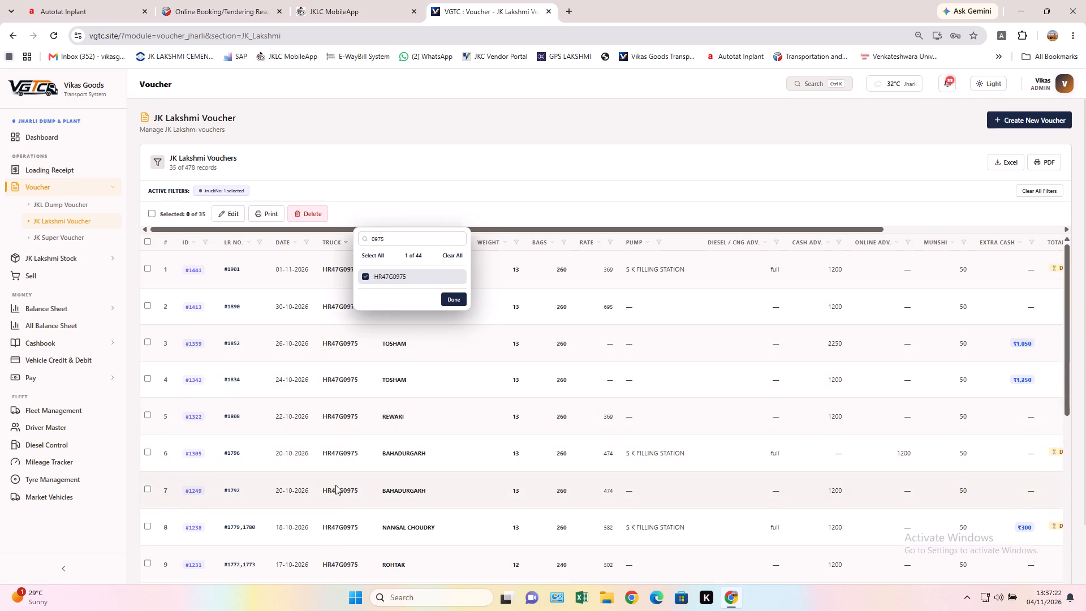
scroll(335, 485, down, 3)
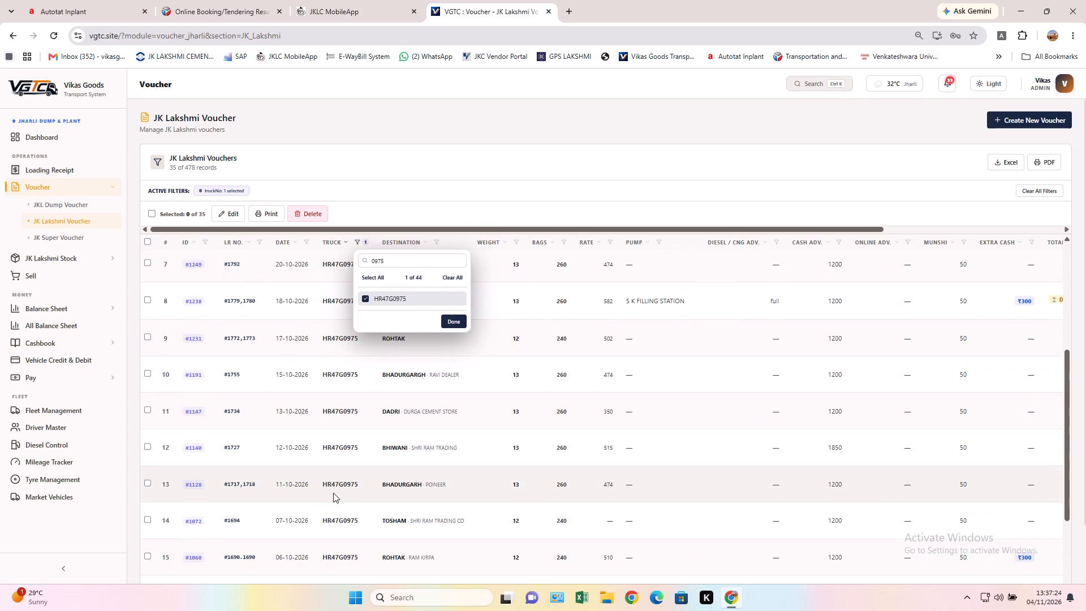
scroll(333, 493, up, 1)
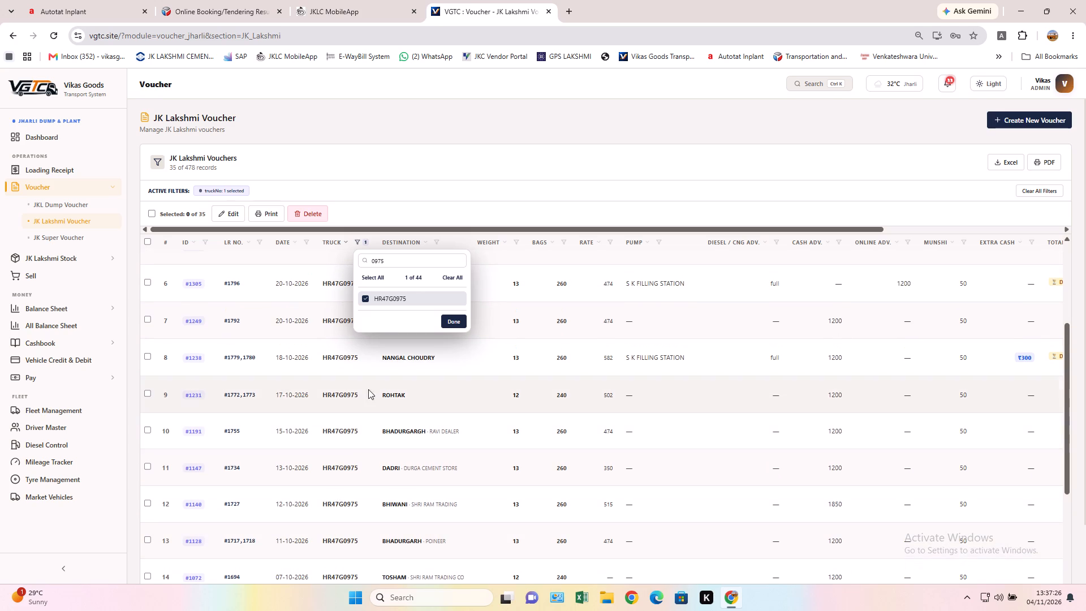
click(368, 296)
click(399, 261)
key(BackSpace)
key(BackSpace)
key(BackSpace)
key(BackSpace)
key(BackSpace)
key(BackSpace)
key(BackSpace)
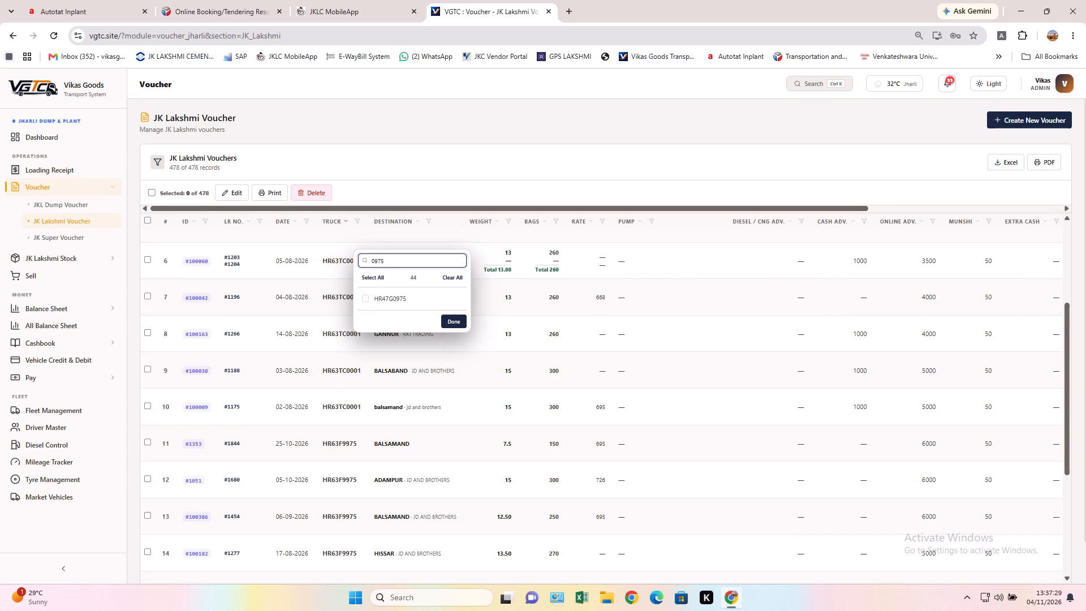
click(102, 234)
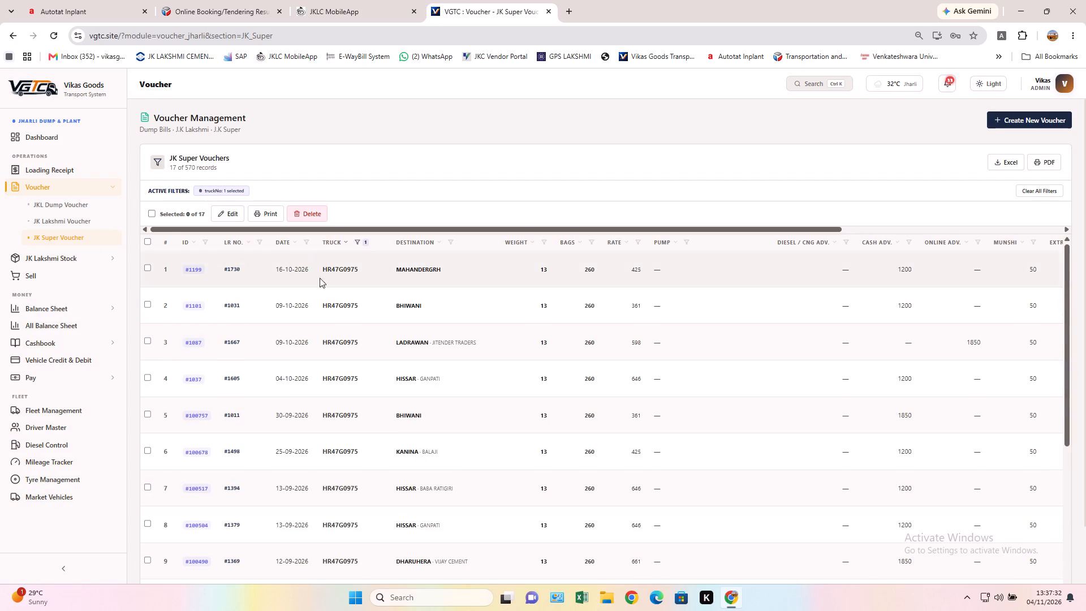
scroll(296, 484, down, 3)
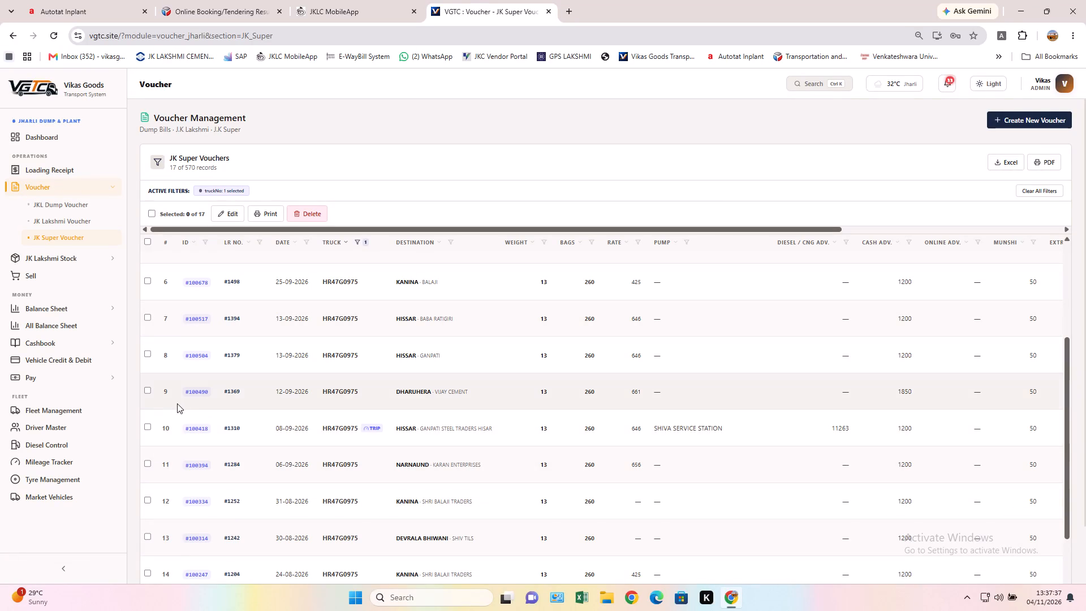
scroll(187, 402, up, 1)
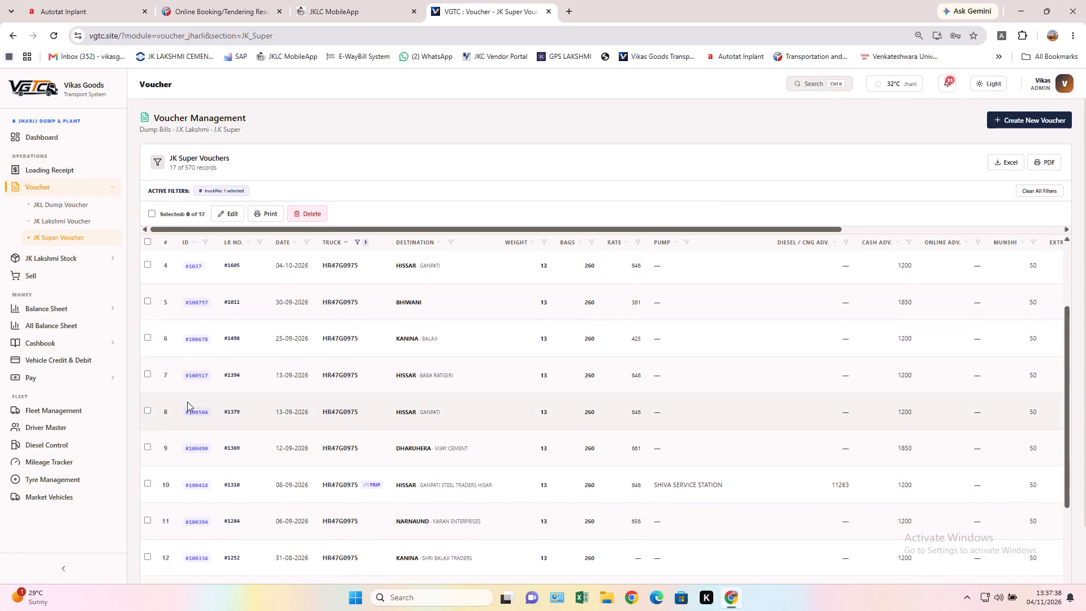
scroll(187, 402, down, 1)
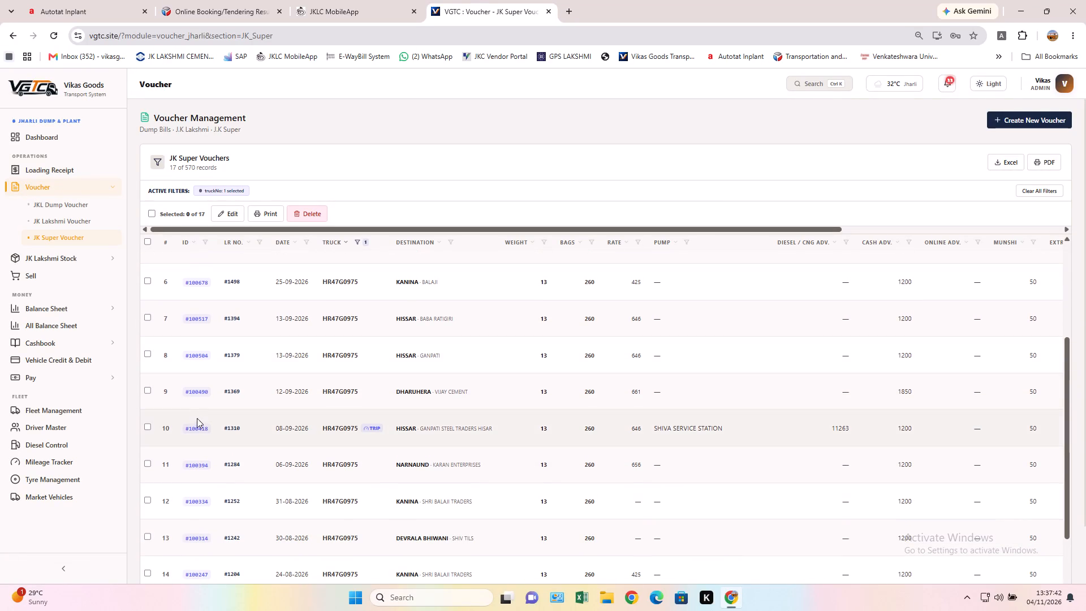
scroll(204, 434, down, 1)
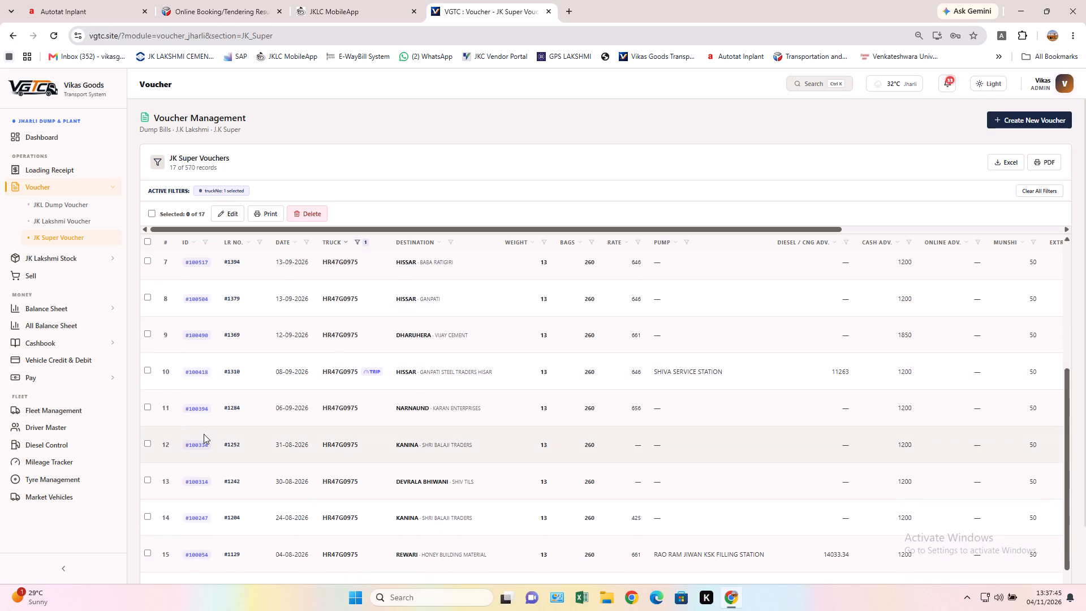
scroll(204, 434, up, 5)
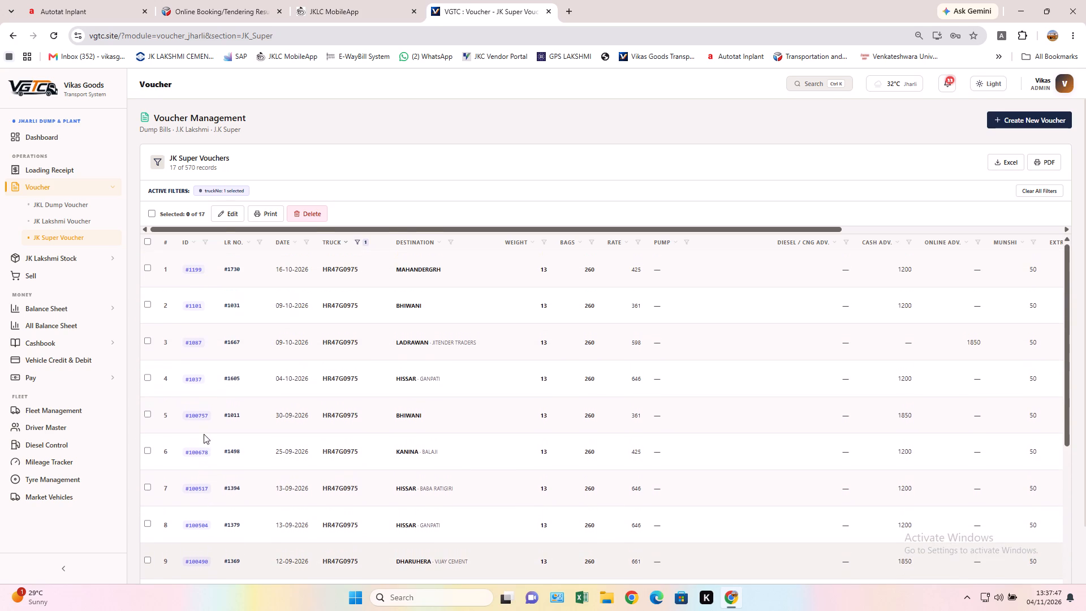
scroll(204, 434, up, 1)
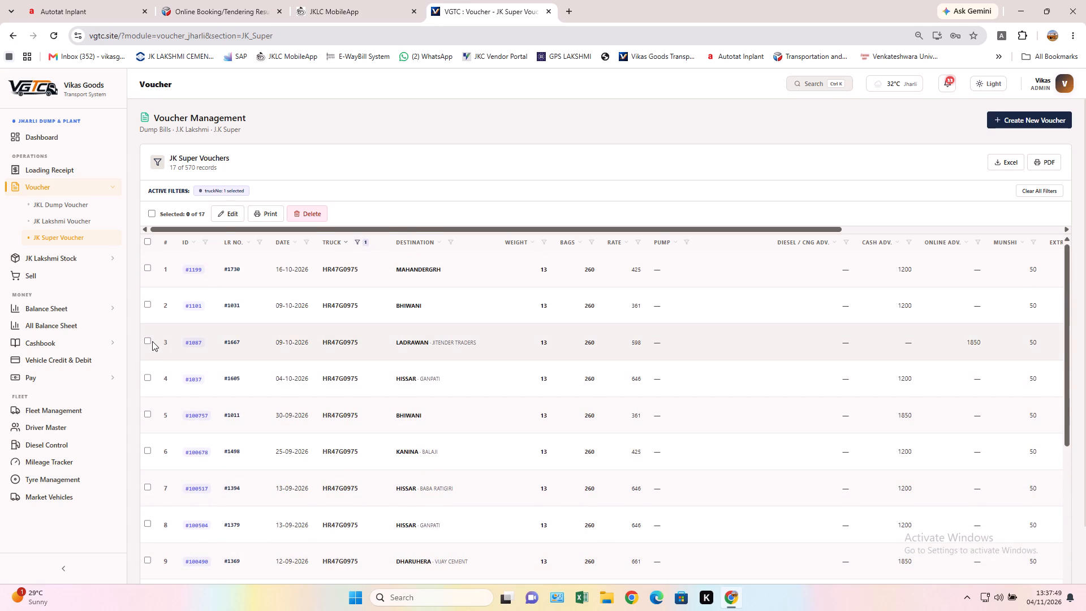
Edit the JK Super voucher with LR 1667, setting the diesel advance to full and the fuel station to S K FILLING STATION, and save it.
click(148, 341)
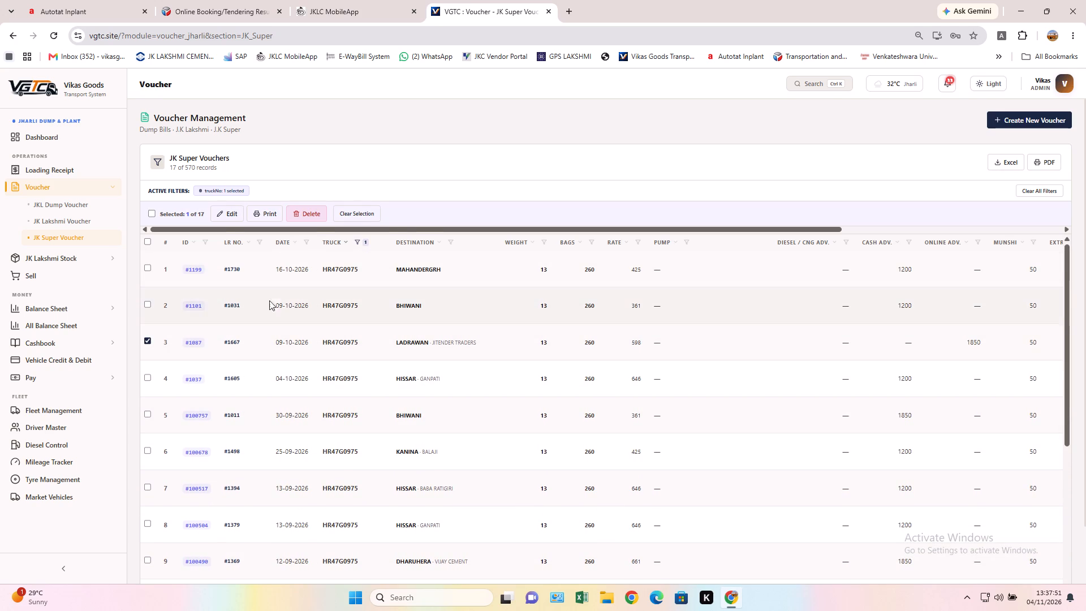
click(227, 213)
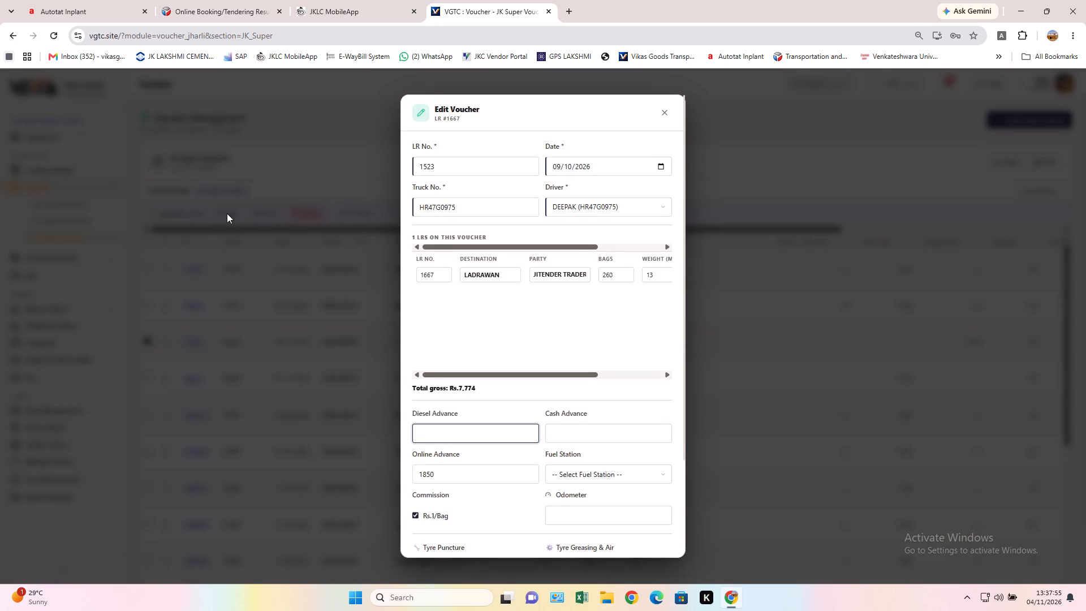
click(430, 432)
text(full)
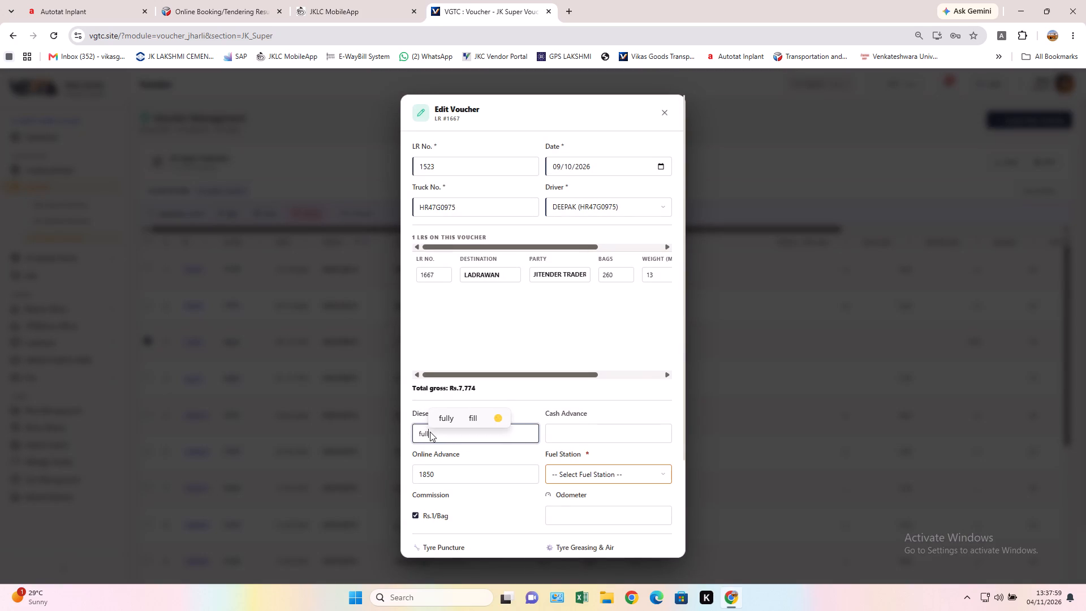
click(574, 475)
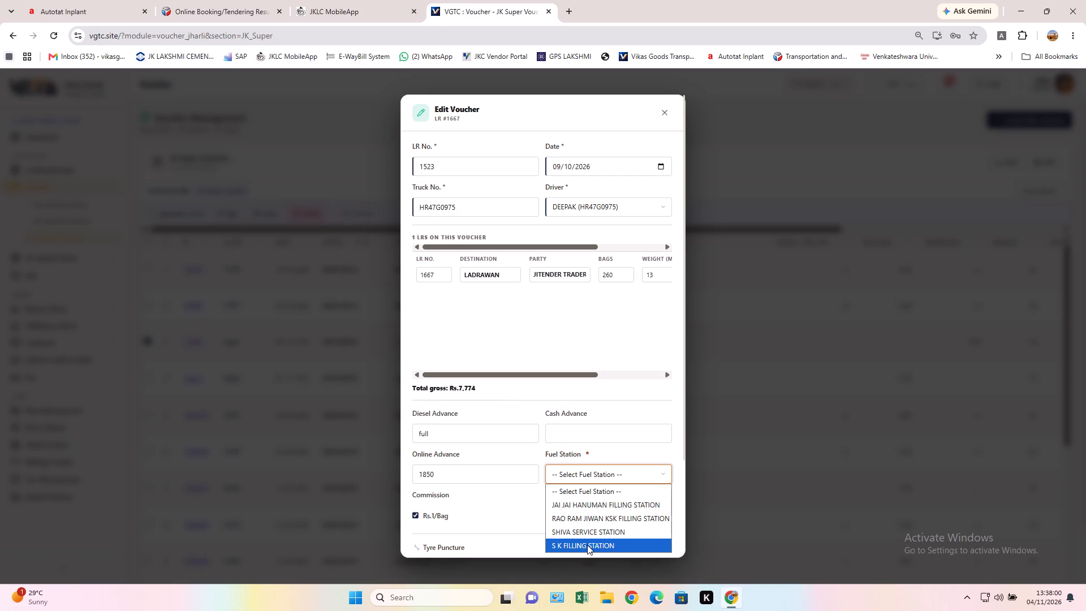
click(587, 545)
scroll(524, 474, down, 4)
click(637, 546)
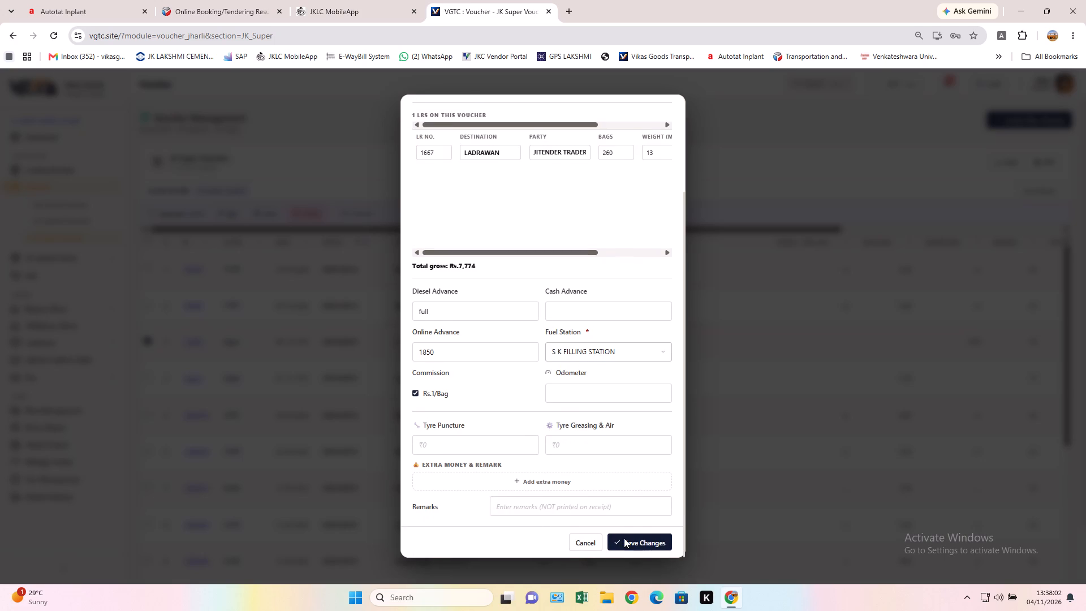
click(568, 354)
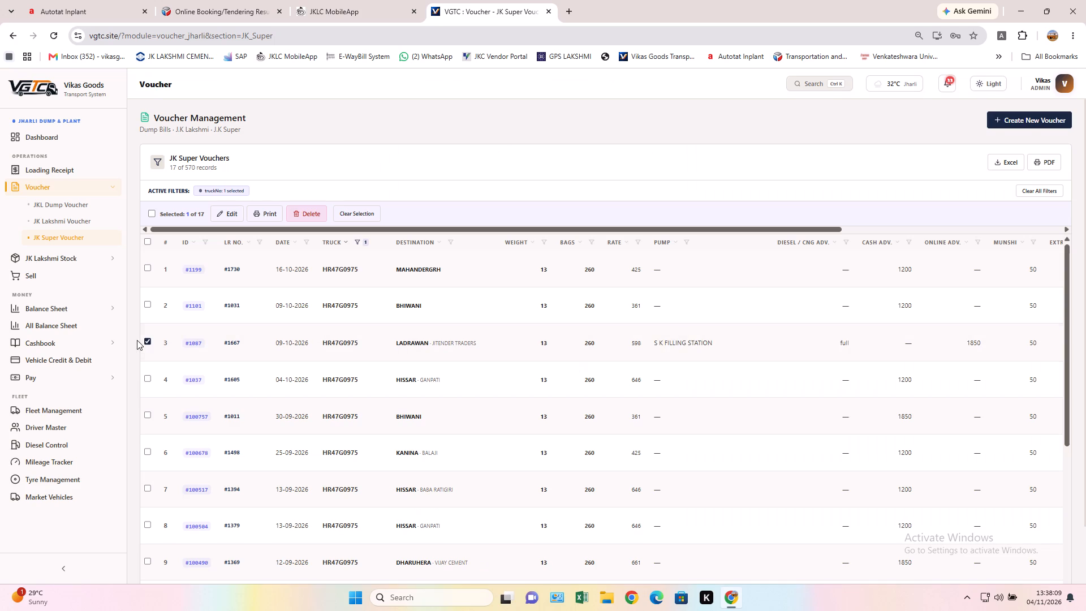
click(148, 341)
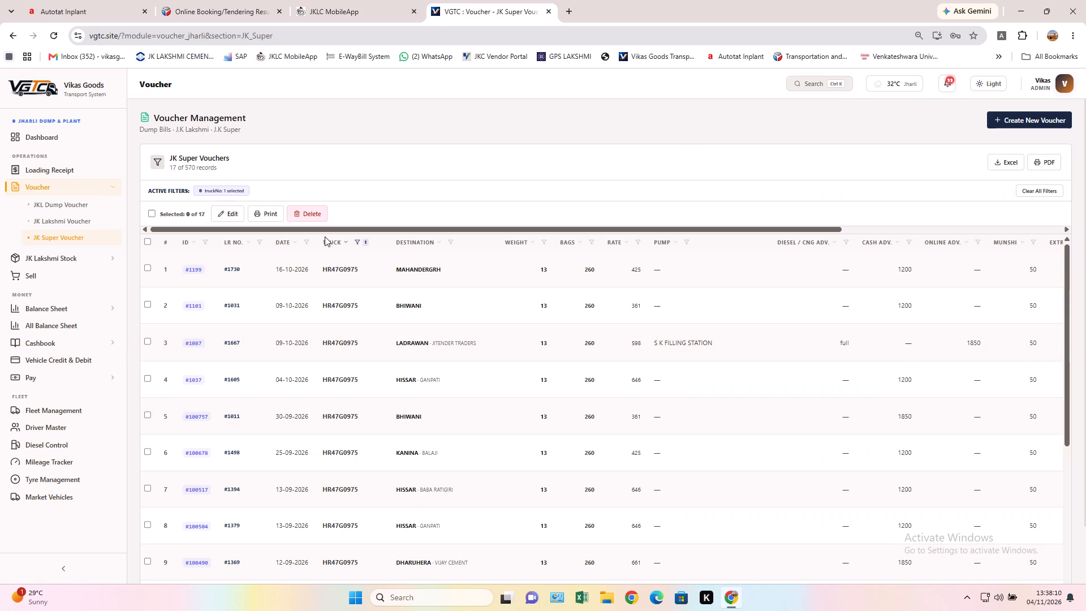
click(356, 242)
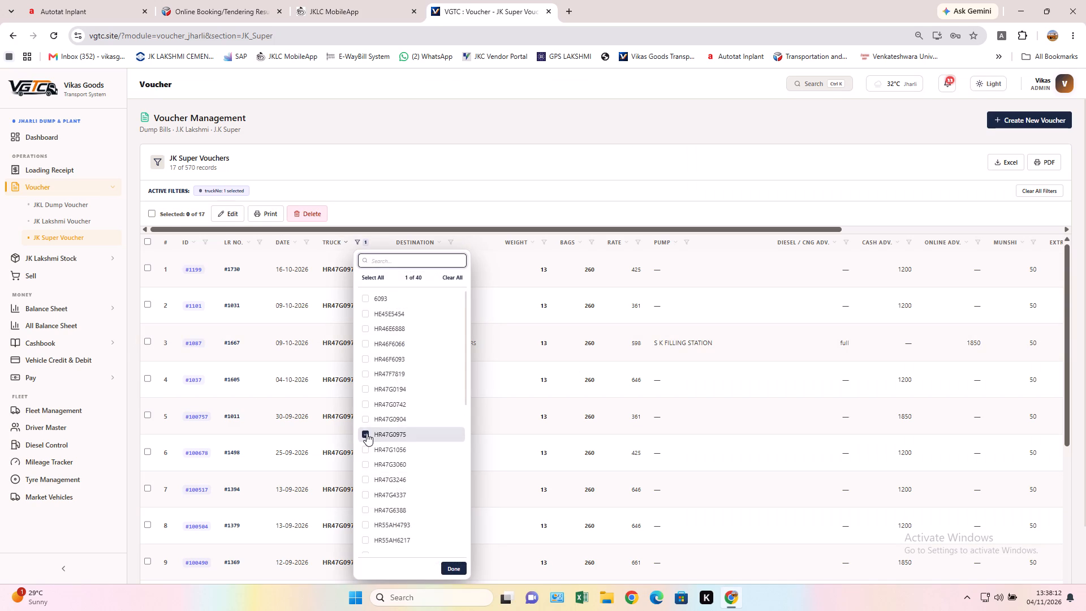
click(364, 434)
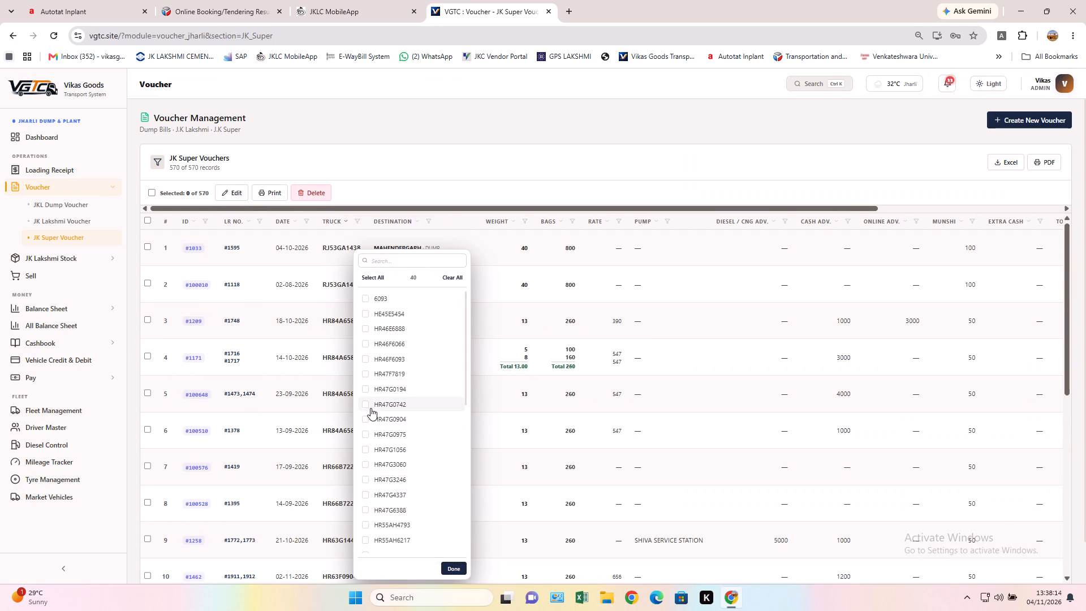
click(367, 403)
click(454, 566)
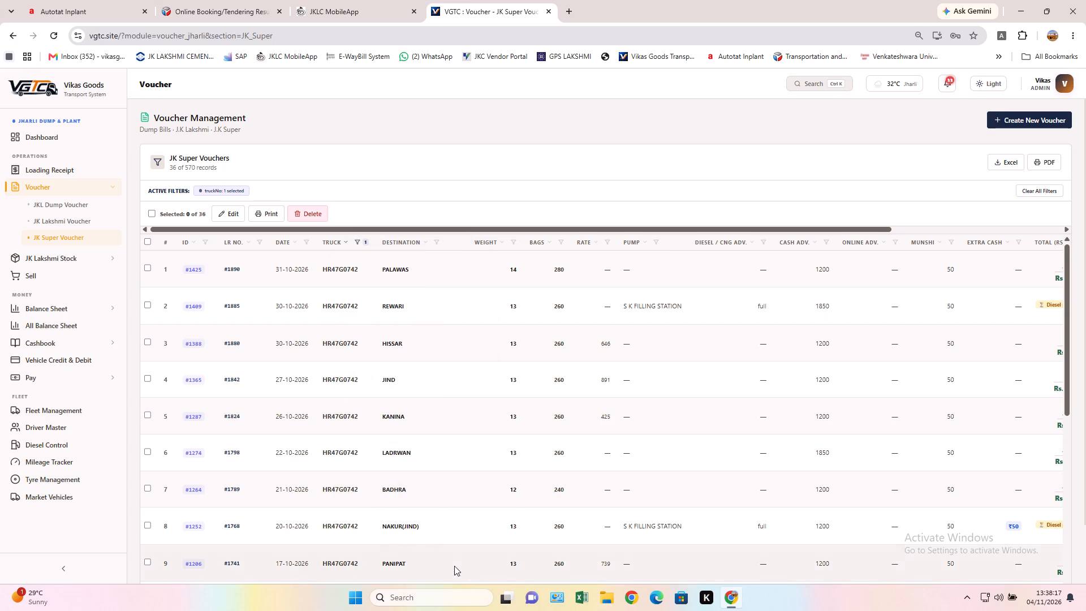
scroll(348, 480, down, 3)
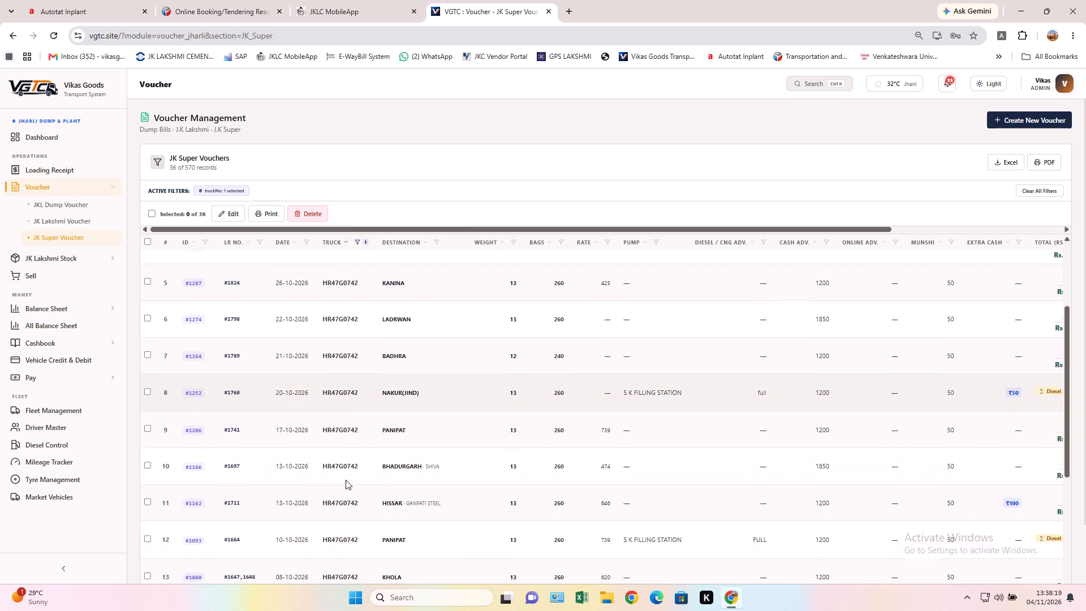
scroll(343, 480, down, 1)
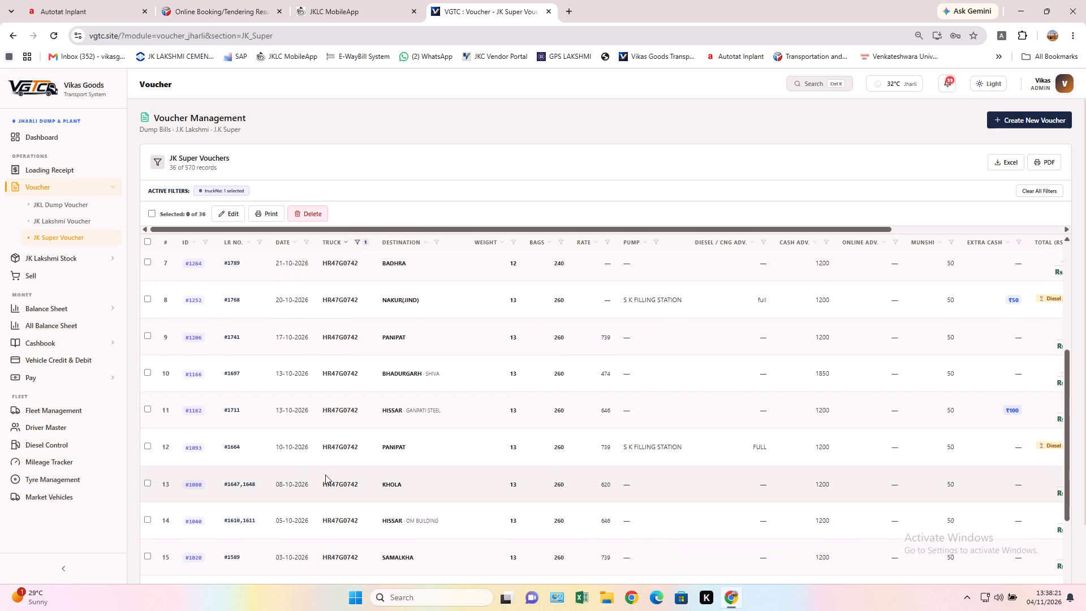
click(149, 444)
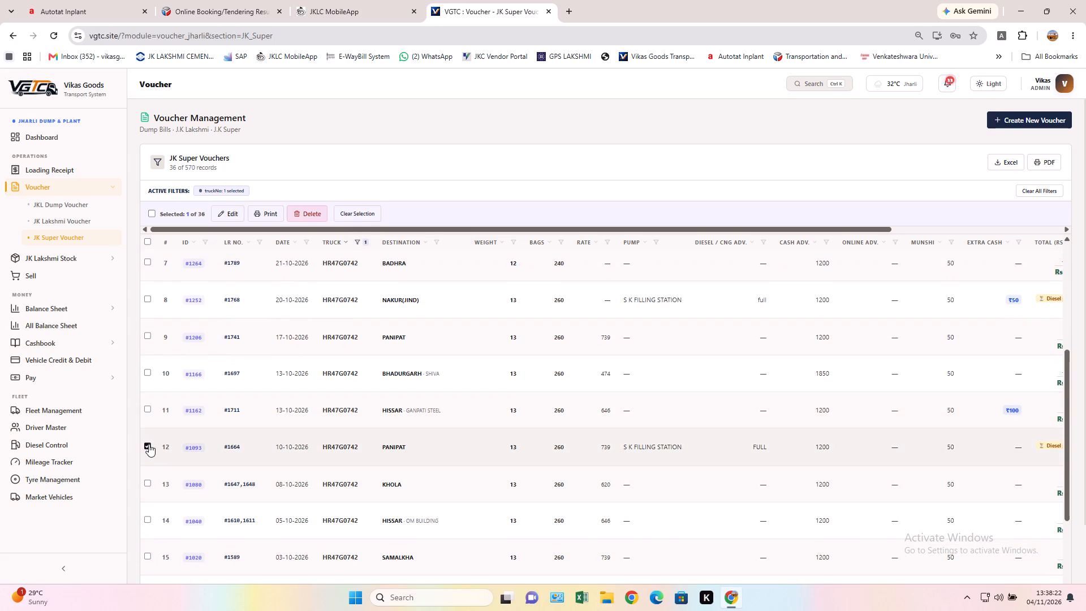
click(234, 211)
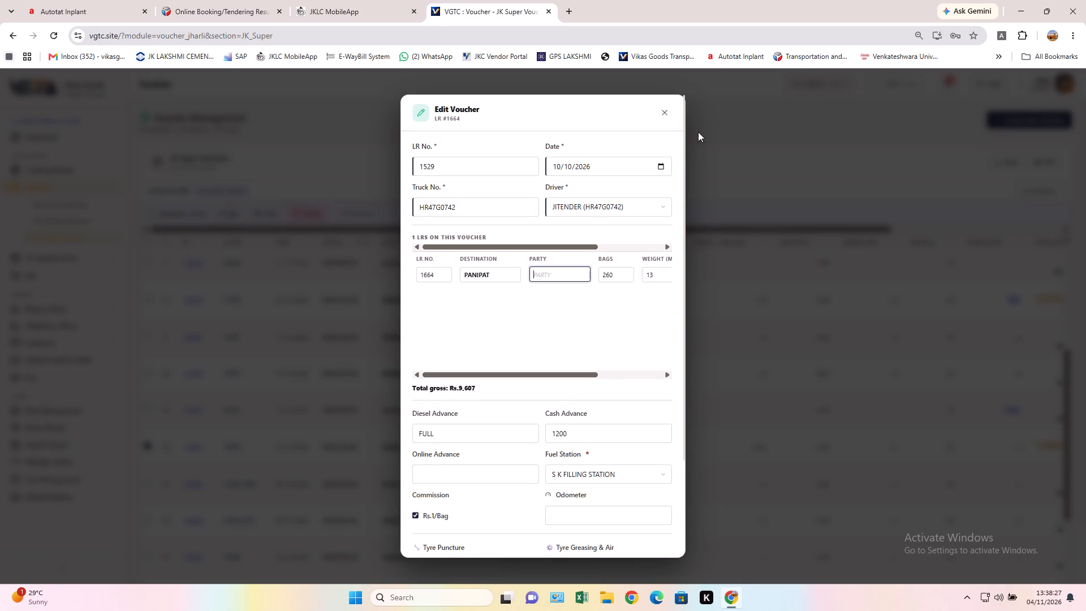
click(665, 113)
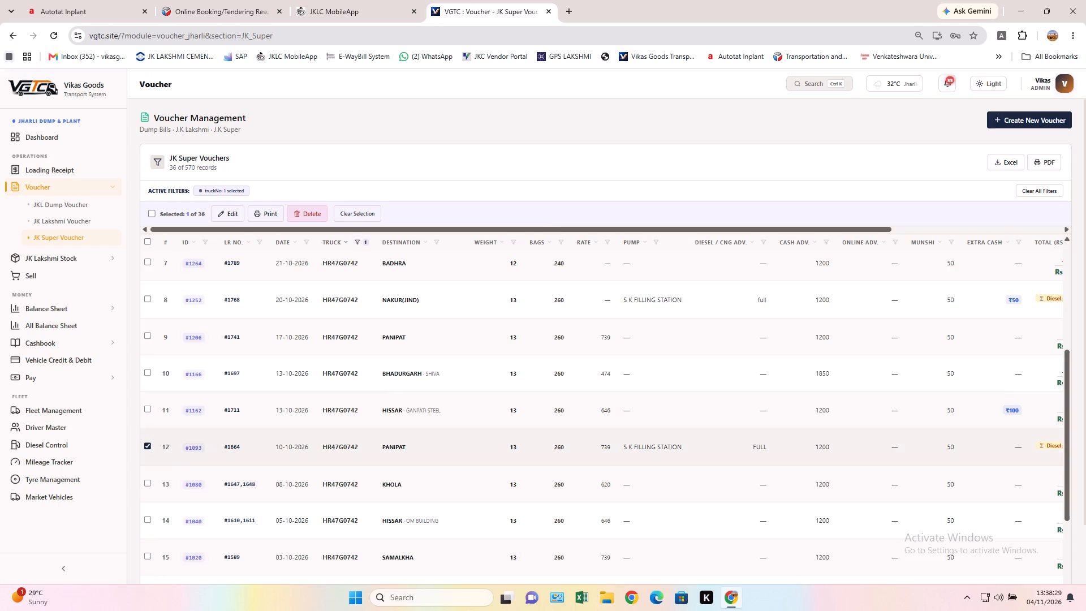
click(146, 447)
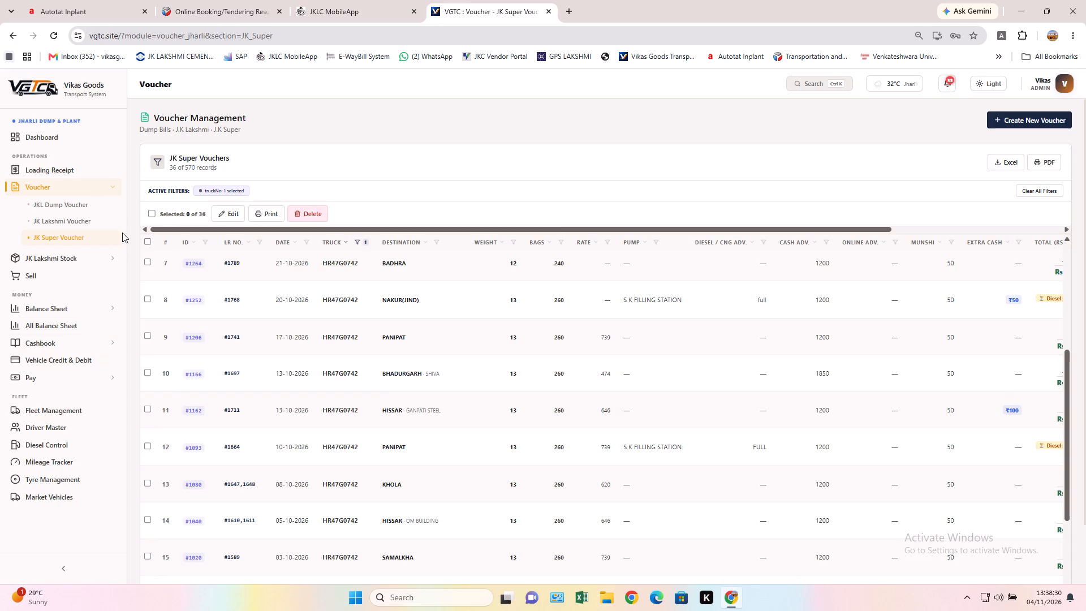
click(118, 222)
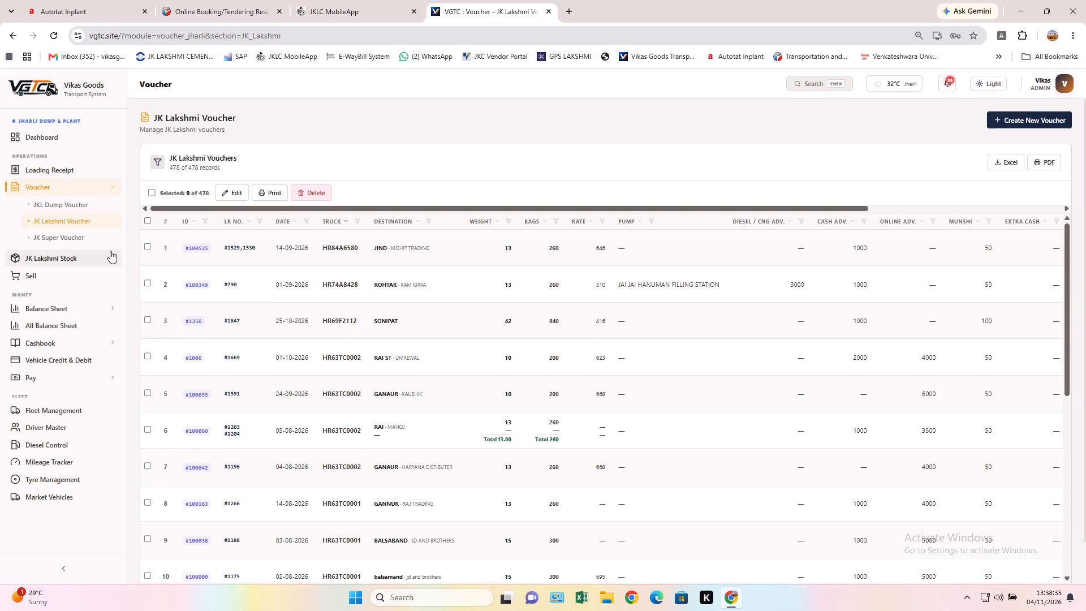
click(108, 240)
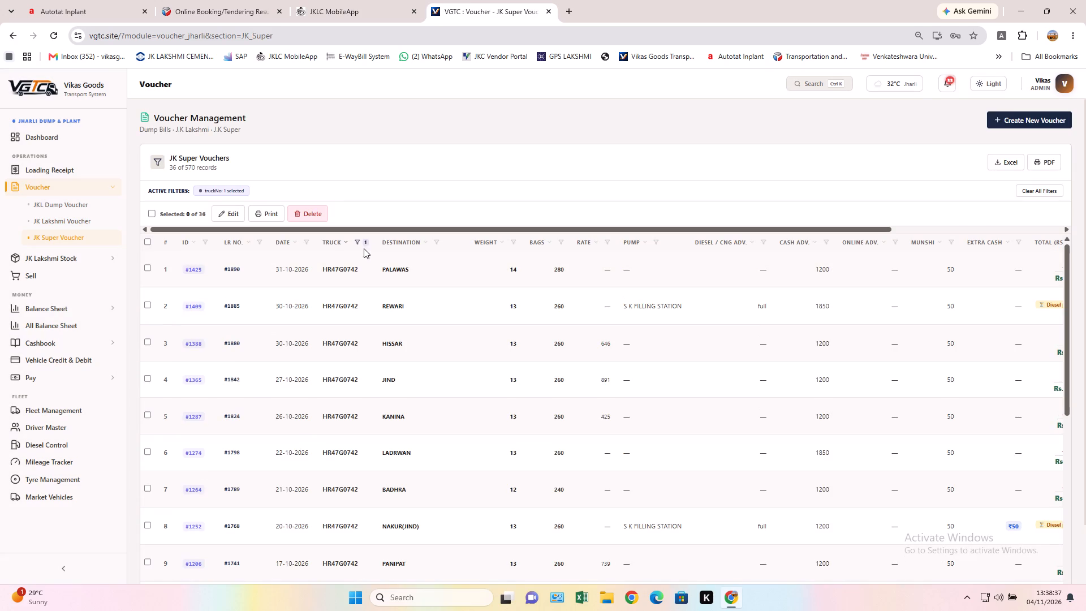
click(360, 243)
click(361, 403)
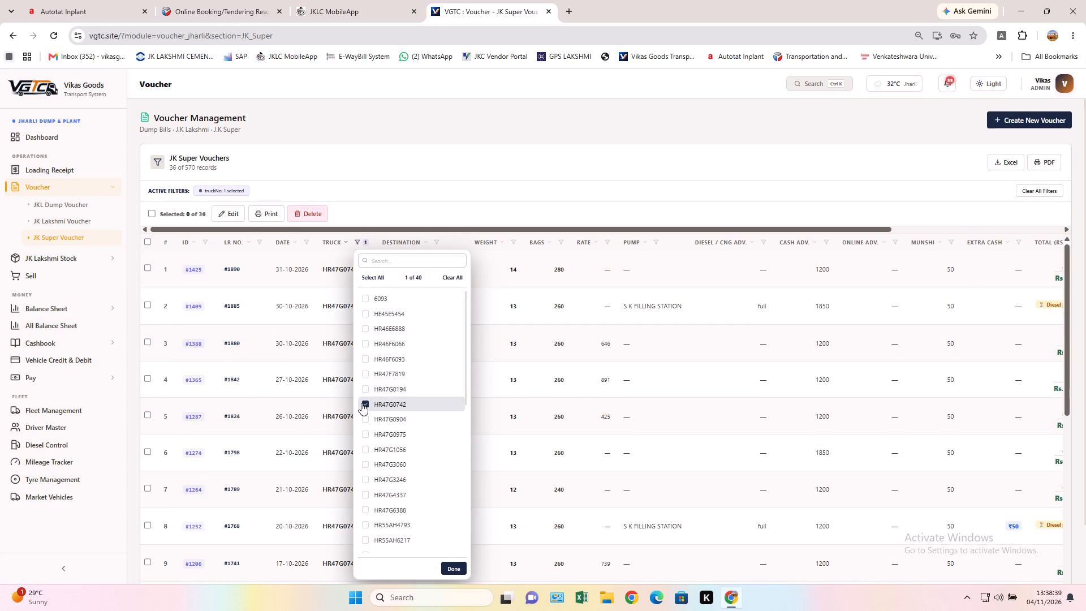
click(455, 567)
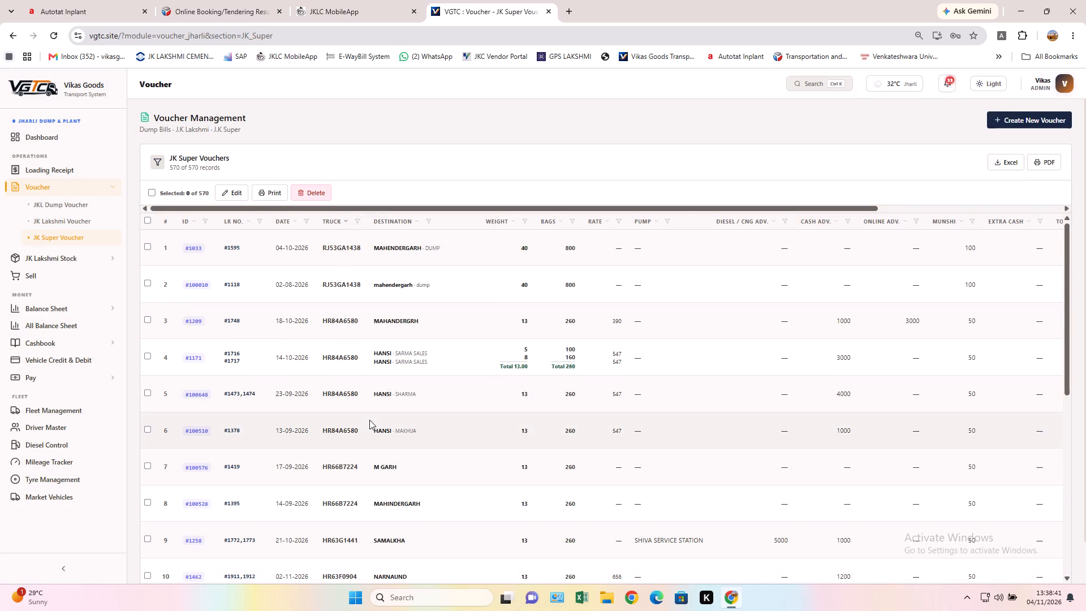
Reload the JK Super voucher page and close it.
key(ctrl+shift+r)
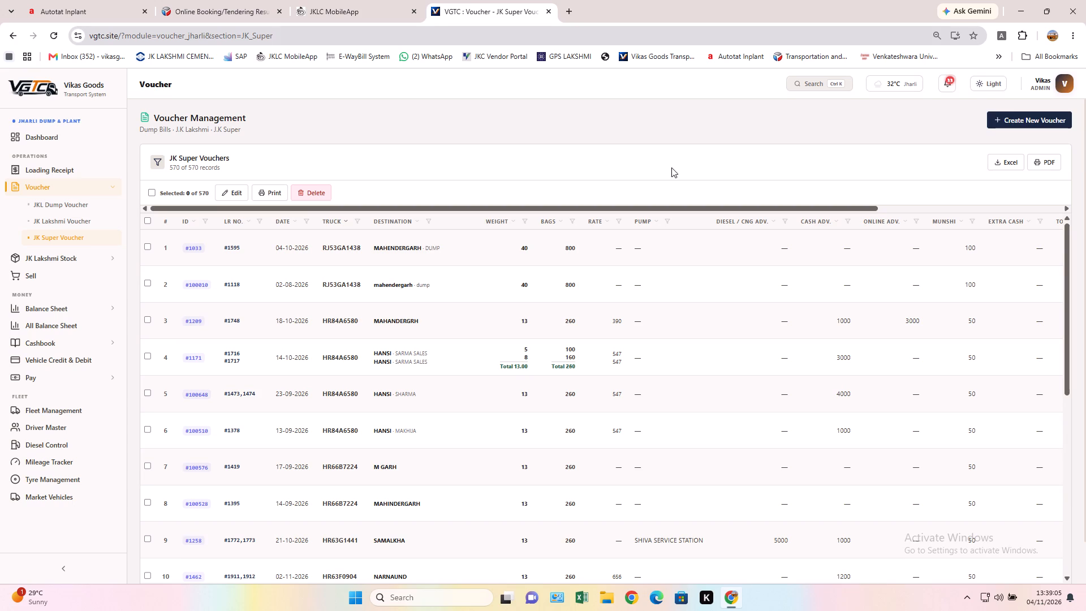
click(545, 9)
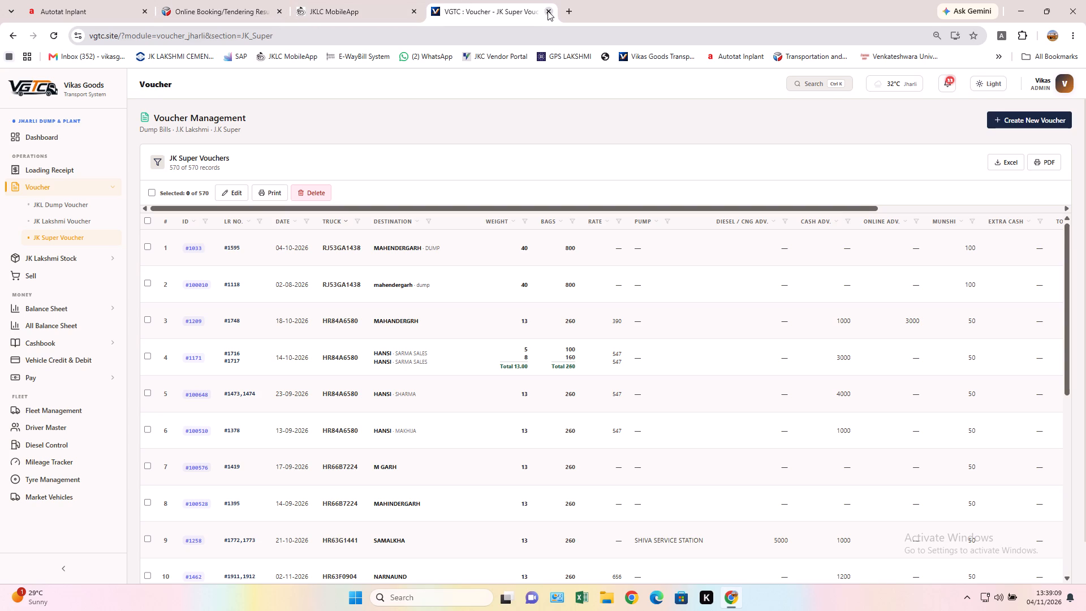
click(548, 11)
Switch to Online Booking/Tendering, search for all shipments without criteria and refresh the results.
click(223, 7)
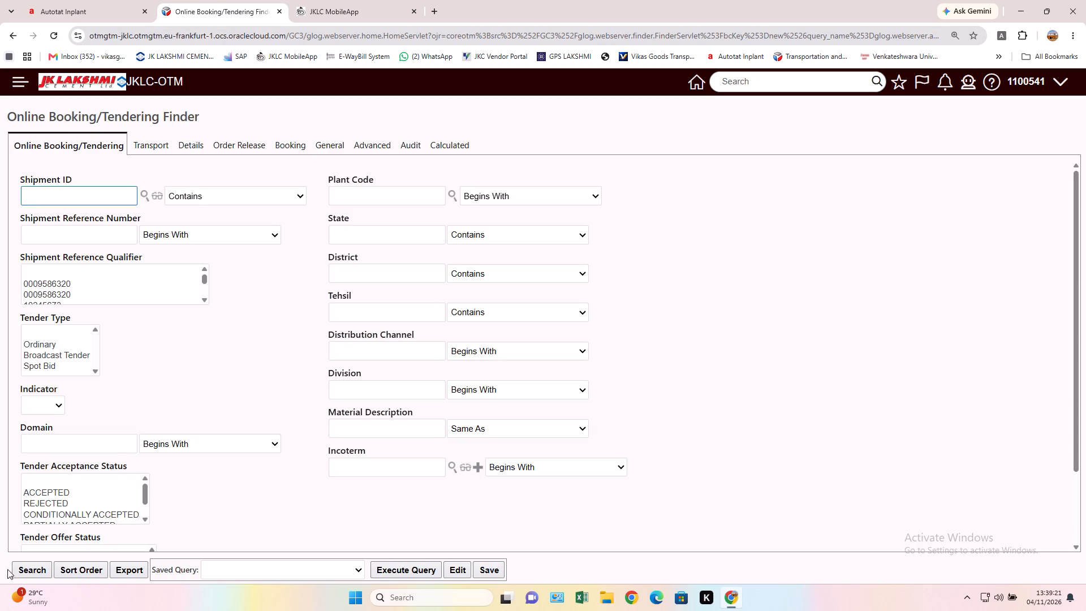
click(32, 569)
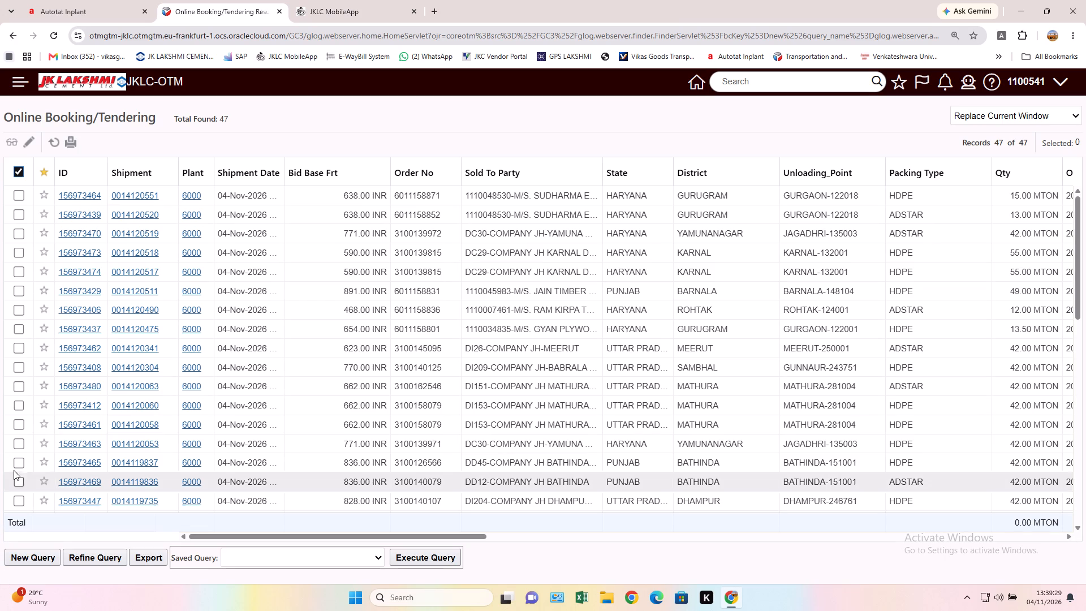
click(58, 143)
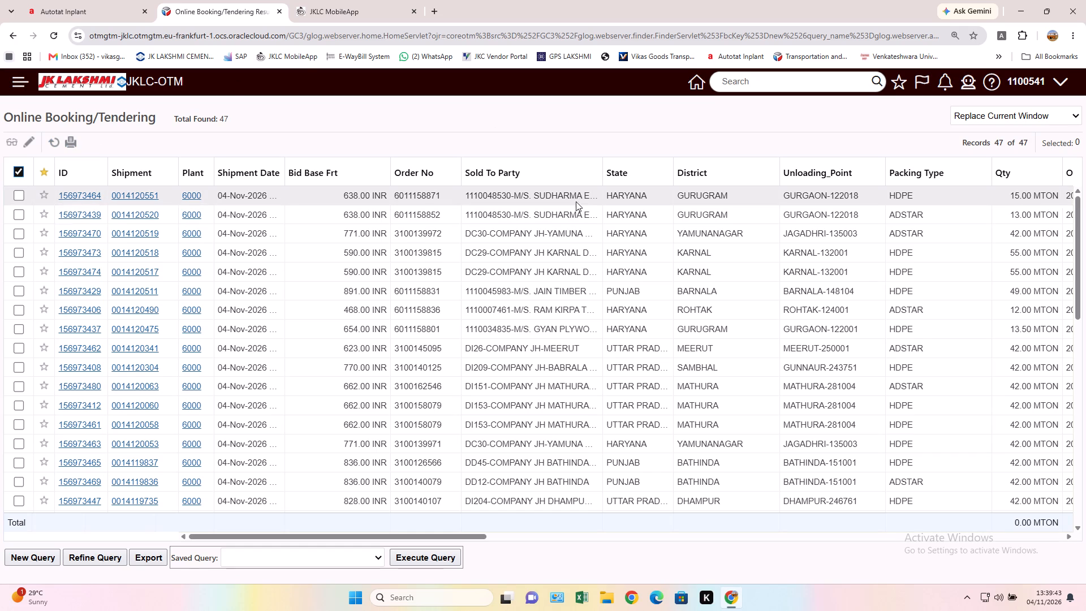
Switch to Autotat Inplant and refresh the Direct Order list of assigned orders.
click(96, 3)
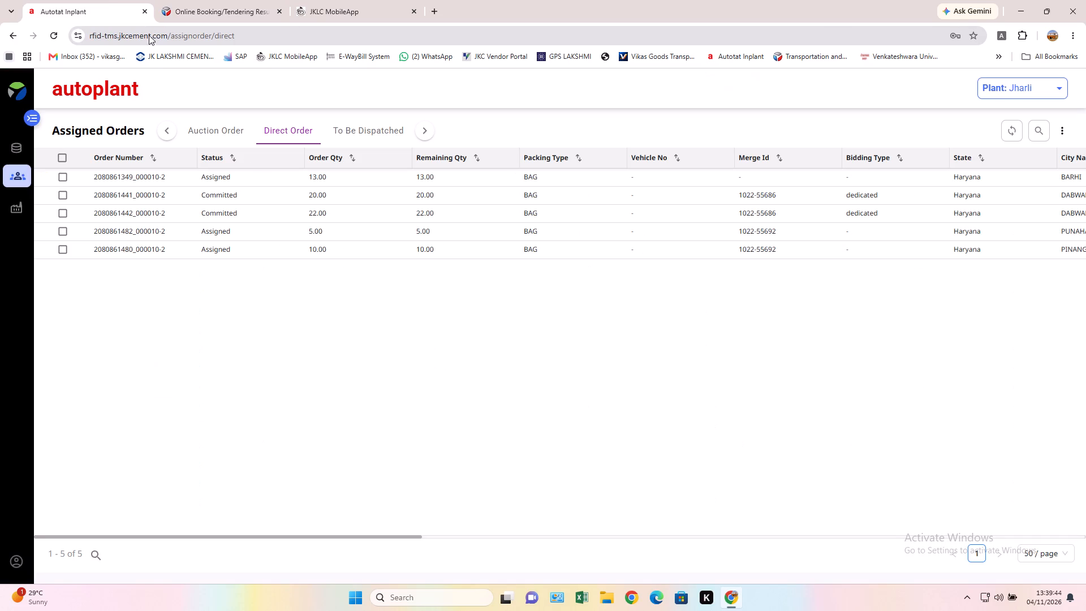
click(1009, 123)
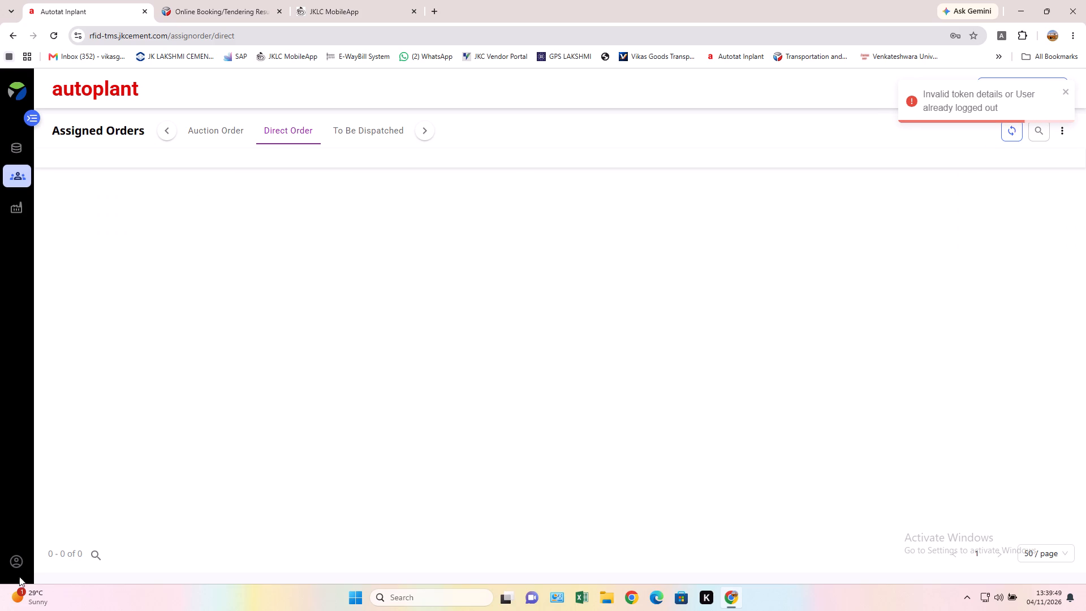
Log back in to Autotat Inplant with the saved VGTC account.
click(89, 560)
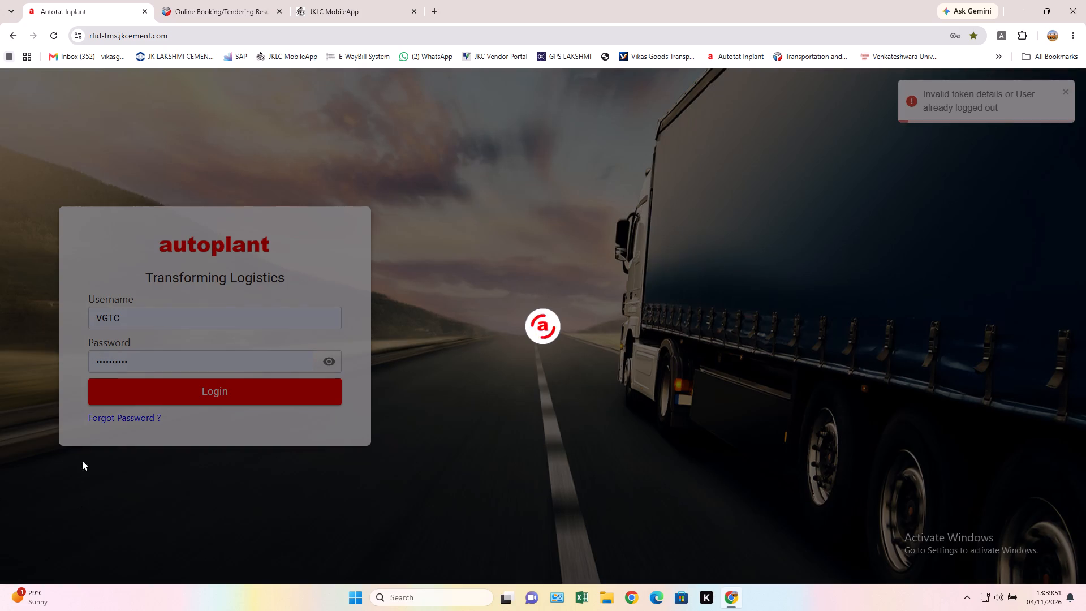
click(178, 388)
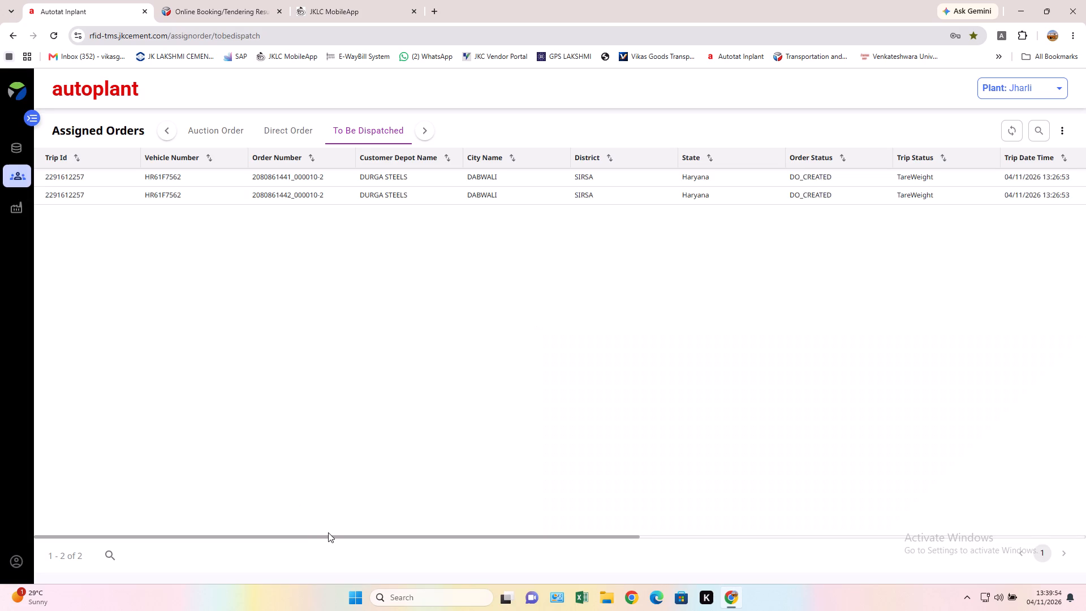
Examine the trip and order details across the columns of the To Be Dispatched list.
drag(334, 536, 373, 535)
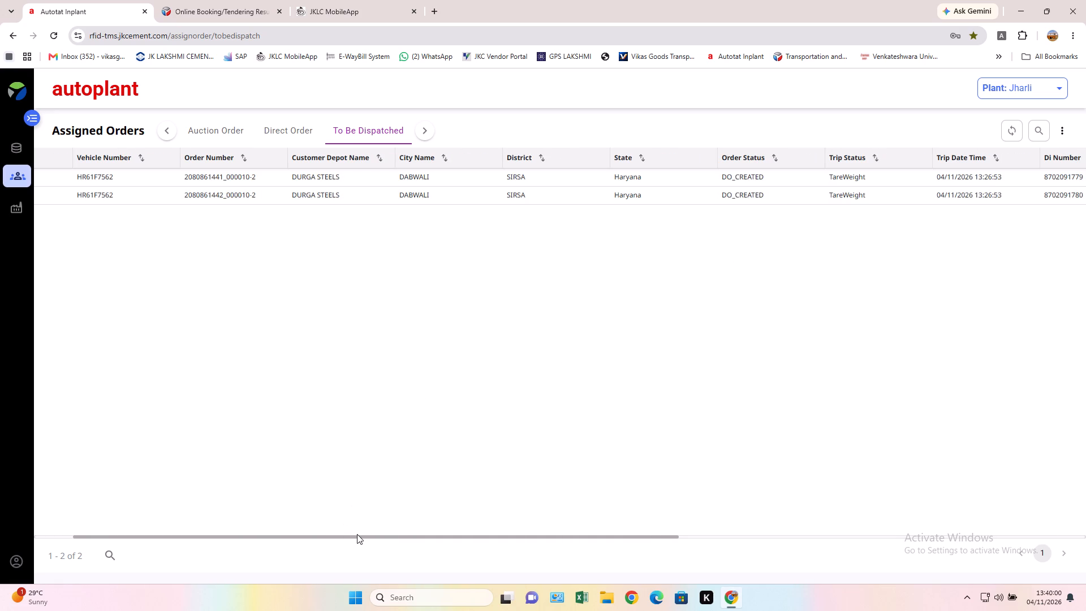
drag(359, 535, 213, 518)
drag(224, 537, 39, 510)
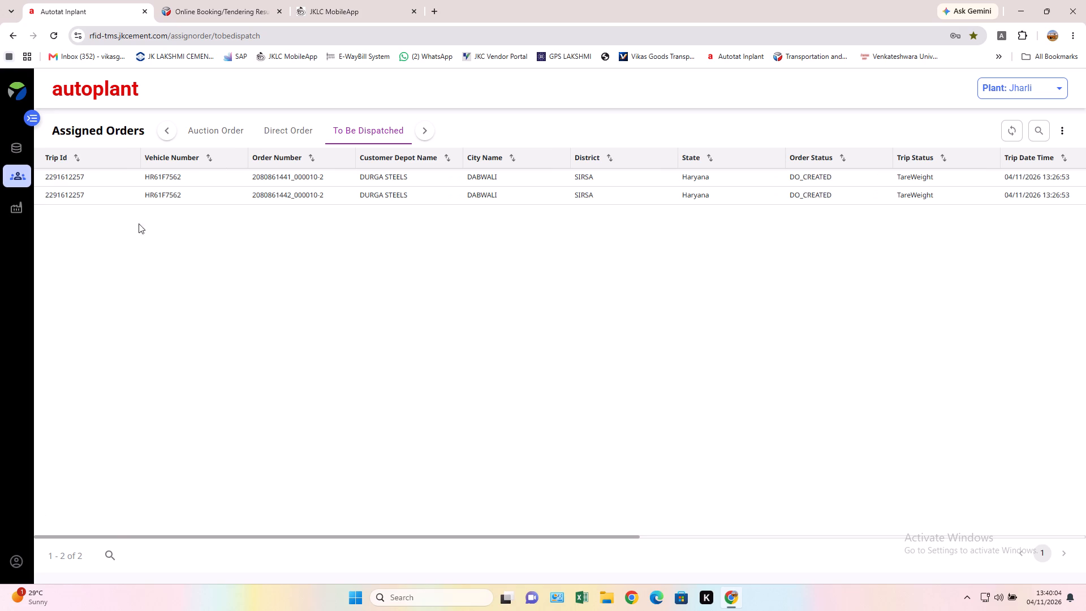
Open the Direct Order list, examine its assigned order across the columns and refresh the list.
click(285, 135)
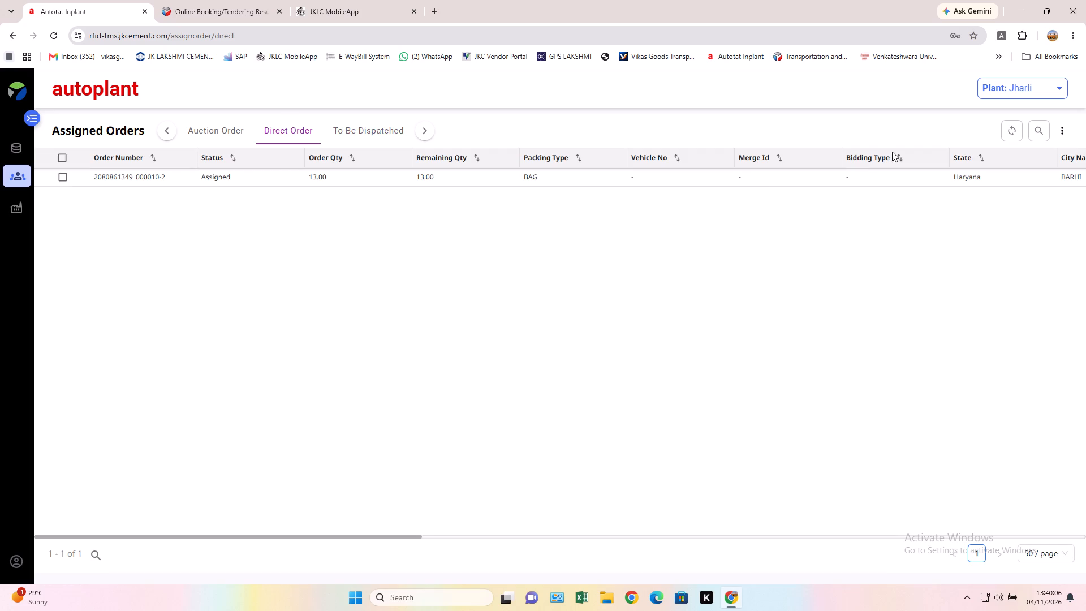
drag(416, 535, 503, 538)
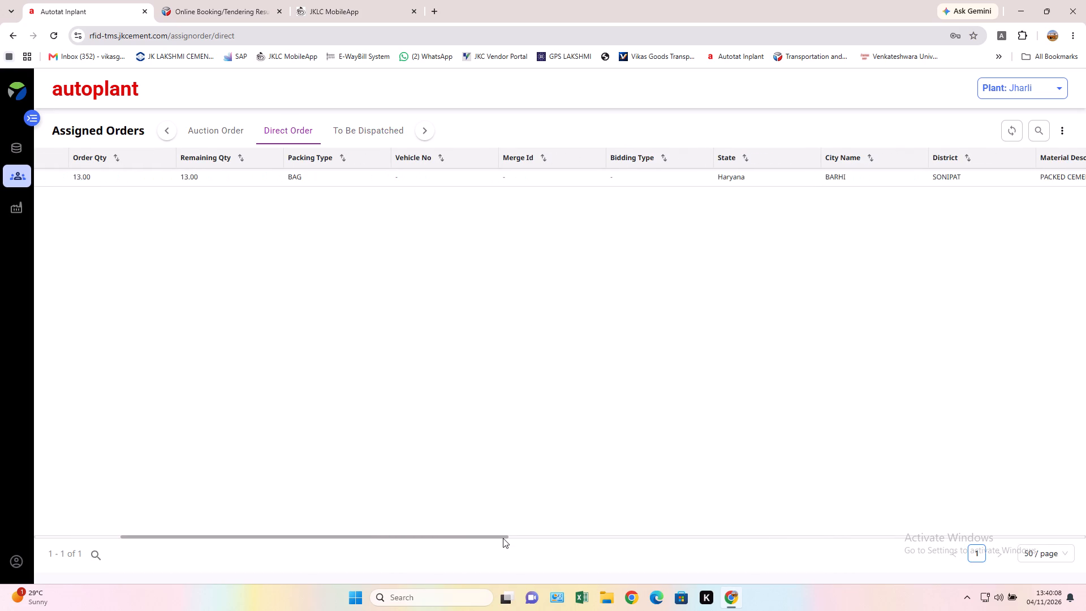
drag(503, 538, 171, 479)
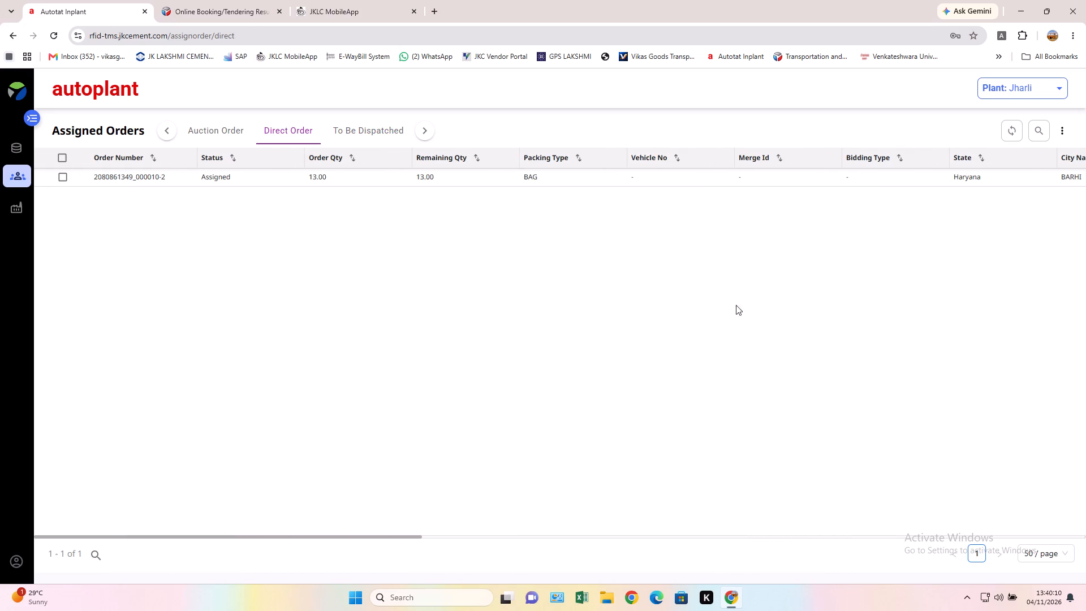
click(1028, 136)
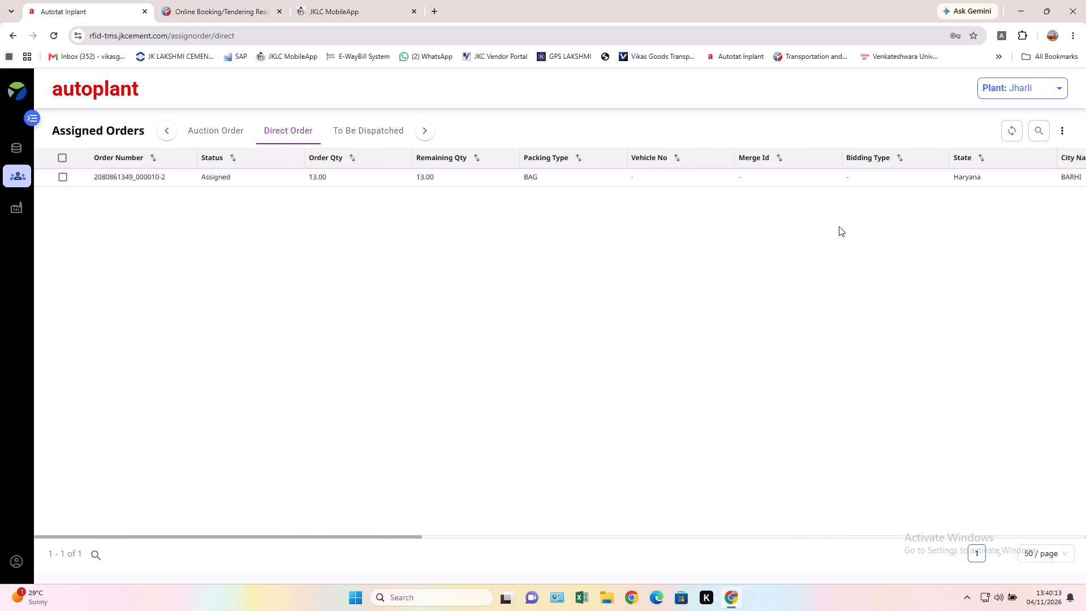
click(839, 226)
triple_click(1003, 126)
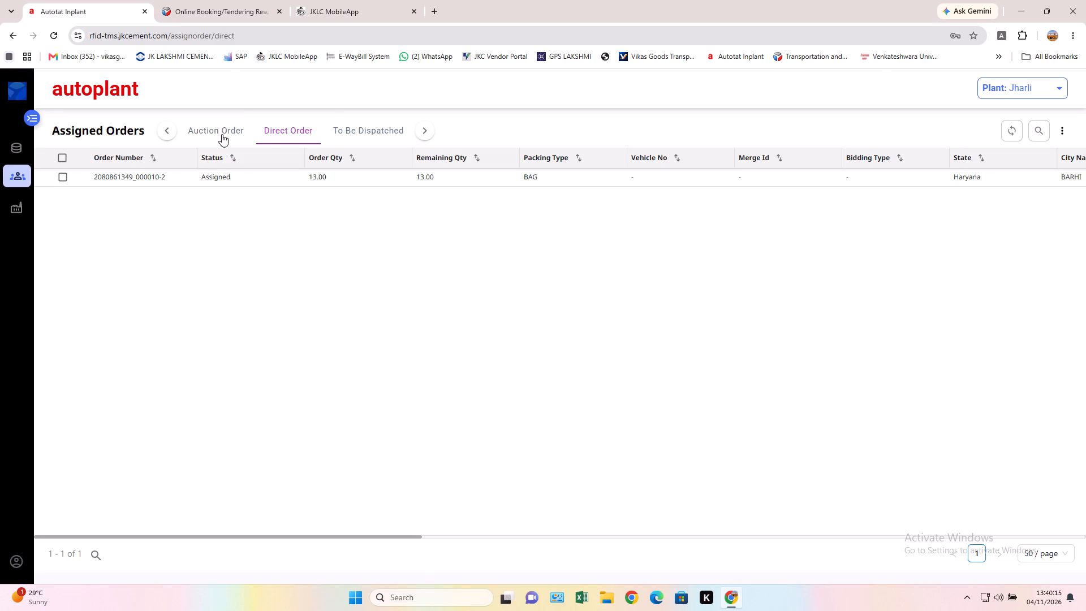
List the Auction Order entries that are yet to start, with 200 orders per page.
click(199, 126)
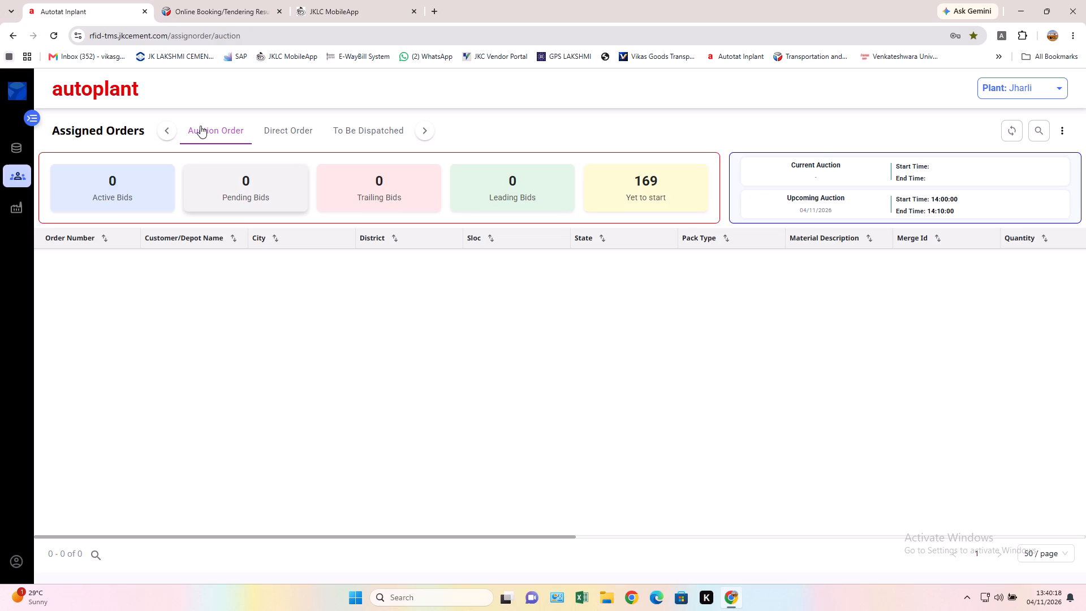
click(675, 180)
click(1043, 558)
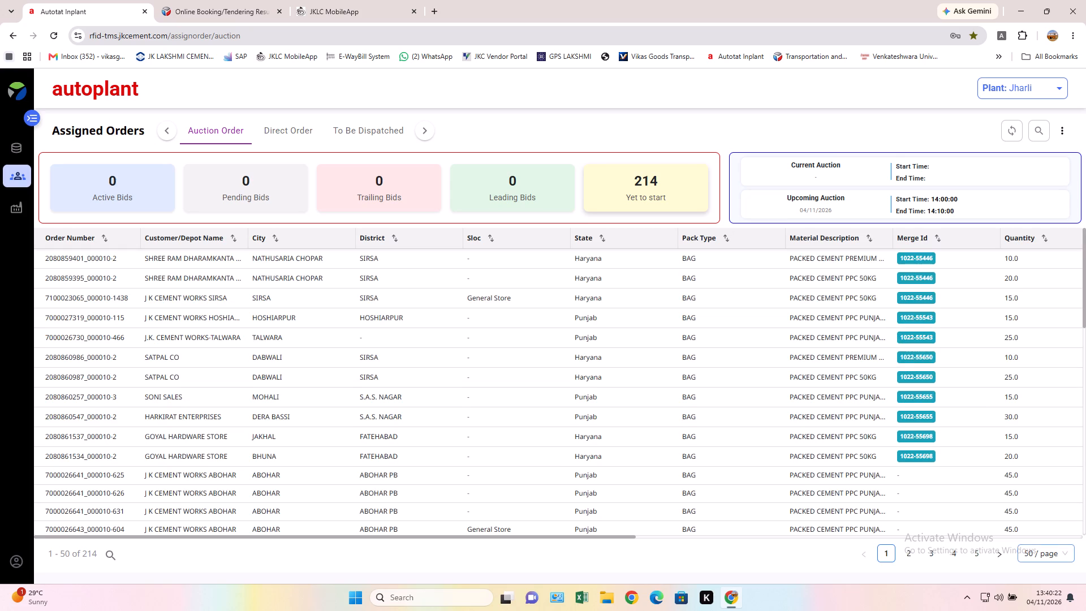
click(1044, 527)
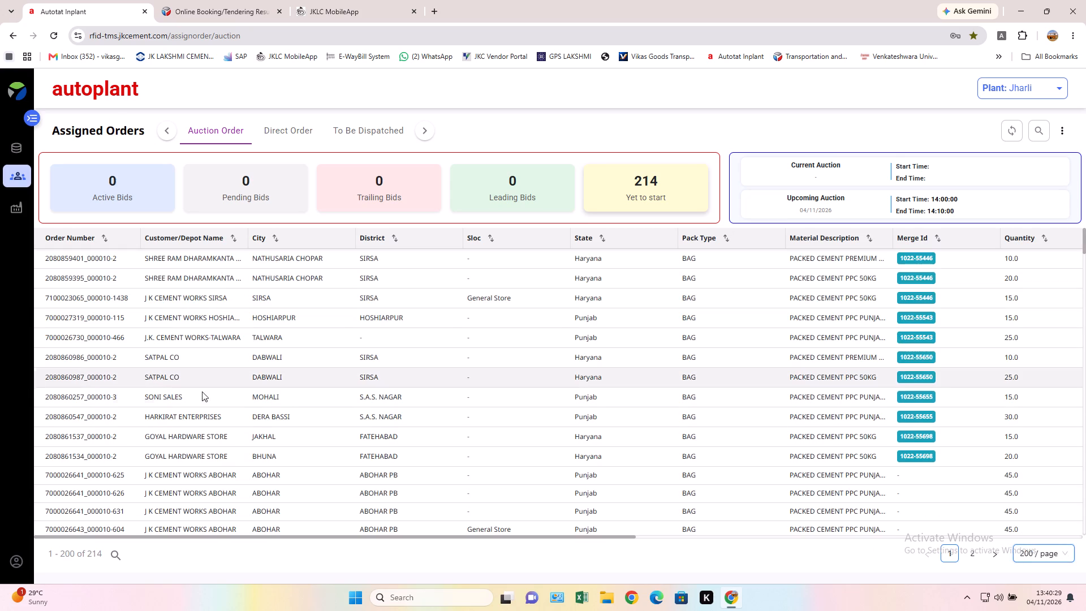
Look through the yet-to-start auction orders' customers, cities and quantities, including the second page.
scroll(231, 478, down, 1)
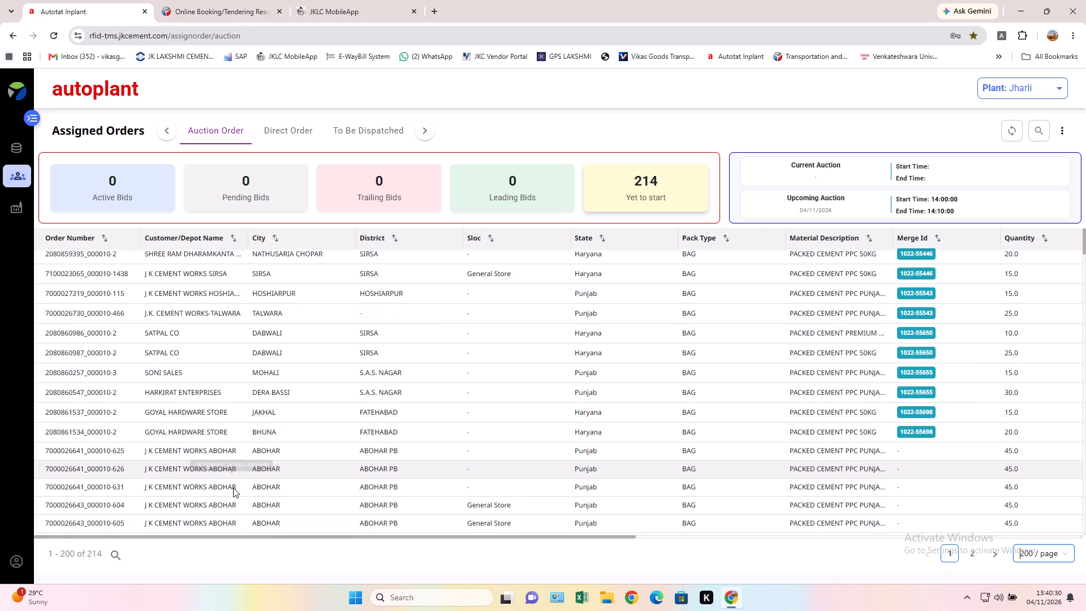
scroll(233, 488, down, 6)
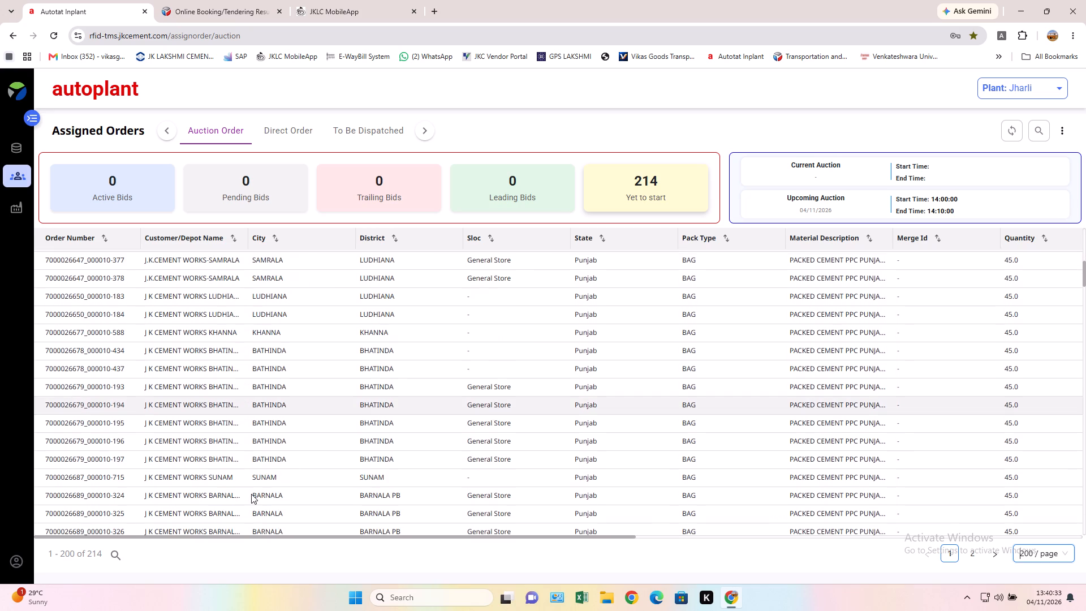
scroll(251, 494, down, 9)
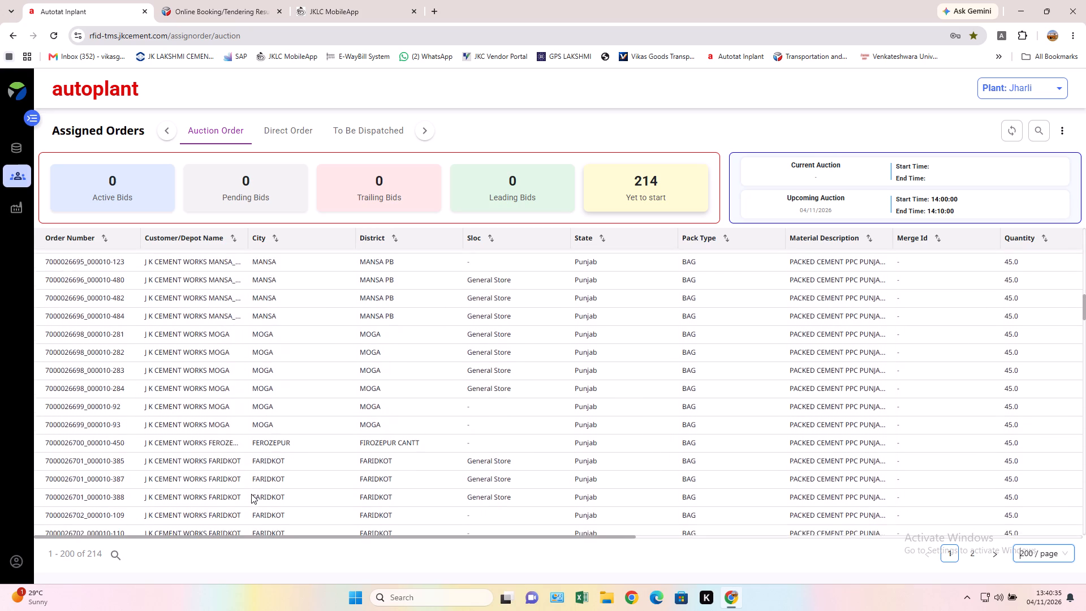
scroll(251, 494, down, 11)
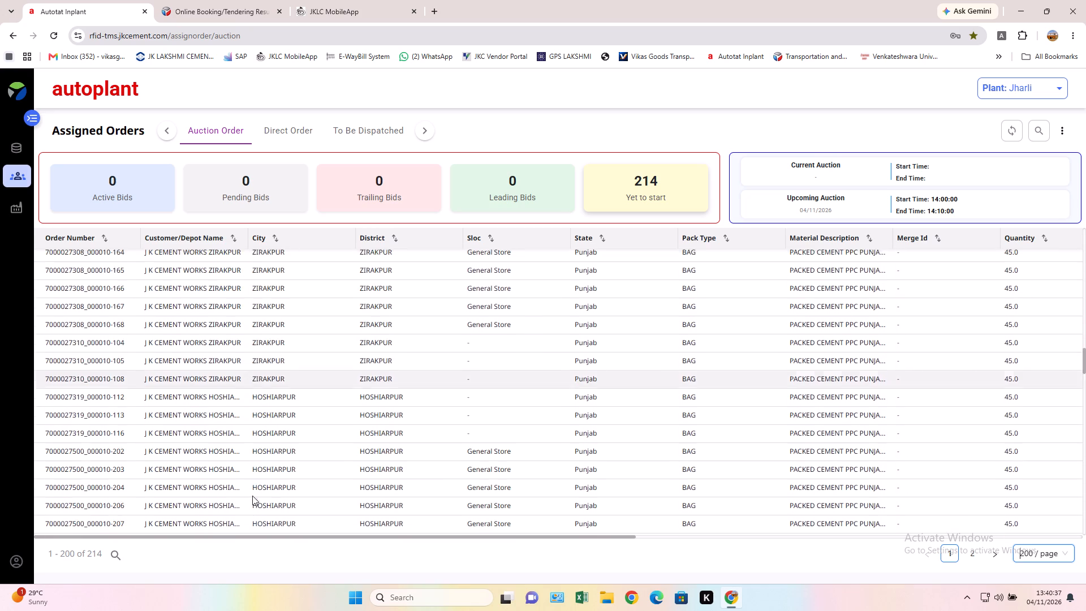
scroll(252, 496, down, 10)
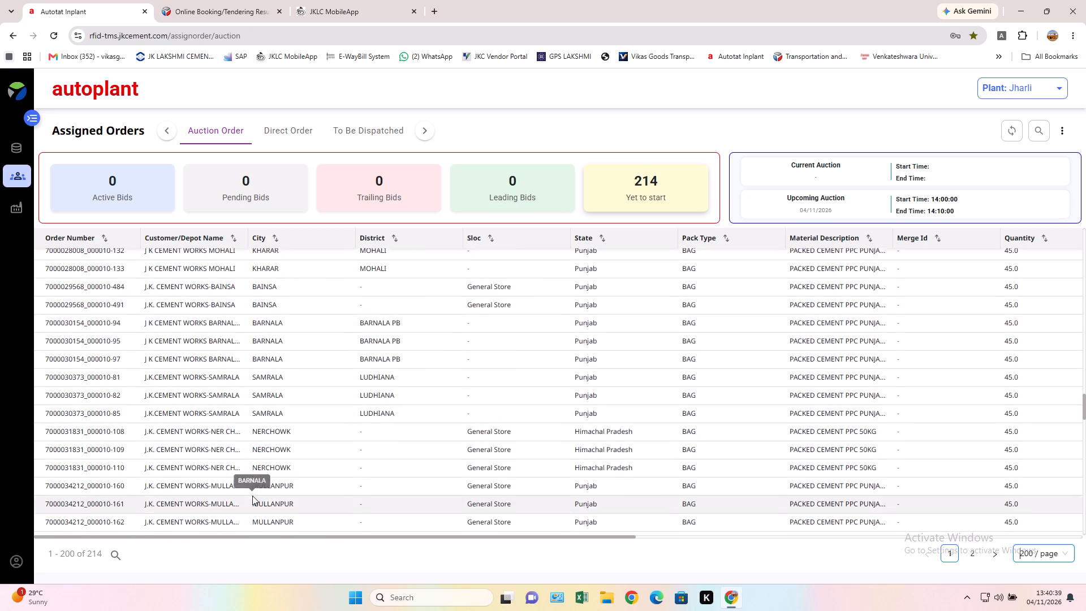
scroll(252, 496, down, 12)
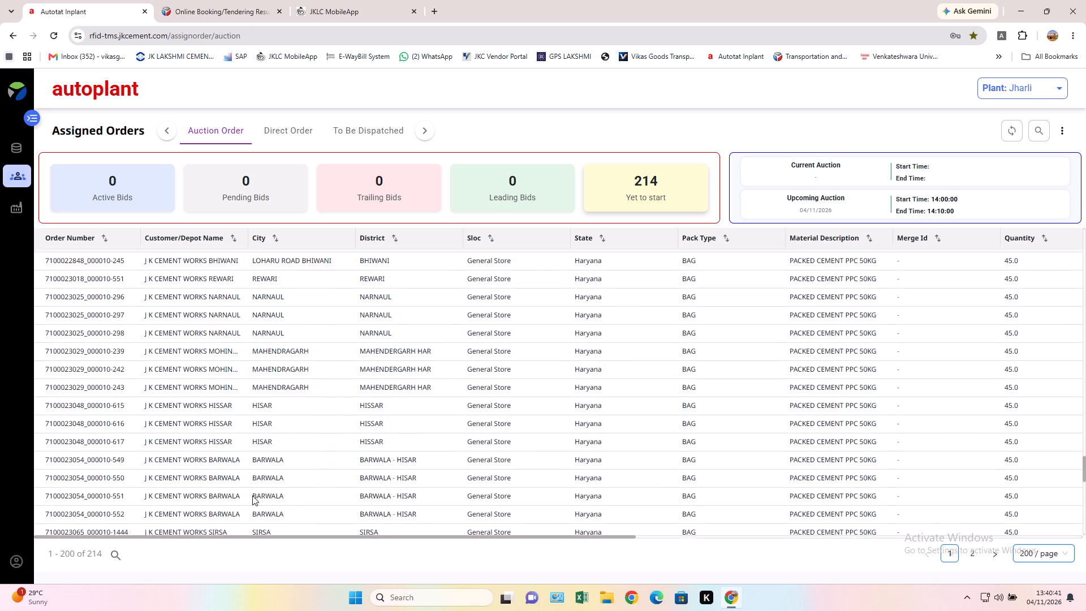
scroll(252, 496, down, 2)
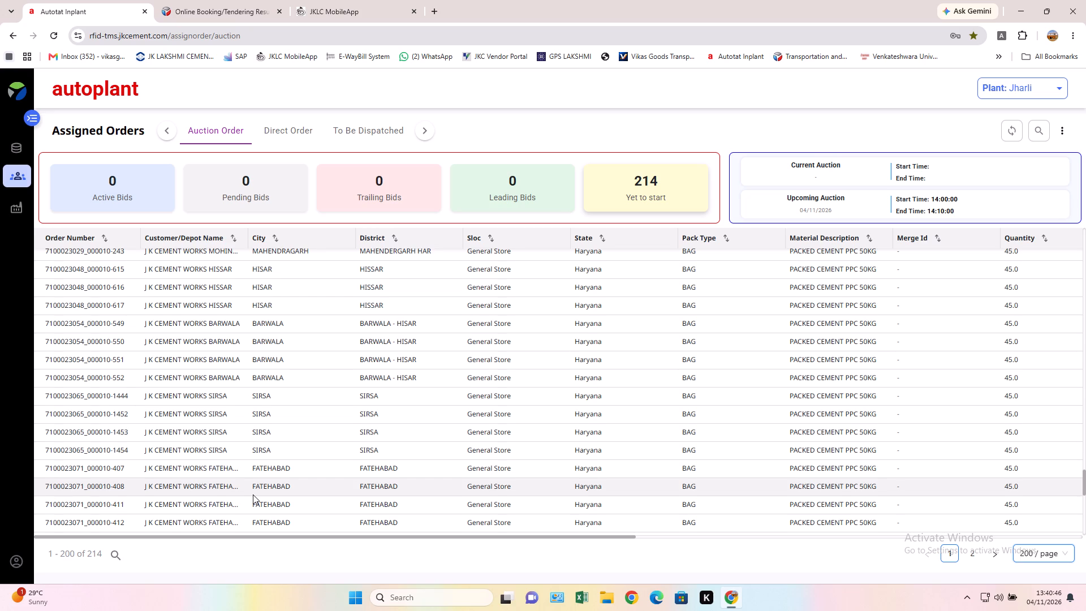
scroll(253, 494, down, 5)
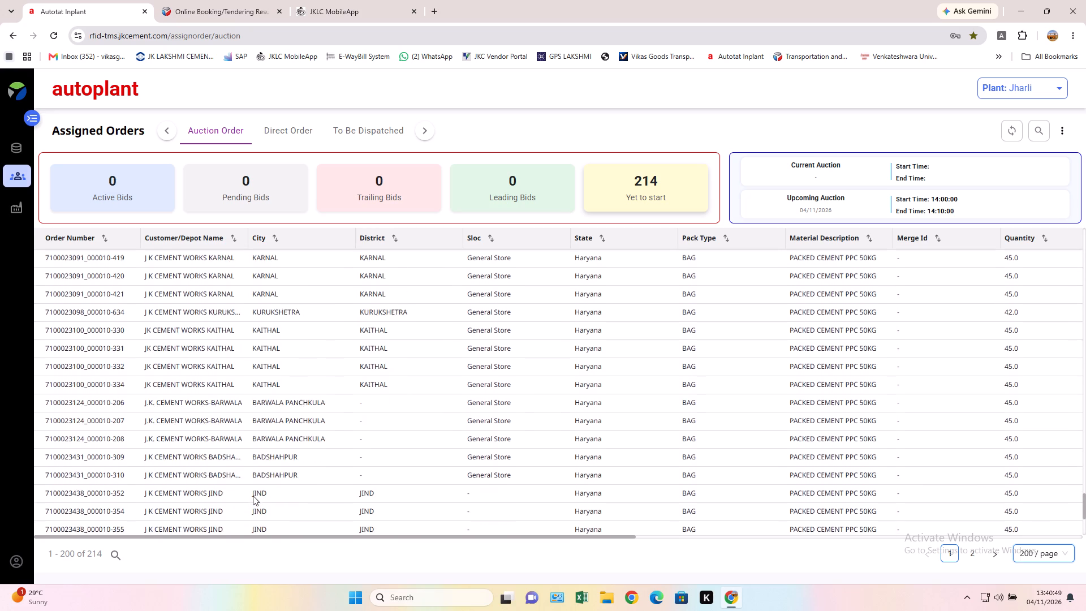
scroll(253, 496, down, 17)
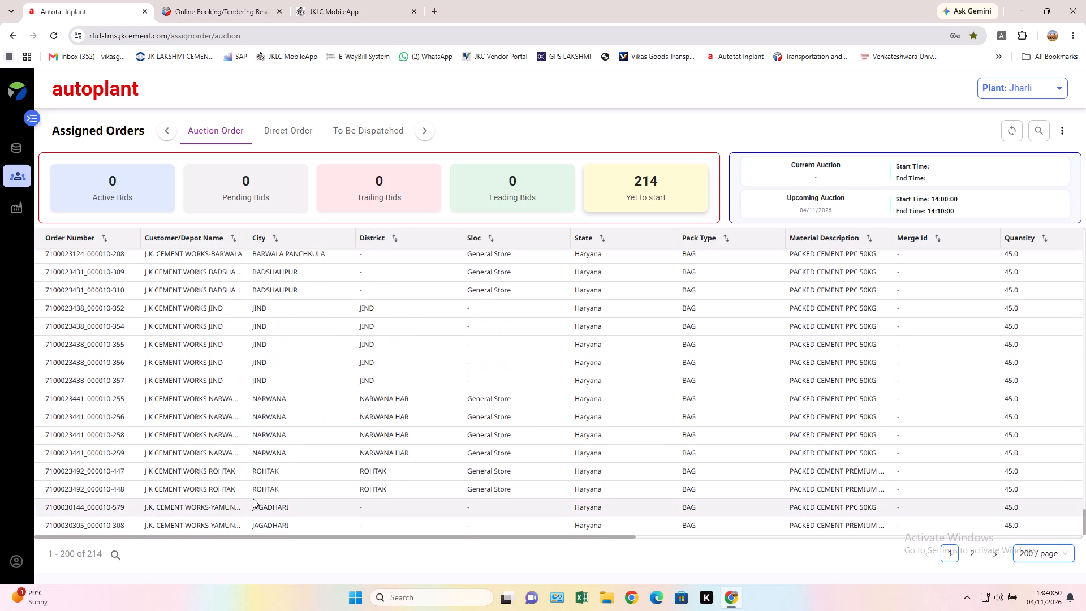
click(971, 558)
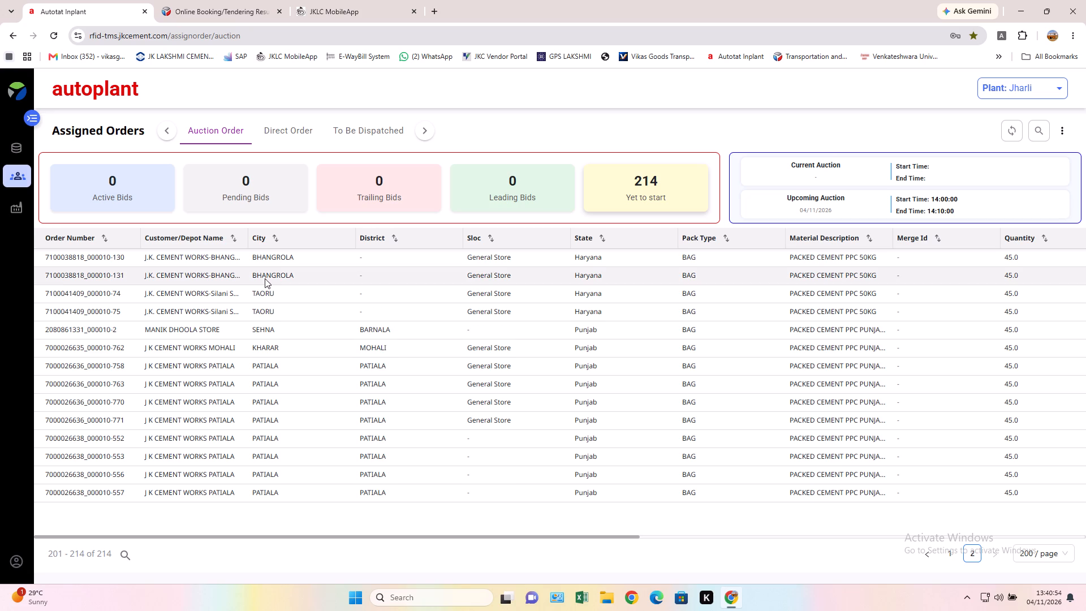
Return to the Direct Order list of assigned orders.
click(299, 125)
Switch to the Online Booking/Tendering results and look through all listed shipments and their destinations.
click(248, 19)
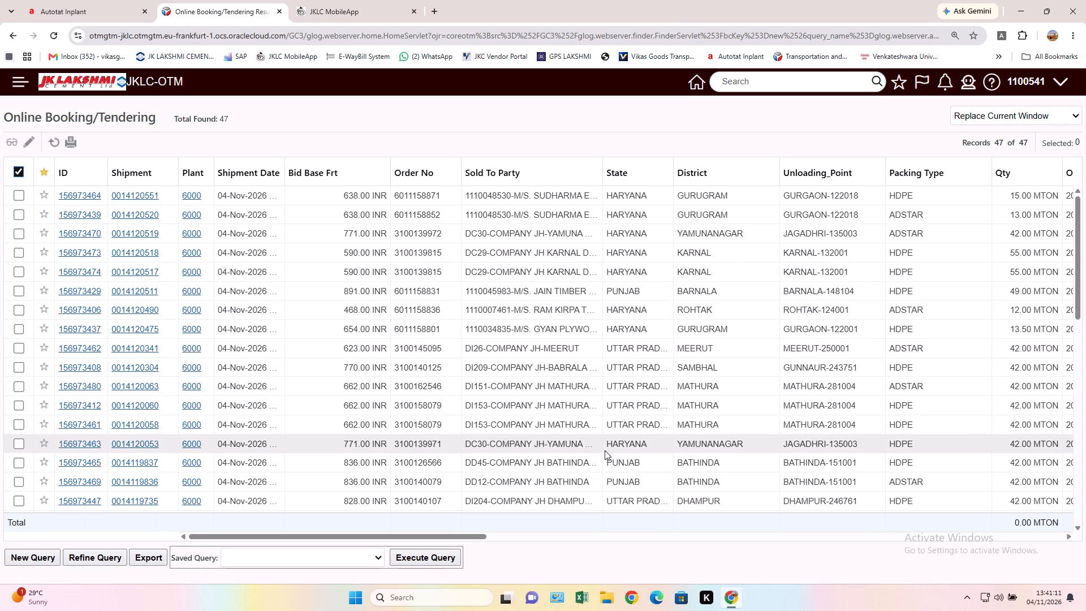
scroll(593, 479, down, 2)
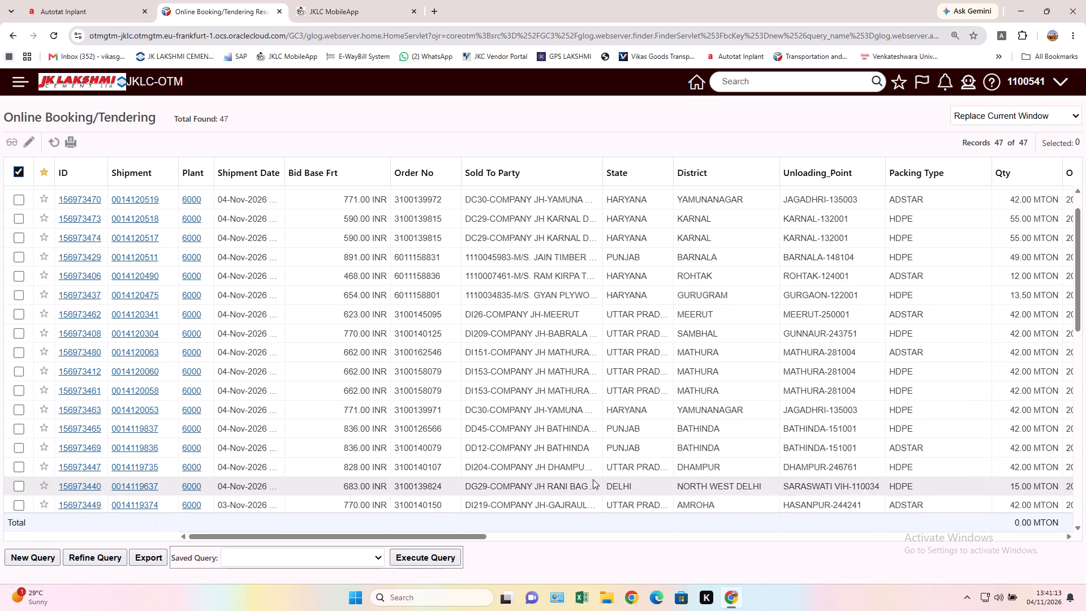
scroll(593, 479, down, 9)
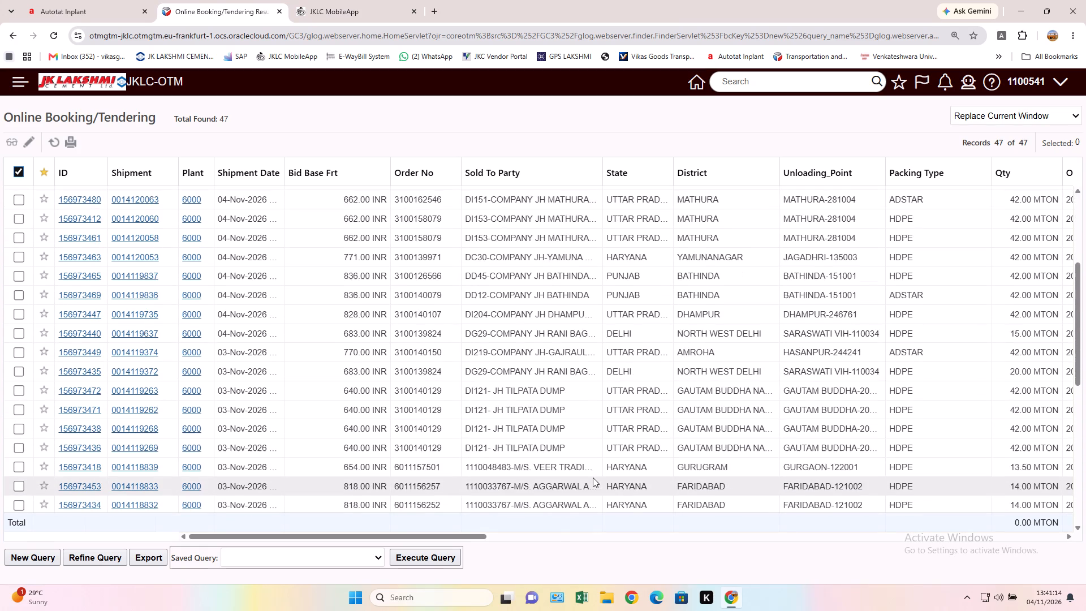
scroll(593, 477, down, 15)
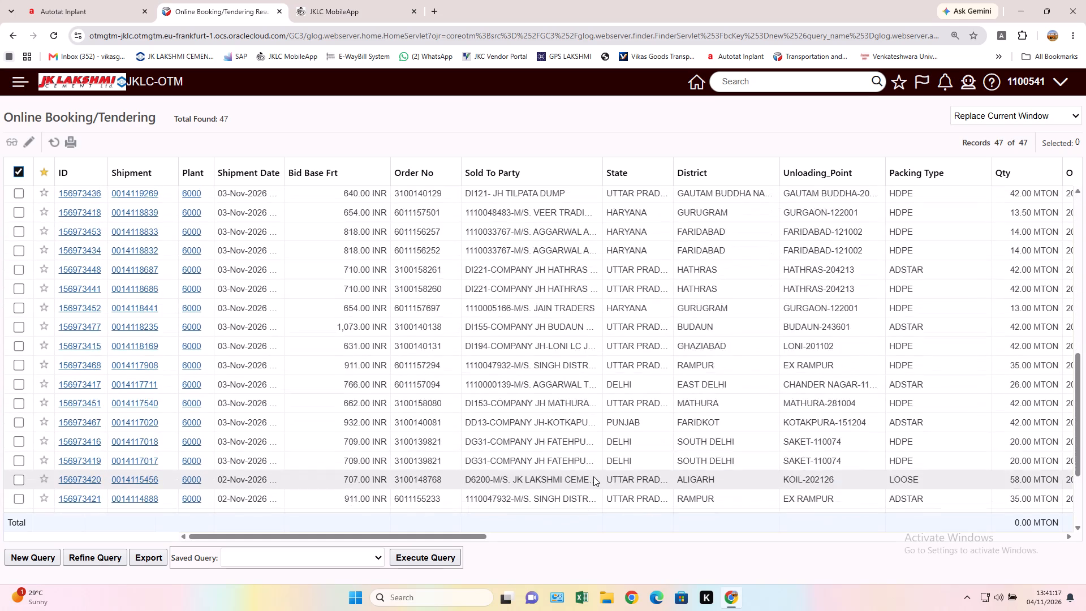
scroll(593, 476, down, 5)
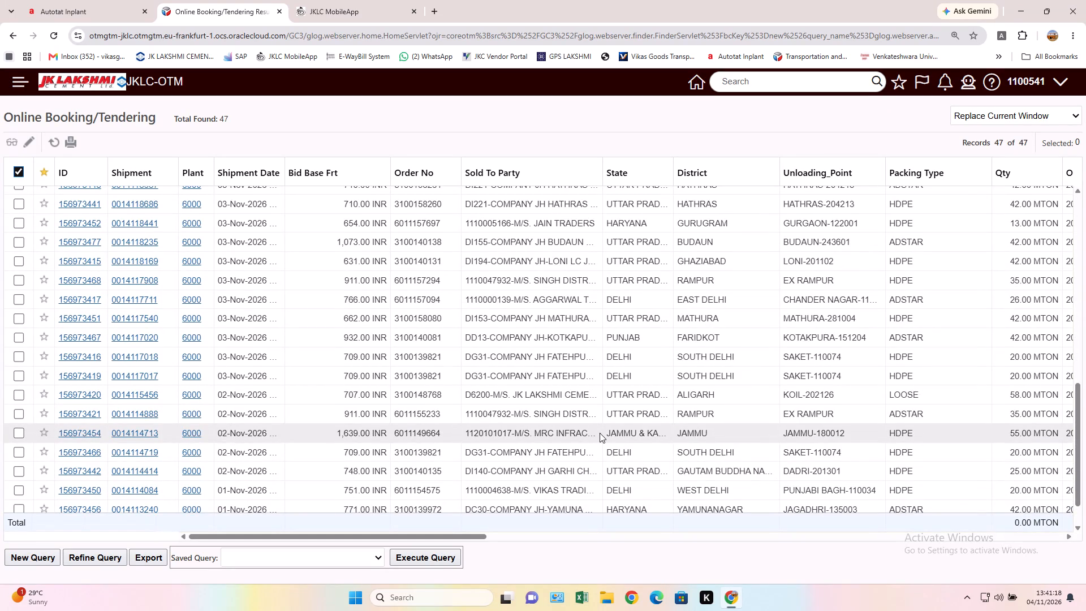
scroll(601, 458, down, 7)
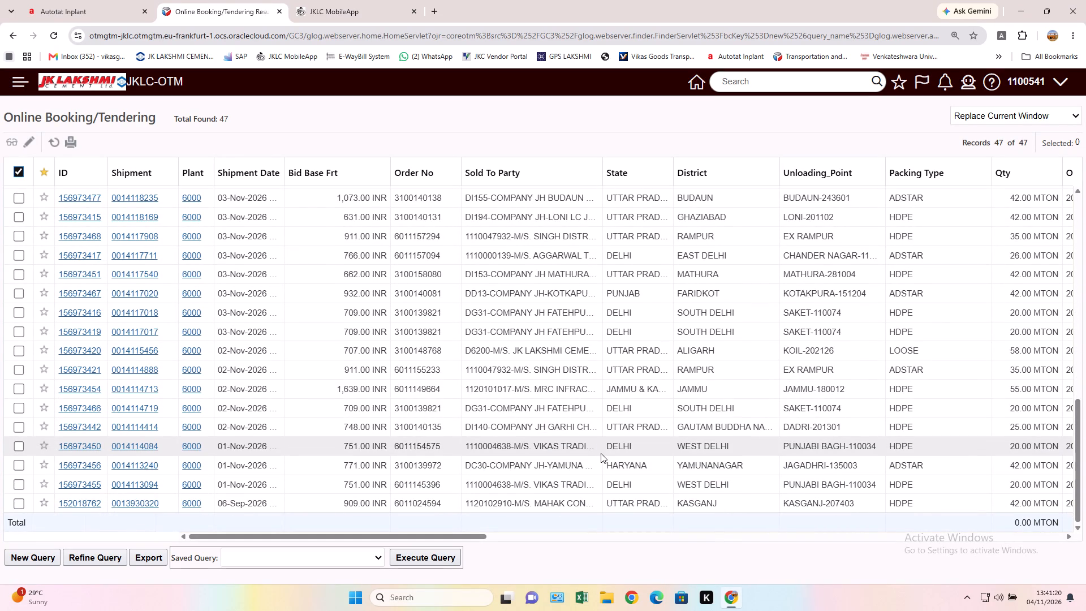
scroll(601, 453, down, 4)
scroll(602, 453, up, 17)
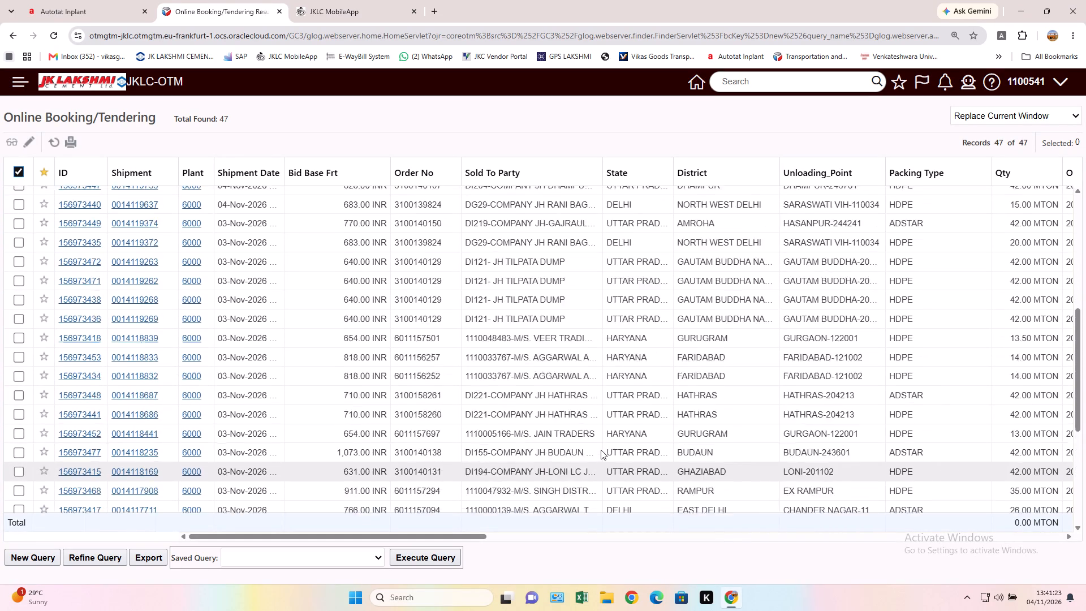
scroll(601, 450, up, 20)
scroll(601, 450, up, 10)
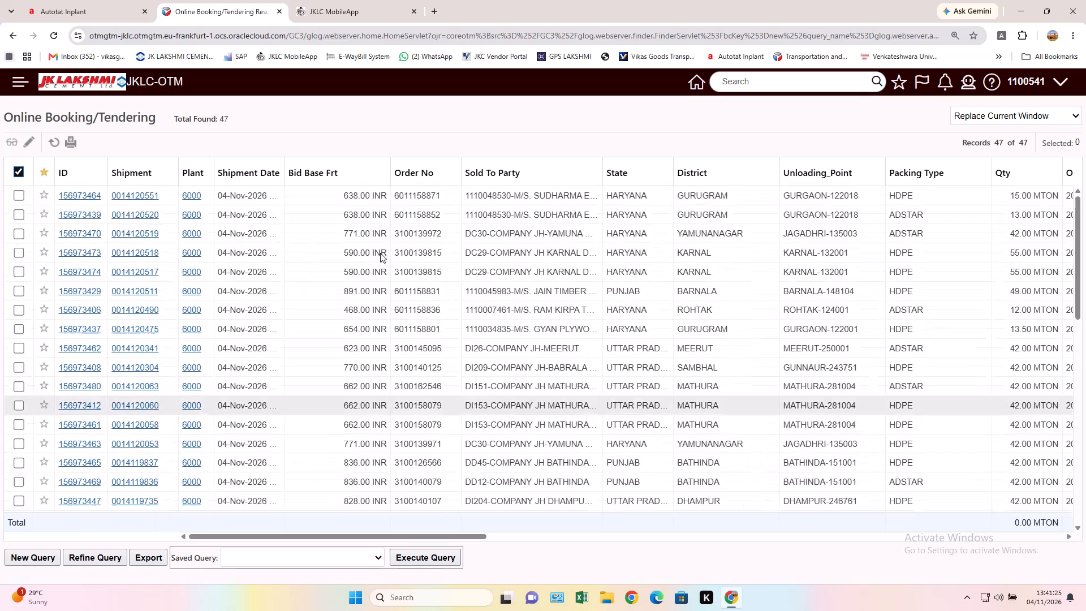
Refresh the Online Booking/Tendering results and look through the updated shipment list.
click(58, 144)
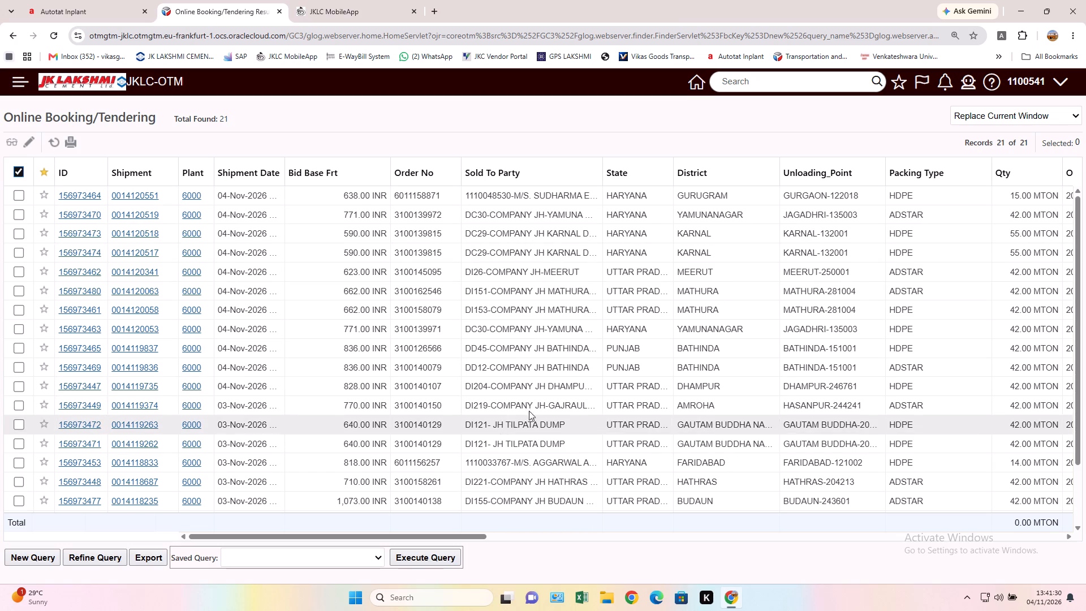
scroll(552, 360, down, 5)
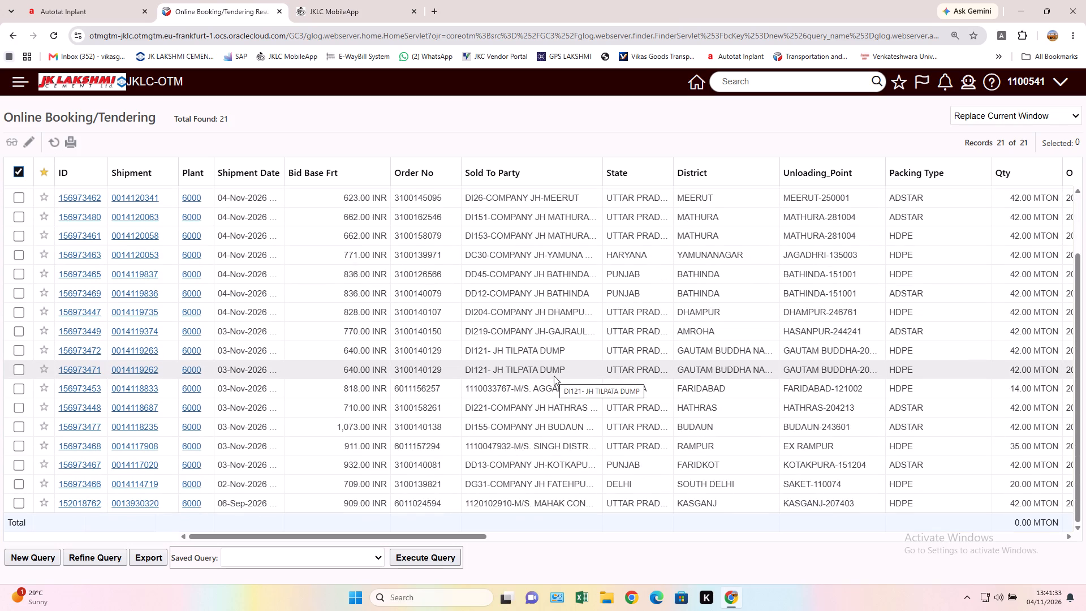
scroll(554, 376, down, 10)
scroll(554, 369, up, 5)
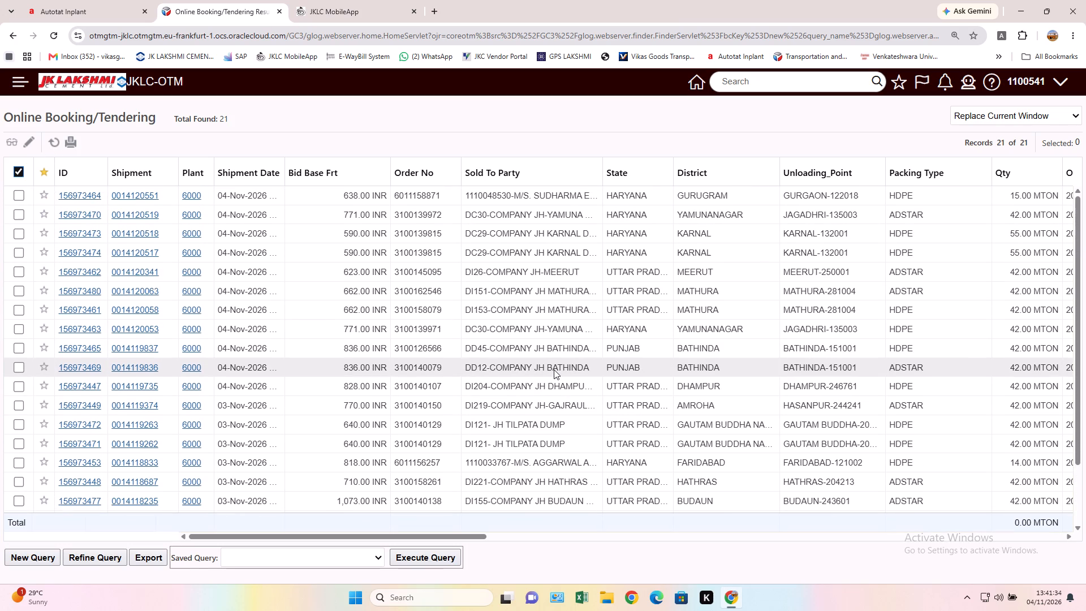
scroll(554, 369, up, 9)
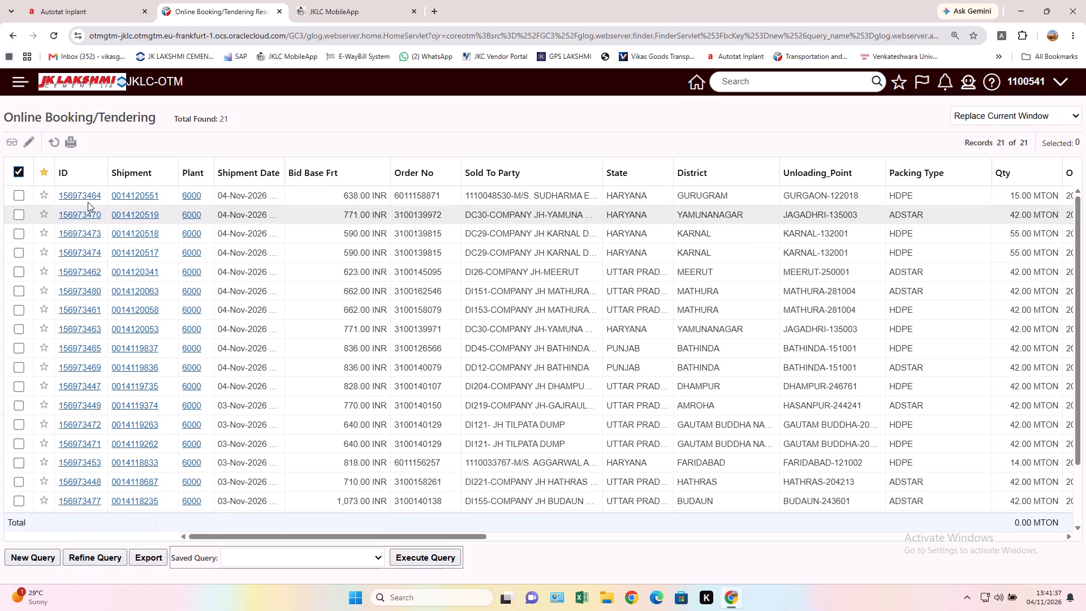
Refresh the Online Booking/Tendering results to check for available shipments.
click(58, 144)
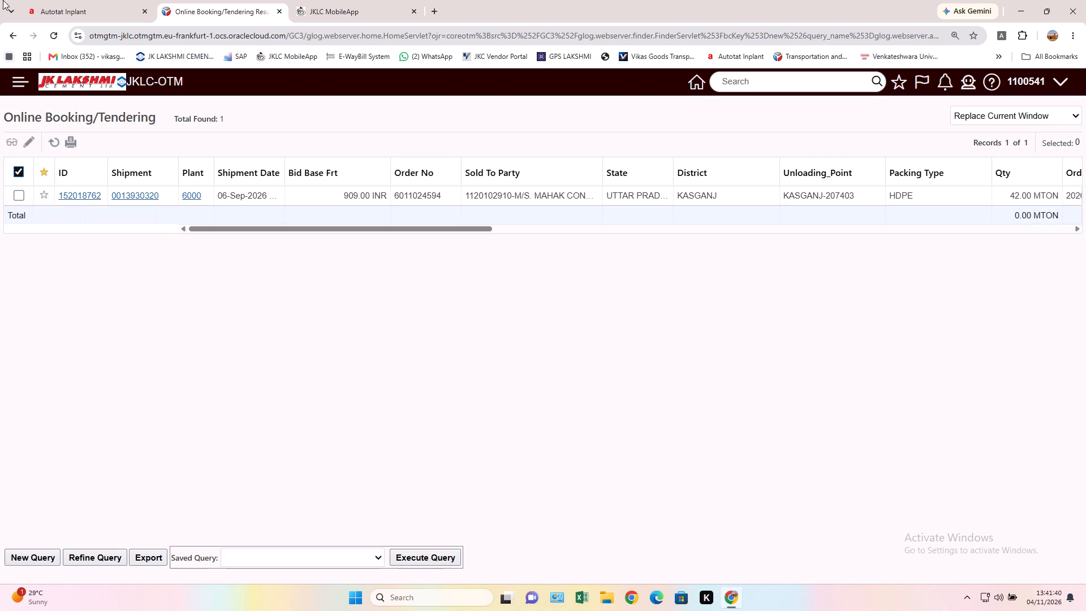
Switch to the Autotat Inplant assigned orders, refresh the Direct Order list, and examine the order's city, district, material, freight and customer.
click(52, 7)
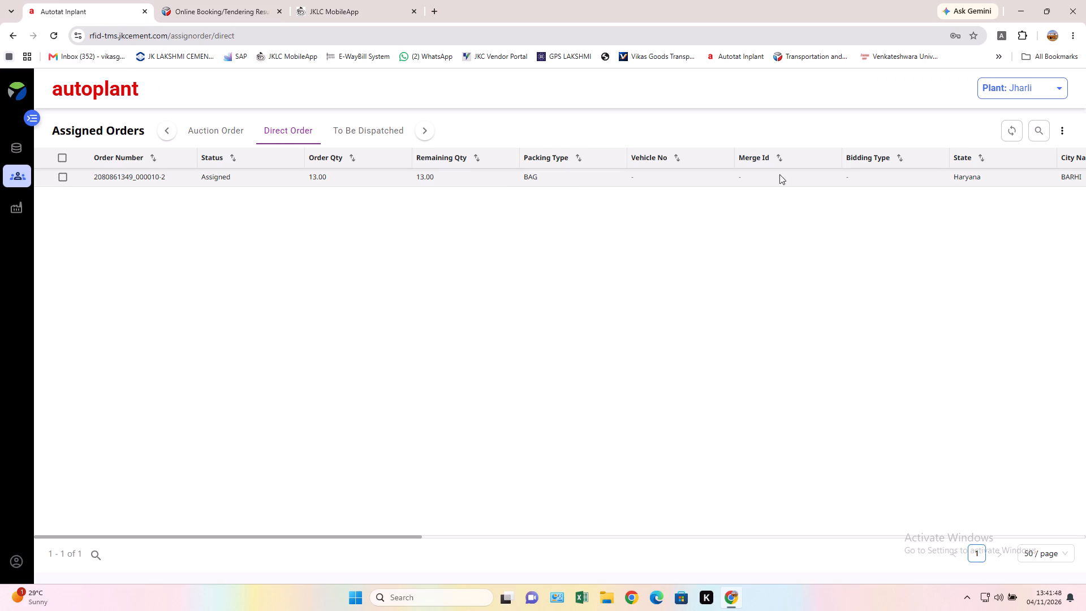
triple_click(1013, 131)
triple_click(1013, 131)
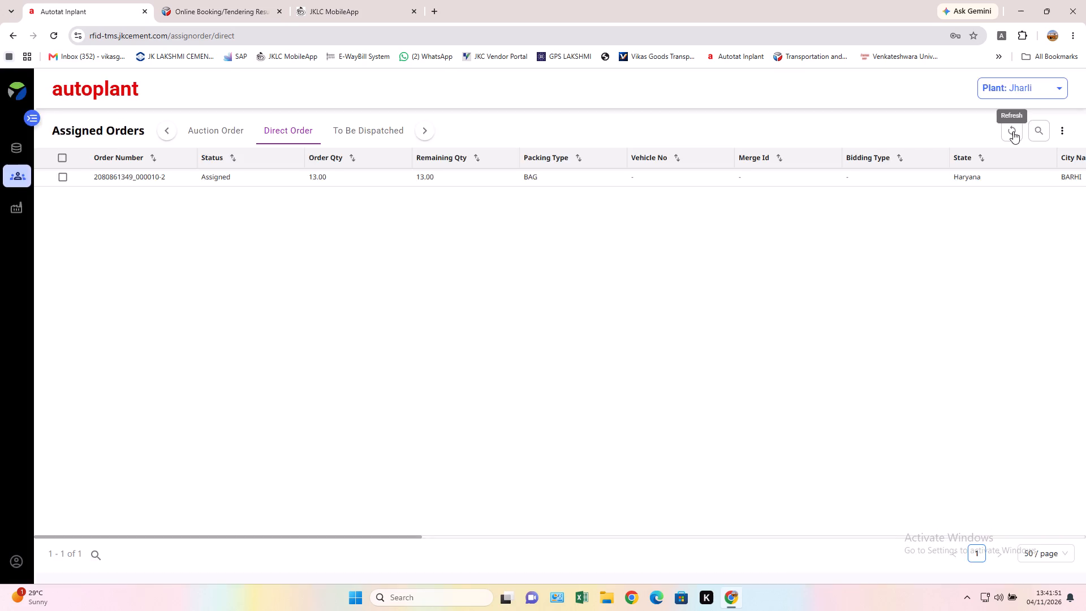
double_click(1013, 131)
triple_click(1013, 131)
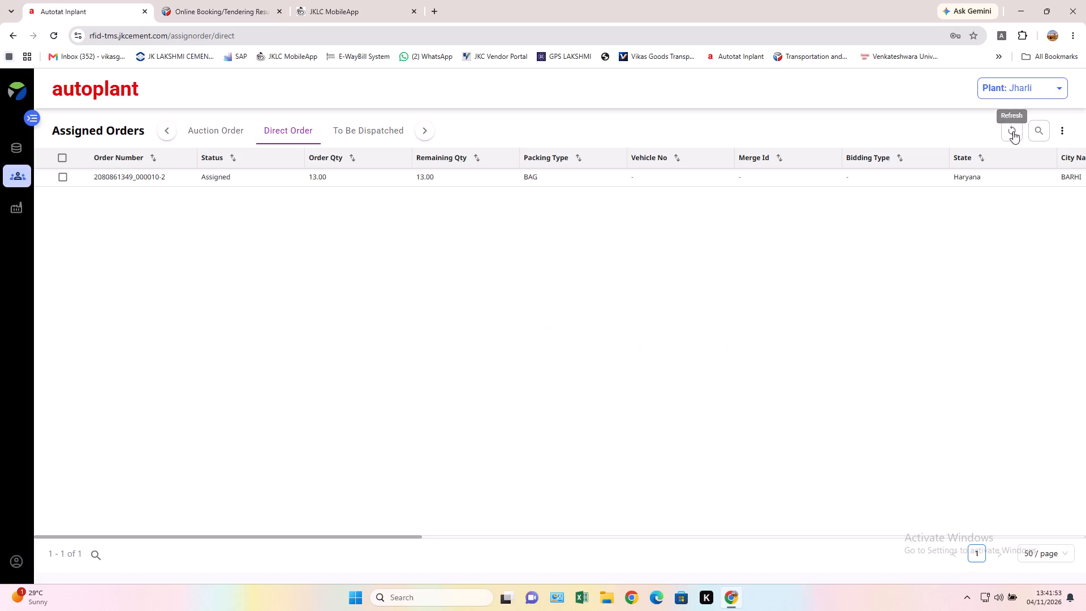
click(1013, 131)
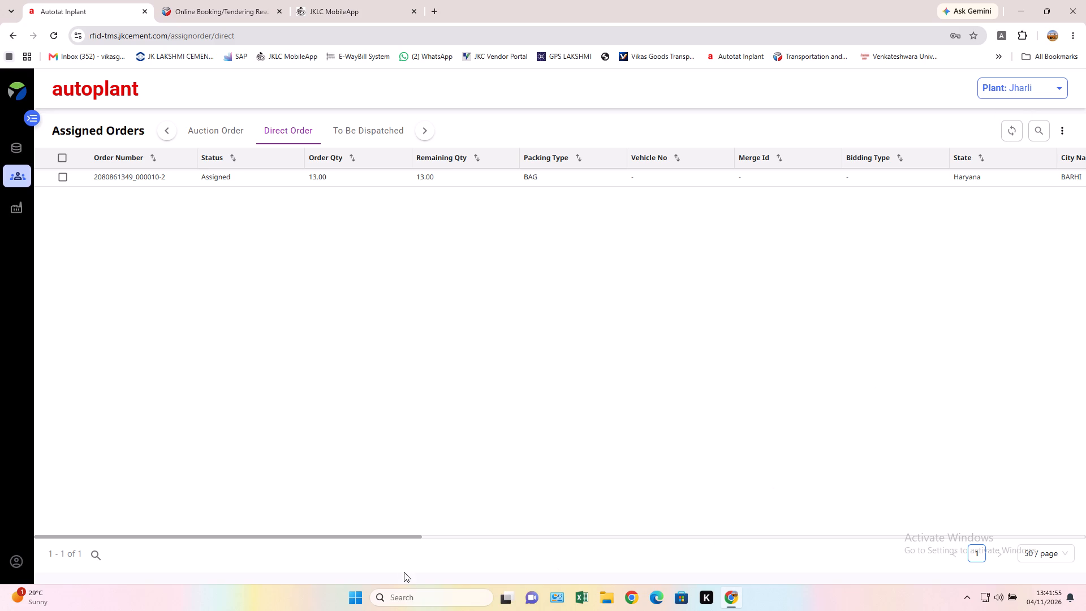
drag(416, 535, 498, 537)
drag(419, 537, 429, 536)
drag(429, 536, 678, 528)
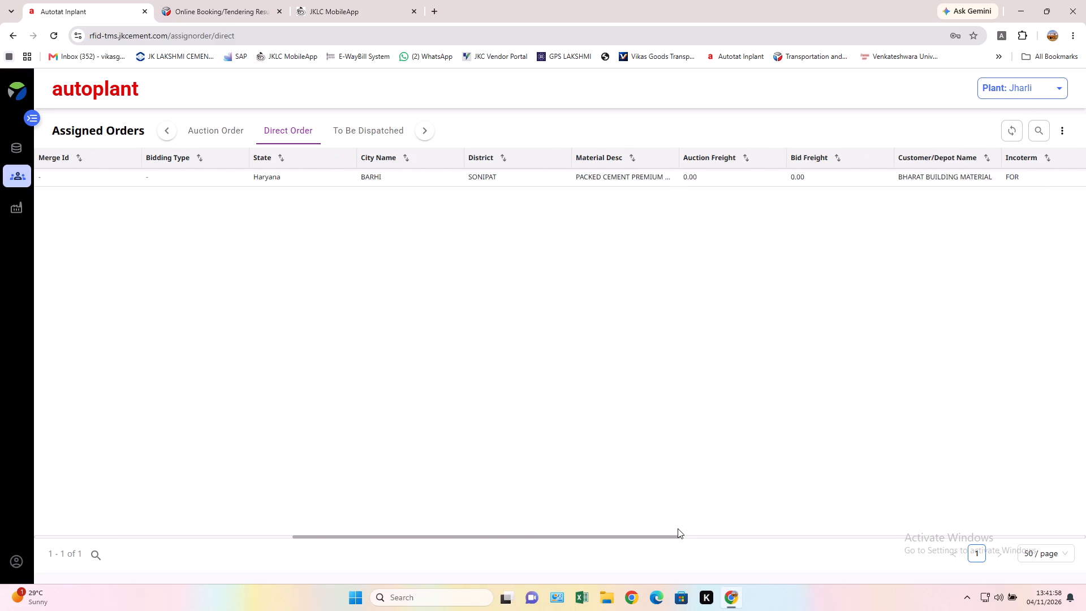
drag(678, 528, 659, 547)
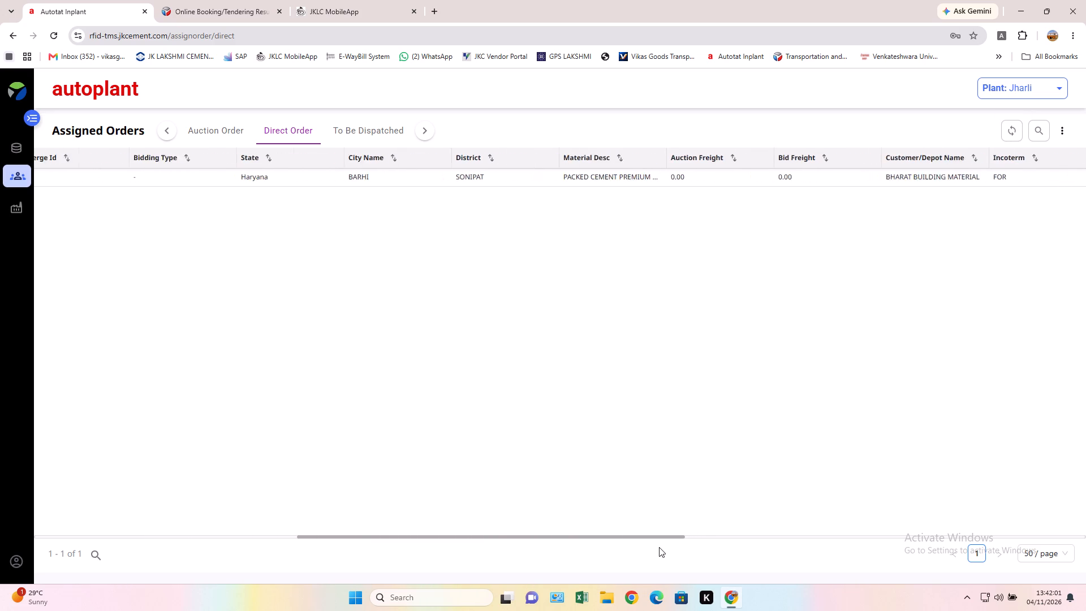
drag(659, 547, 653, 533)
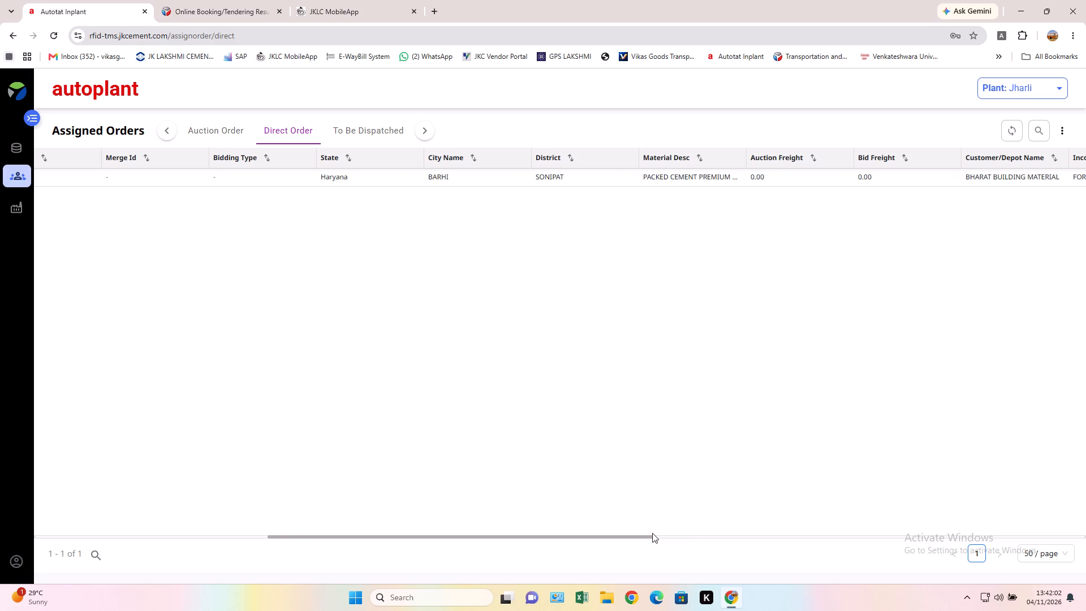